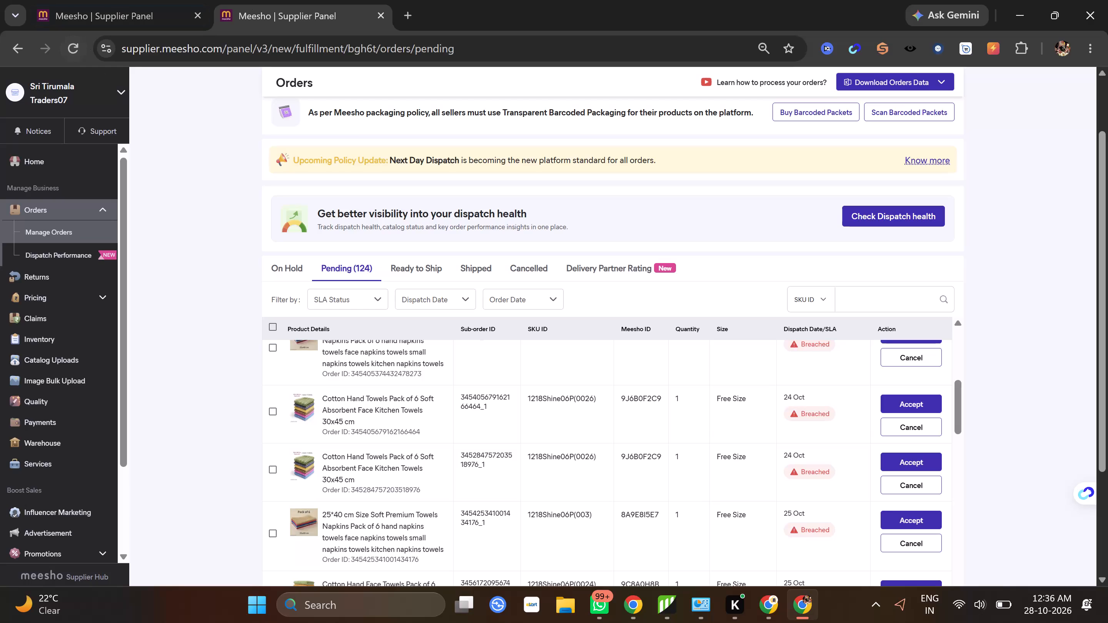
# Reload the pending orders page to refresh the order list.
pyautogui.click(80, 52)
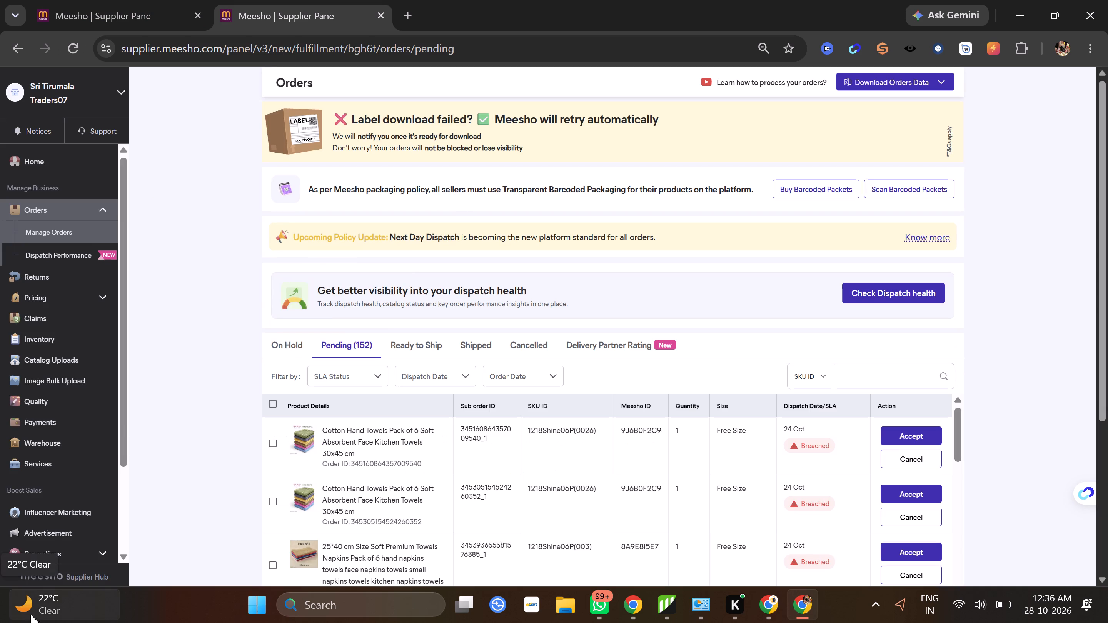
pyautogui.click(74, 46)
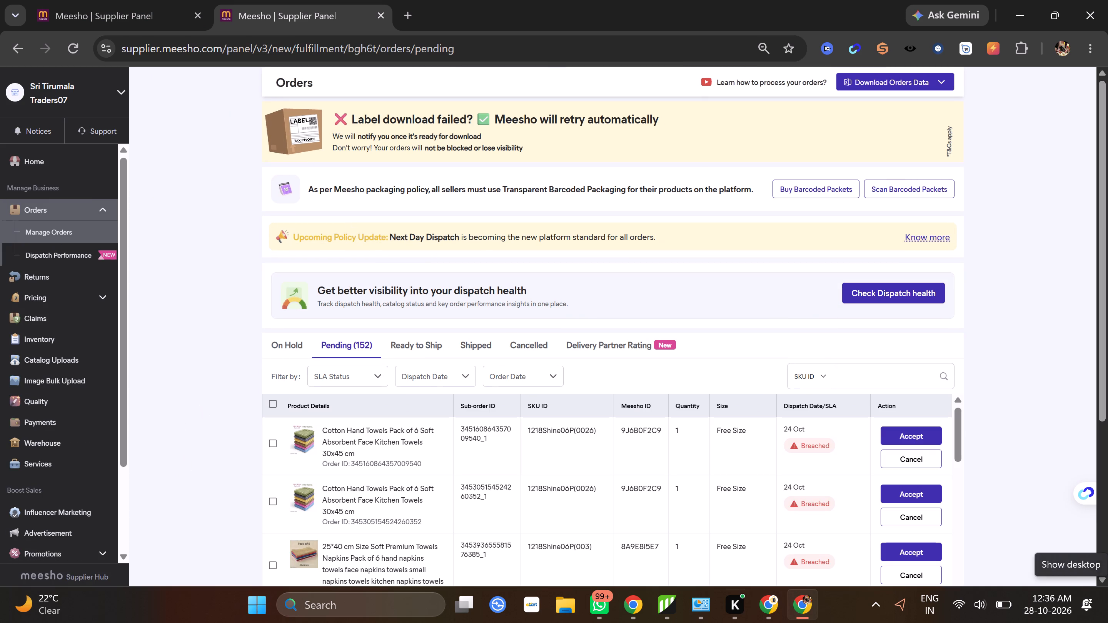
# Look over the Ready to Ship orders and their SKU IDs.
pyautogui.click(412, 350)
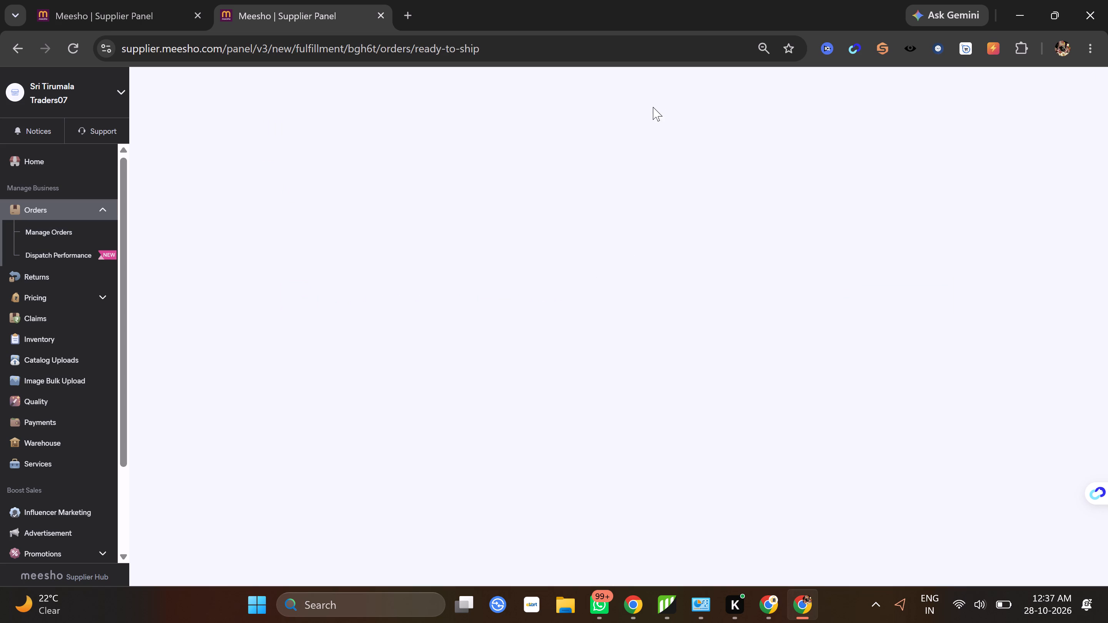
pyautogui.scroll(-2, 746, 82)
pyautogui.scroll(-3, 709, 190)
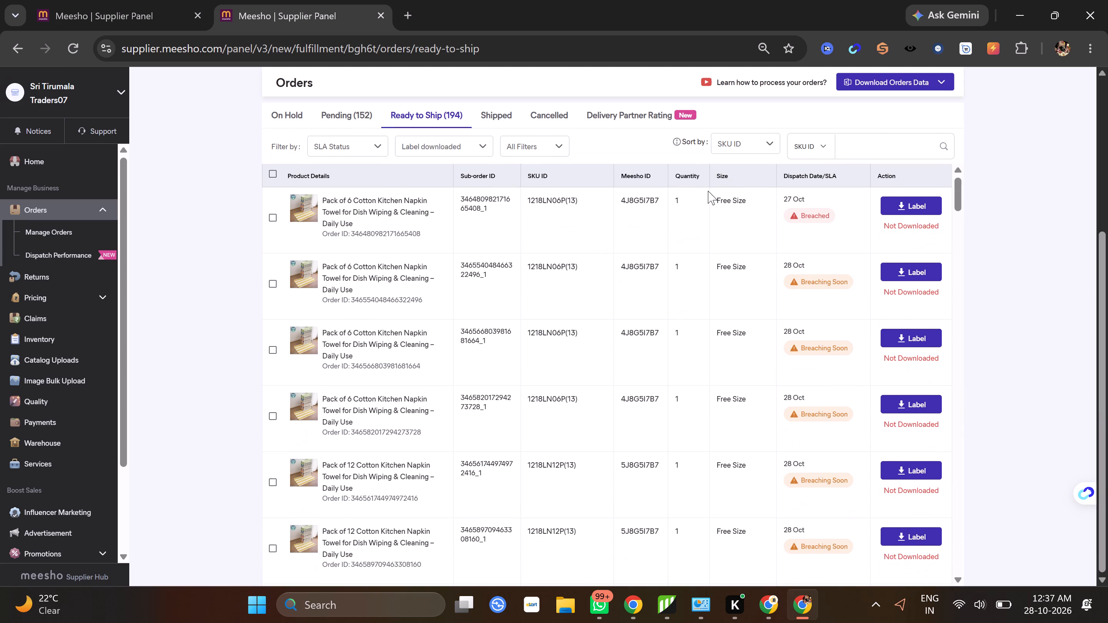
pyautogui.scroll(-3, 654, 286)
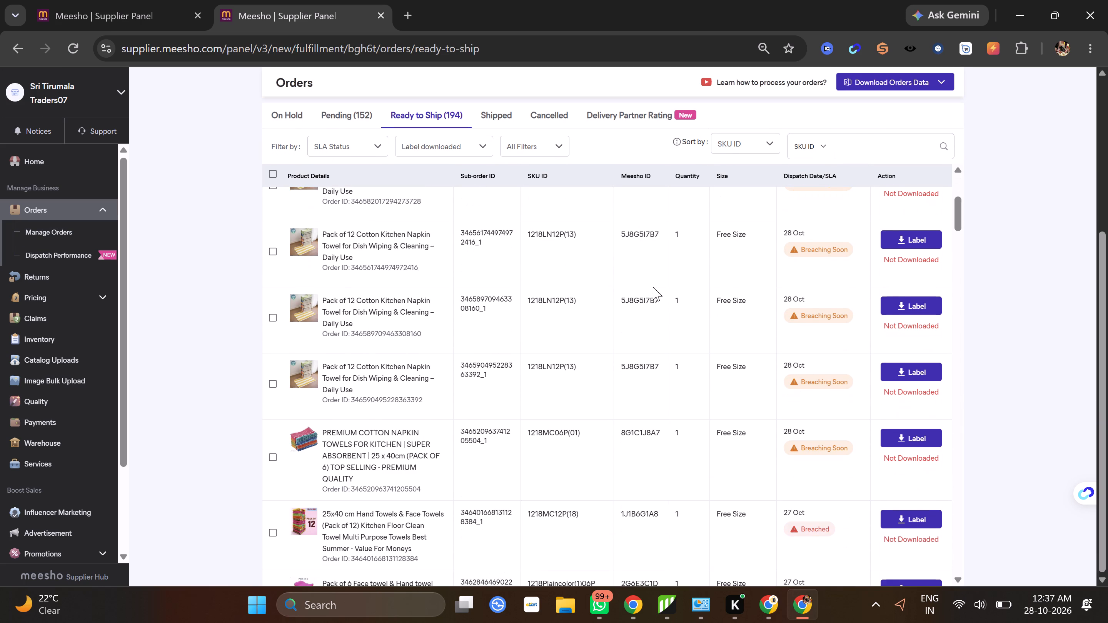
pyautogui.scroll(-2, 653, 287)
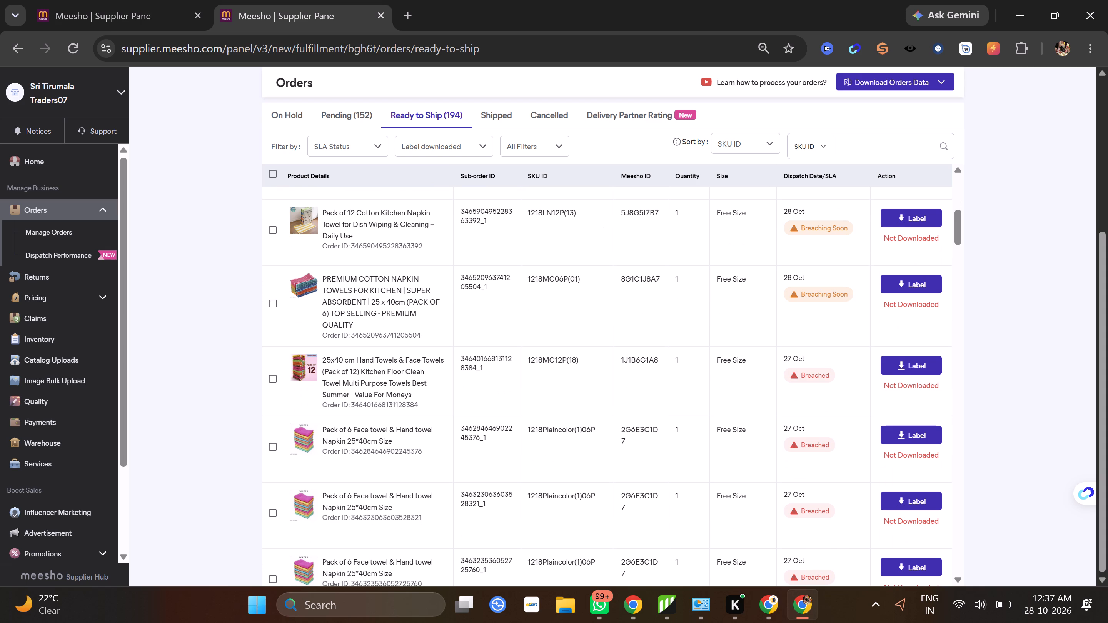
# Review the pending orders by SKU ID and dispatch date, down to those due 28 Oct.
pyautogui.click(369, 112)
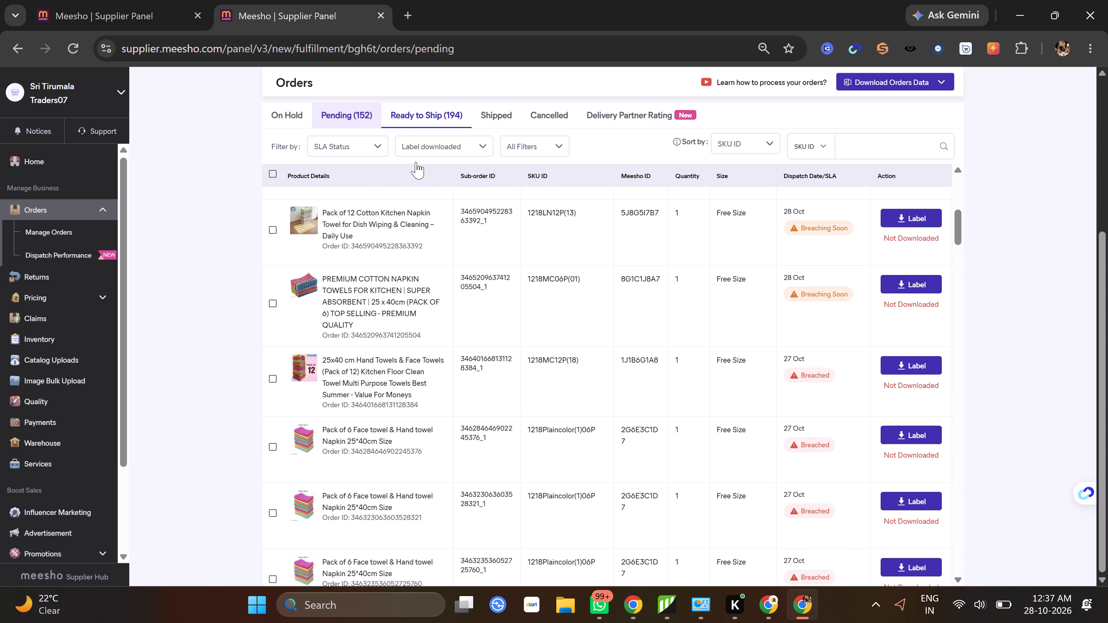
pyautogui.scroll(-4, 537, 204)
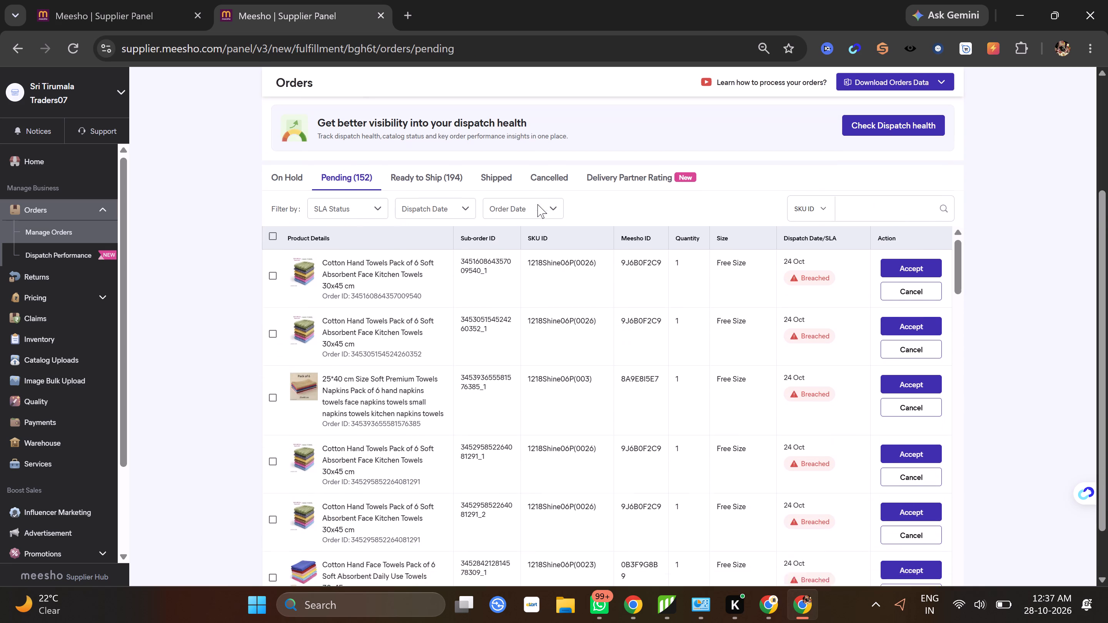
pyautogui.scroll(-2, 513, 265)
pyautogui.scroll(-4, 452, 307)
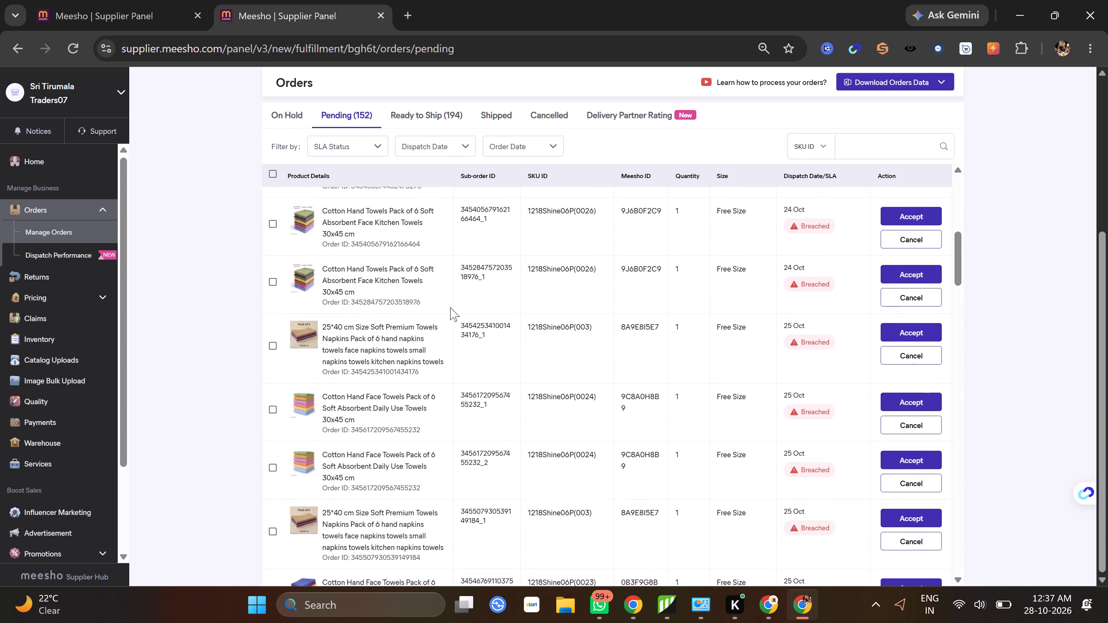
pyautogui.scroll(-6, 450, 307)
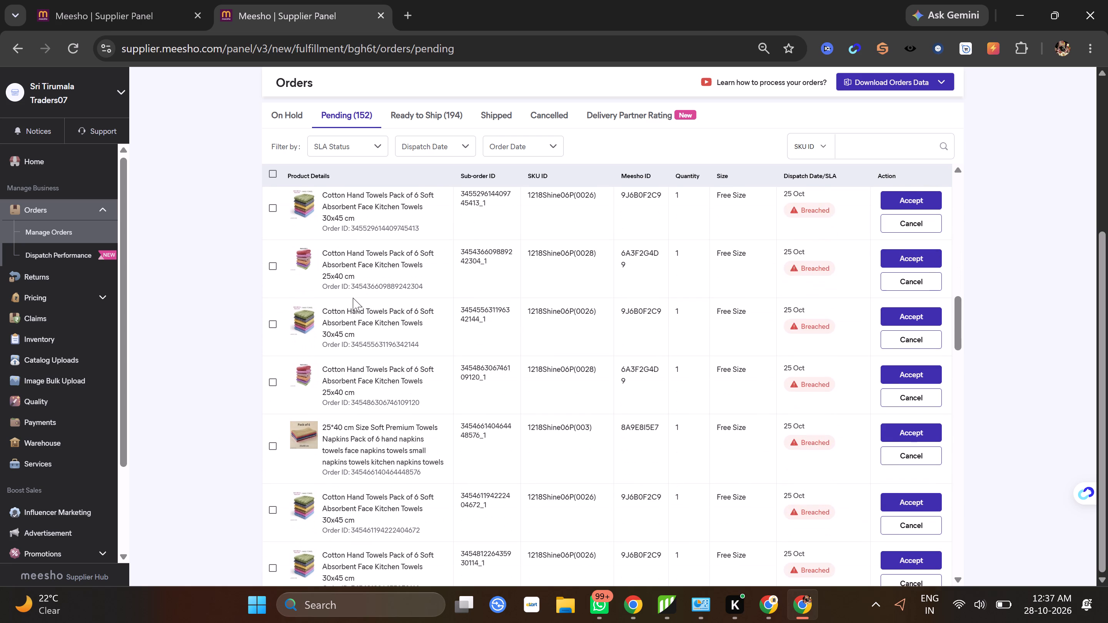
pyautogui.scroll(-5, 353, 298)
pyautogui.scroll(1, 353, 298)
pyautogui.scroll(-2, 353, 298)
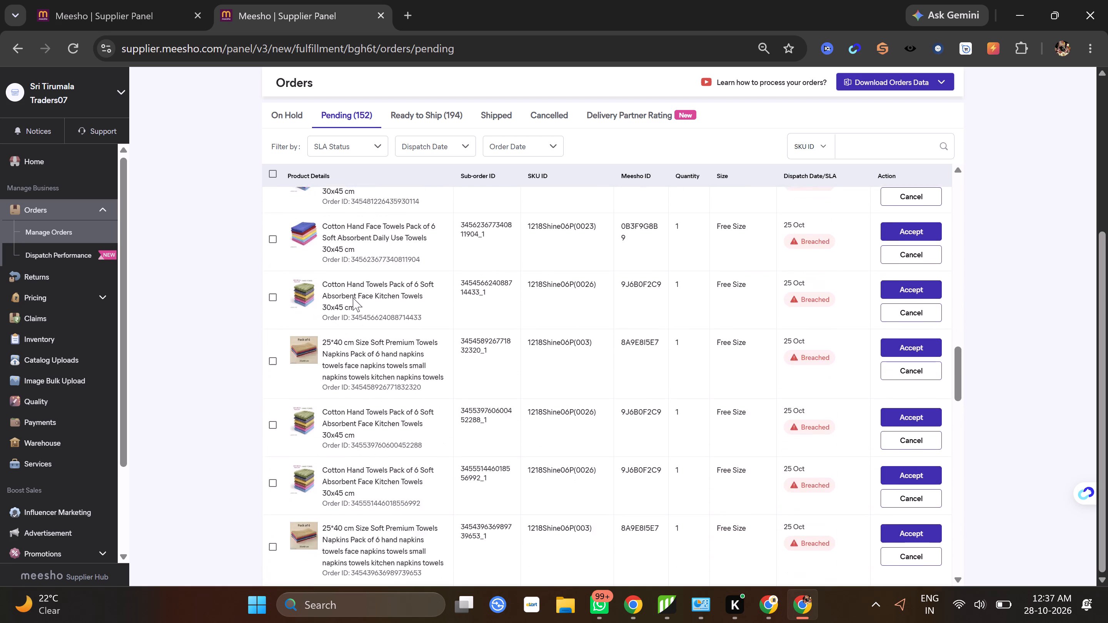
pyautogui.scroll(-8, 353, 298)
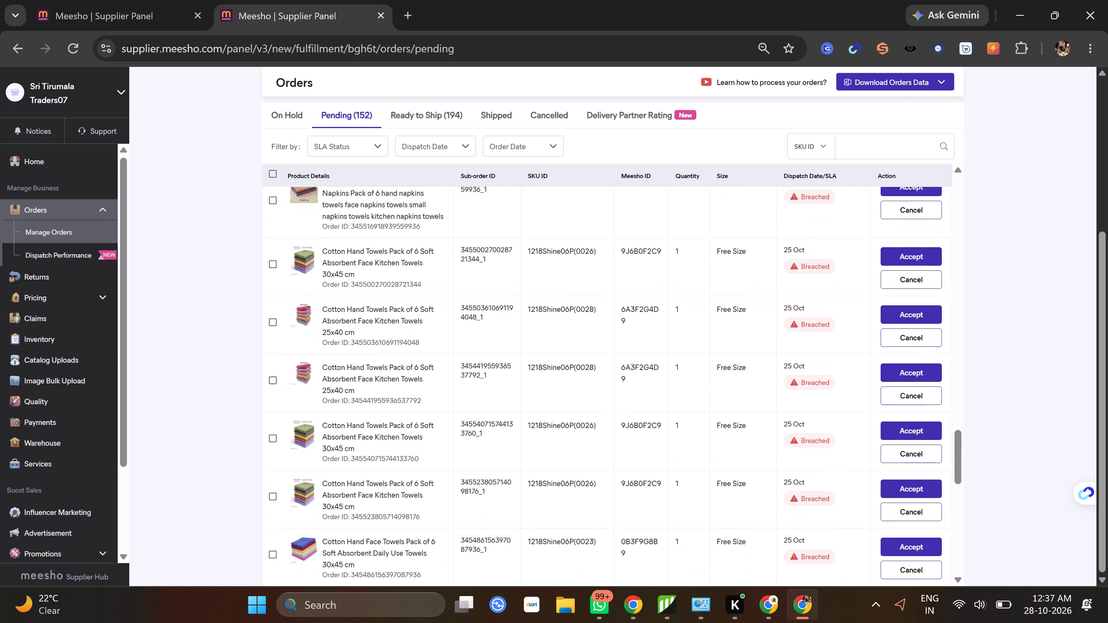
pyautogui.scroll(-8, 353, 298)
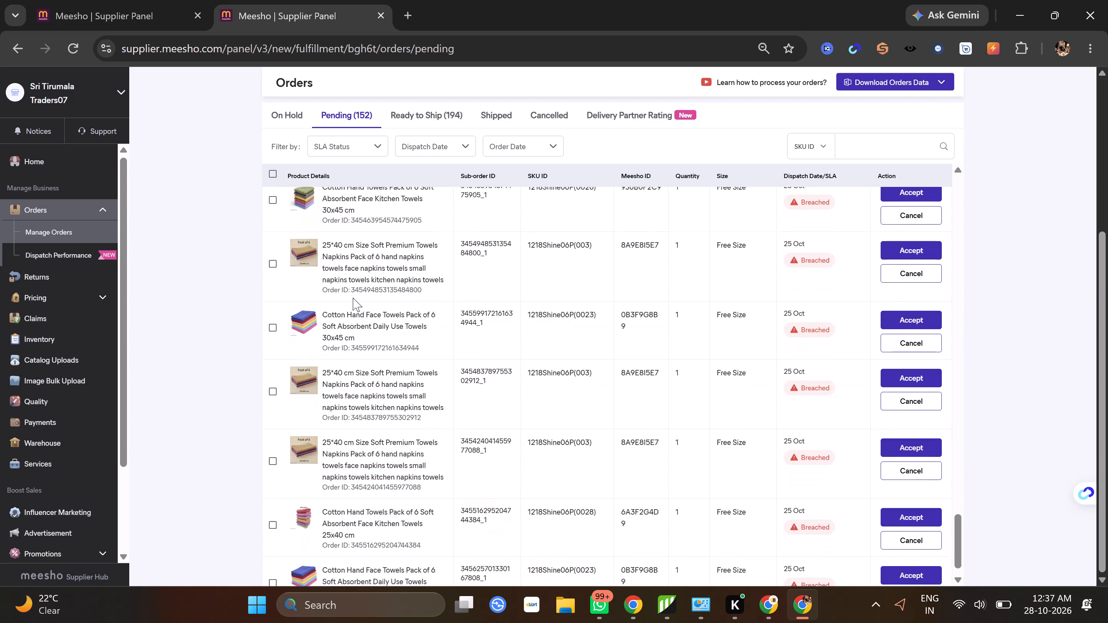
pyautogui.scroll(-5, 353, 298)
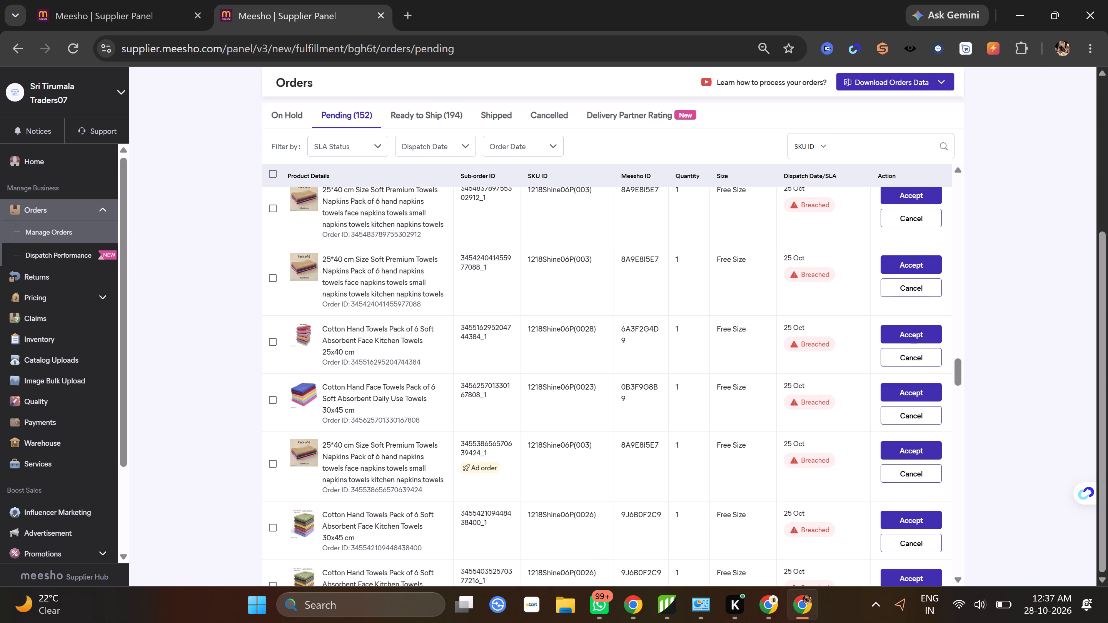
pyautogui.scroll(-1, 332, 494)
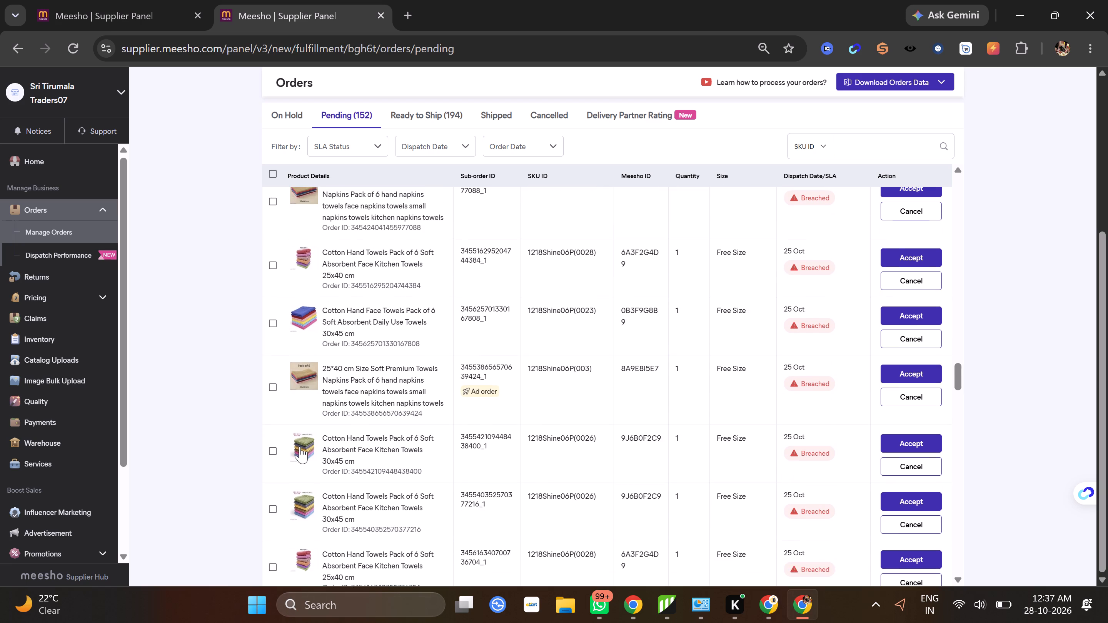
pyautogui.scroll(-7, 300, 446)
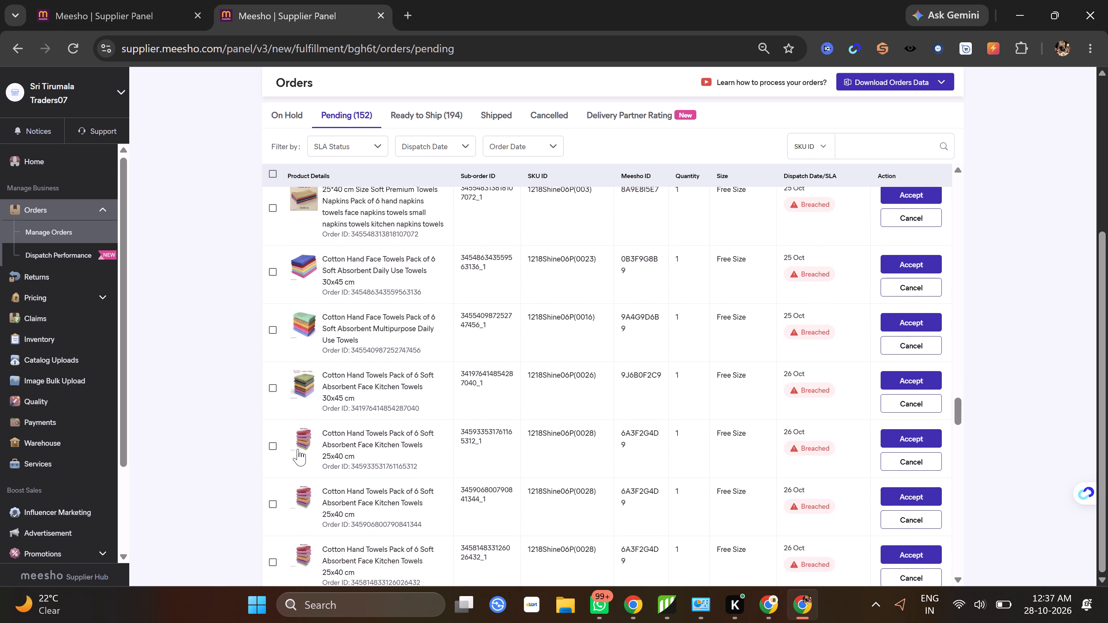
pyautogui.scroll(-7, 294, 452)
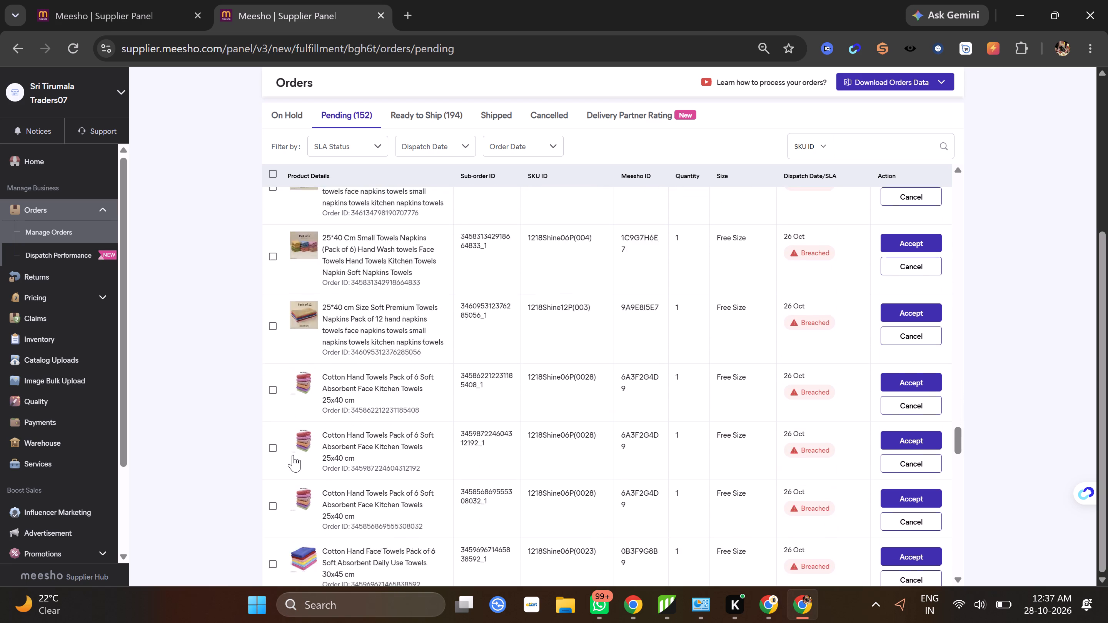
pyautogui.scroll(-6, 293, 455)
pyautogui.scroll(1, 293, 455)
pyautogui.scroll(-2, 293, 455)
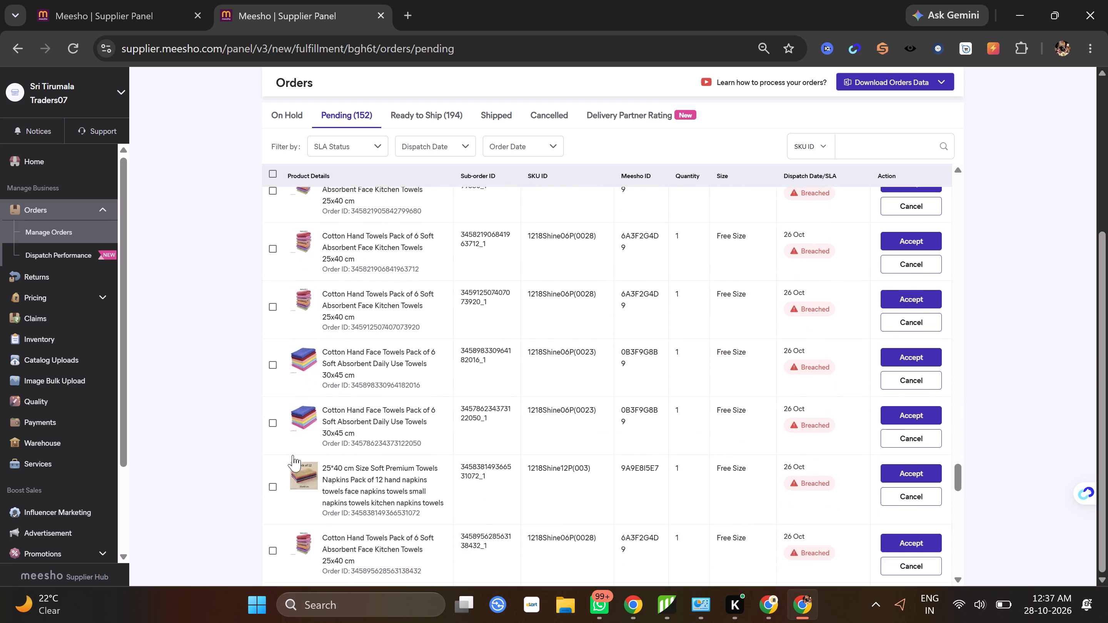
pyautogui.scroll(-8, 290, 457)
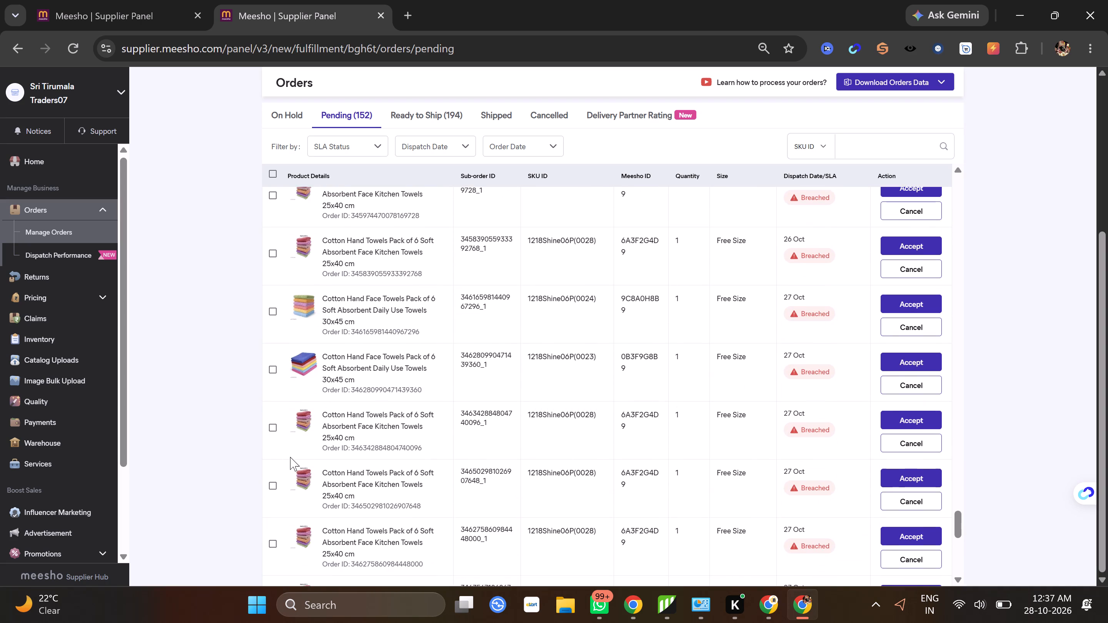
pyautogui.scroll(-10, 290, 457)
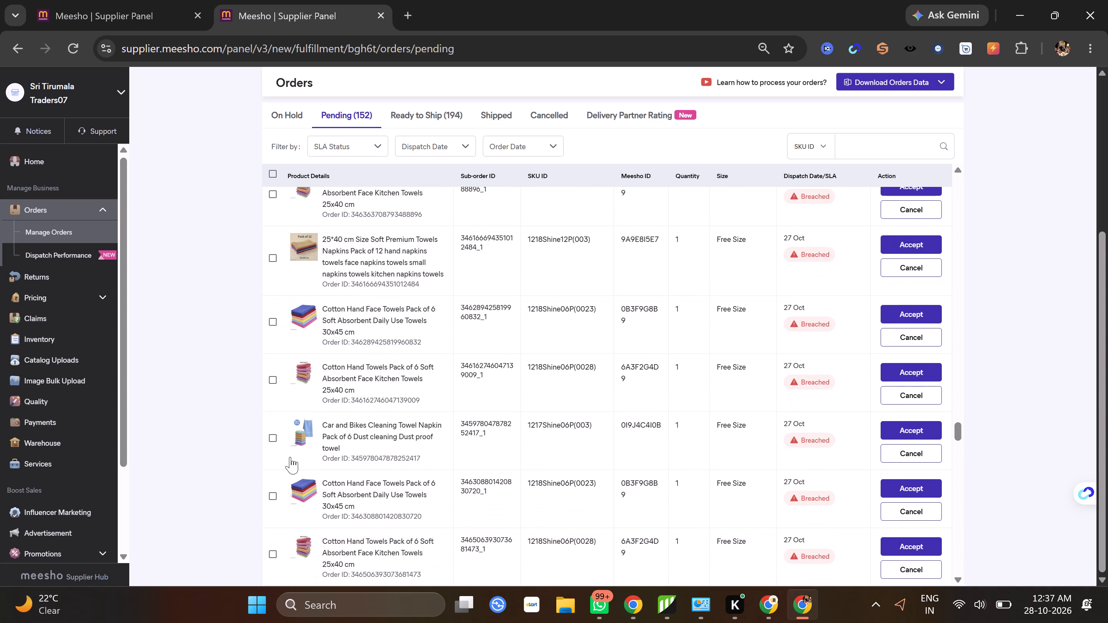
pyautogui.scroll(-3, 290, 457)
pyautogui.scroll(-15, 319, 445)
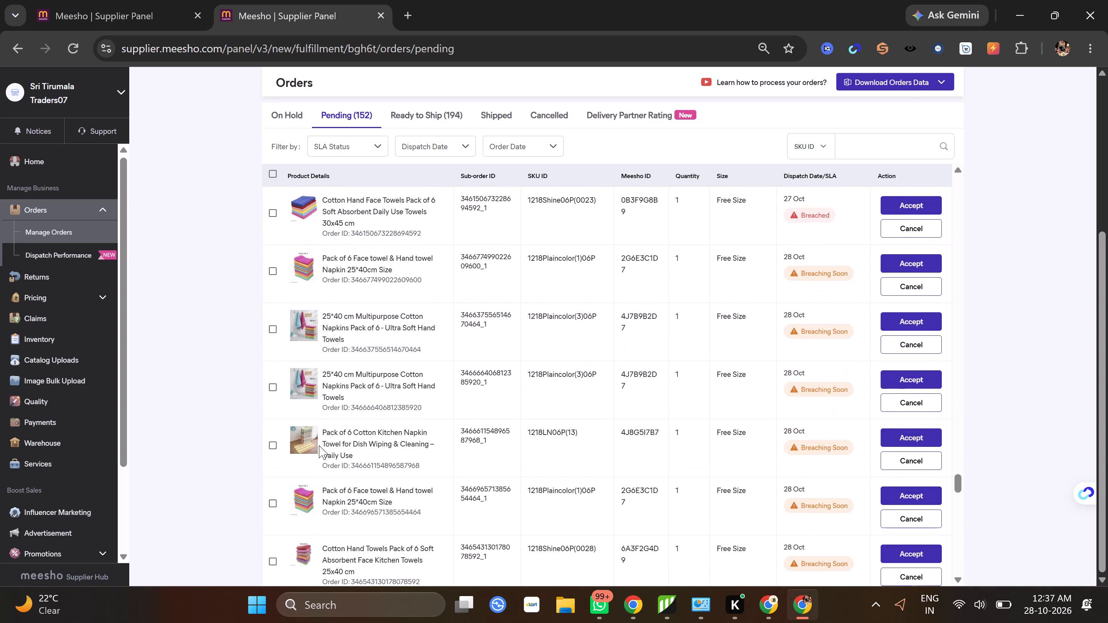
# Select the first five consecutive 28 Oct pending orders with 1218Plaincolor(1)06P, 1218Plaincolor(3)06P and 1218LN06P(13) SKUs.
pyautogui.click(273, 328)
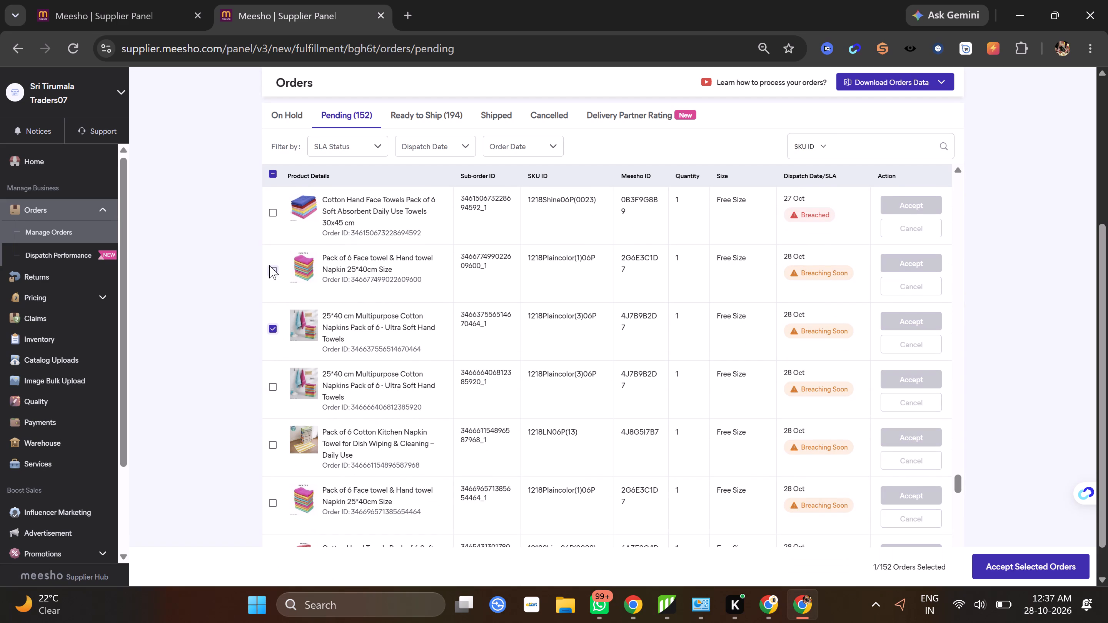
pyautogui.click(271, 264)
pyautogui.click(273, 274)
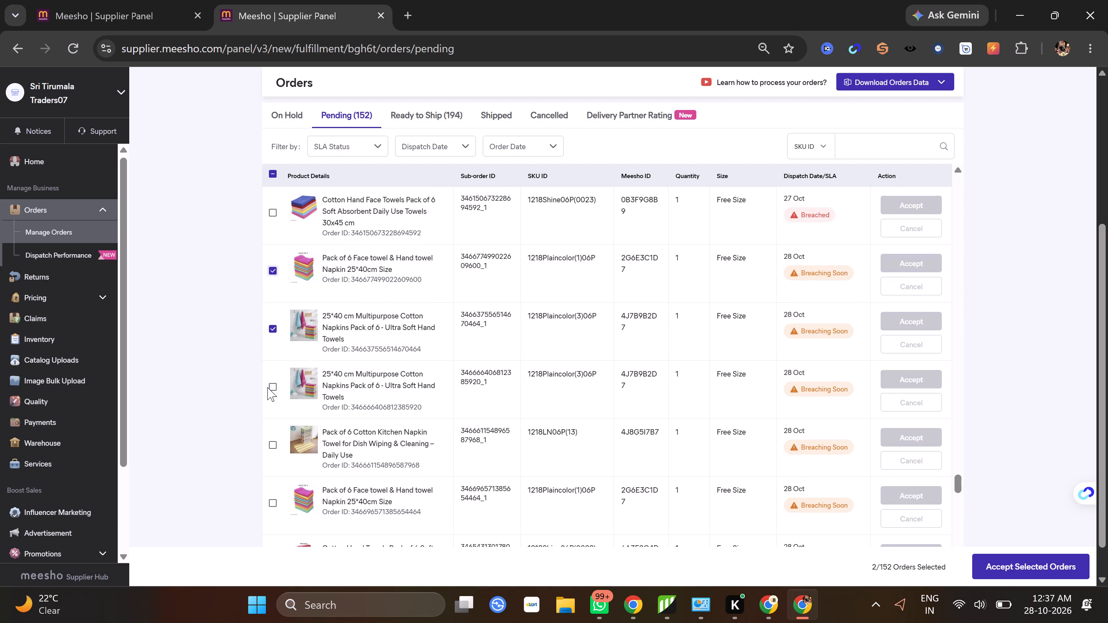
pyautogui.click(275, 385)
pyautogui.click(269, 446)
pyautogui.click(269, 504)
# Add the next eight 28 Oct orders with SKUs 1218Plaincolor(1)06P and 1218Plaincolor(3)06P to the selection, skipping the 1218Shine06P orders.
pyautogui.scroll(-4, 364, 411)
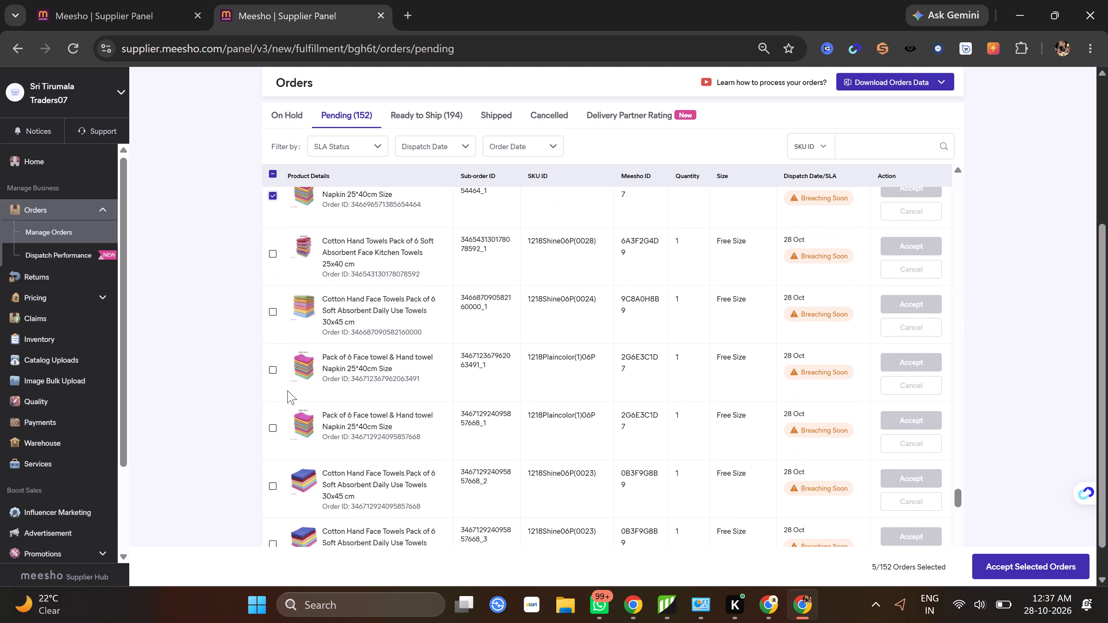
pyautogui.click(271, 370)
pyautogui.click(272, 424)
pyautogui.scroll(-2, 340, 365)
pyautogui.scroll(-1, 306, 383)
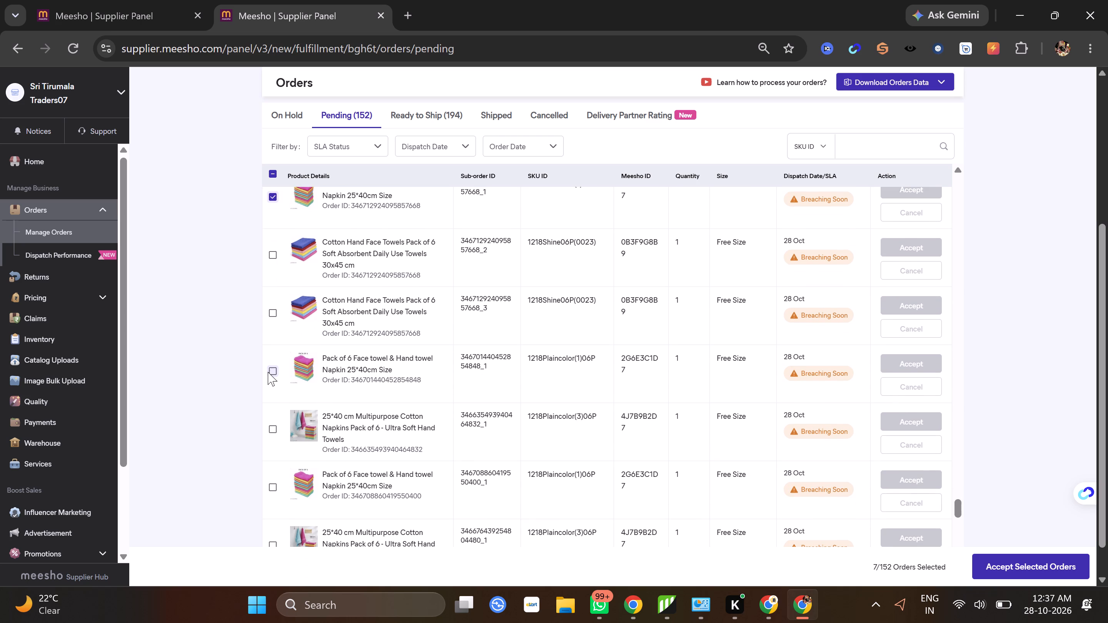
pyautogui.click(269, 371)
pyautogui.click(275, 433)
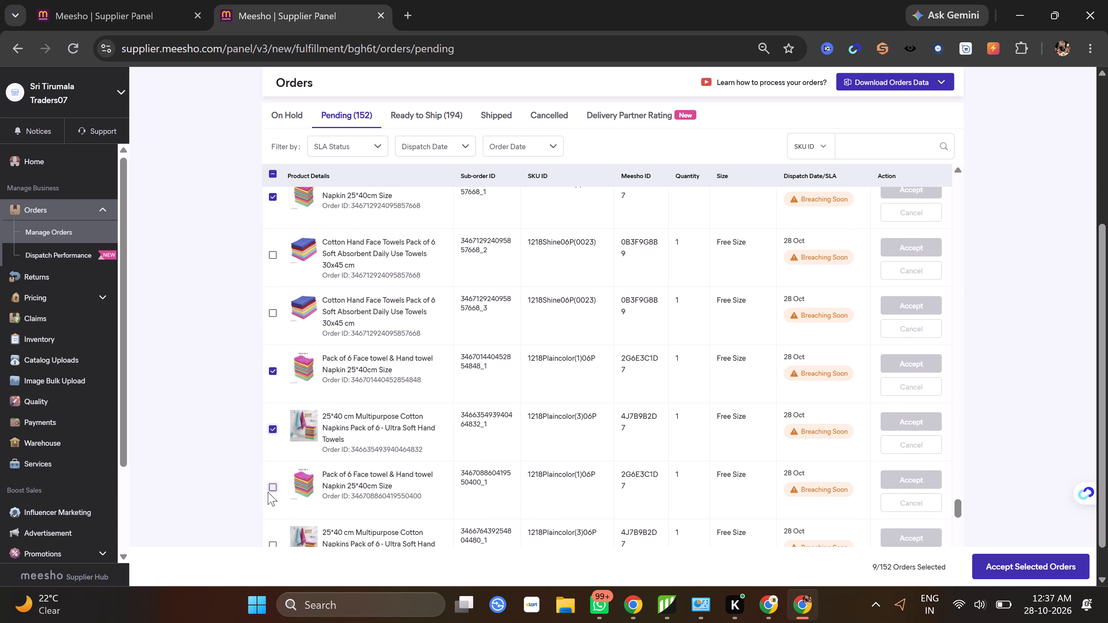
pyautogui.click(269, 484)
pyautogui.scroll(-2, 360, 401)
pyautogui.click(274, 393)
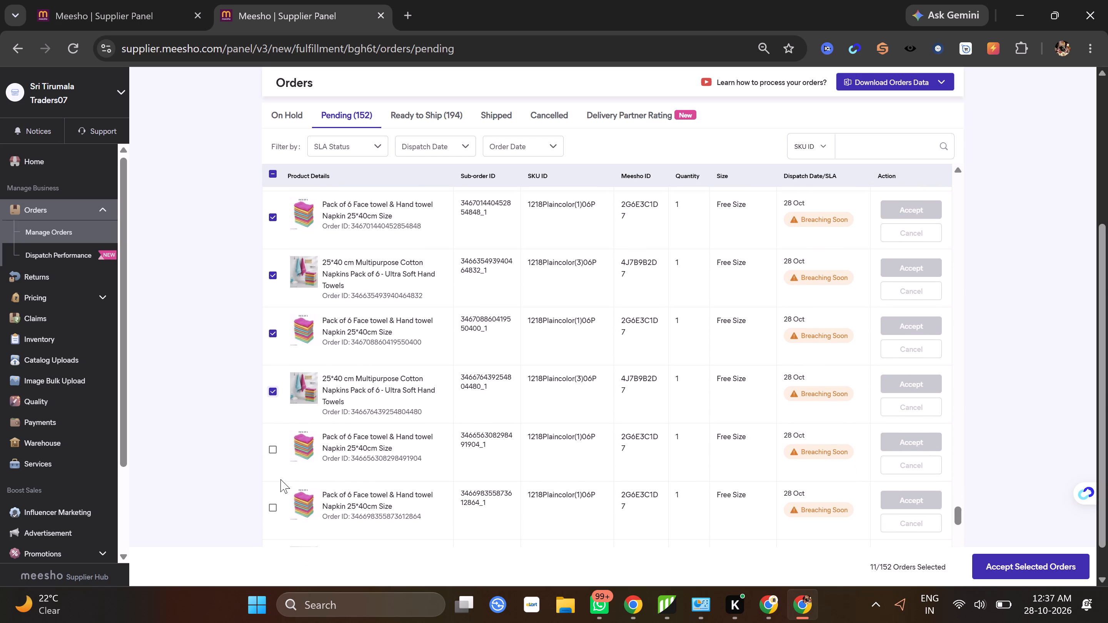
pyautogui.click(272, 451)
pyautogui.click(274, 505)
# Add the next four orders to the selection: one each of 1218Plaincolor(3)06P, 1218MC06P(13), 1218Plaincolor(1)06P and 1218LN06P(13).
pyautogui.scroll(-3, 353, 405)
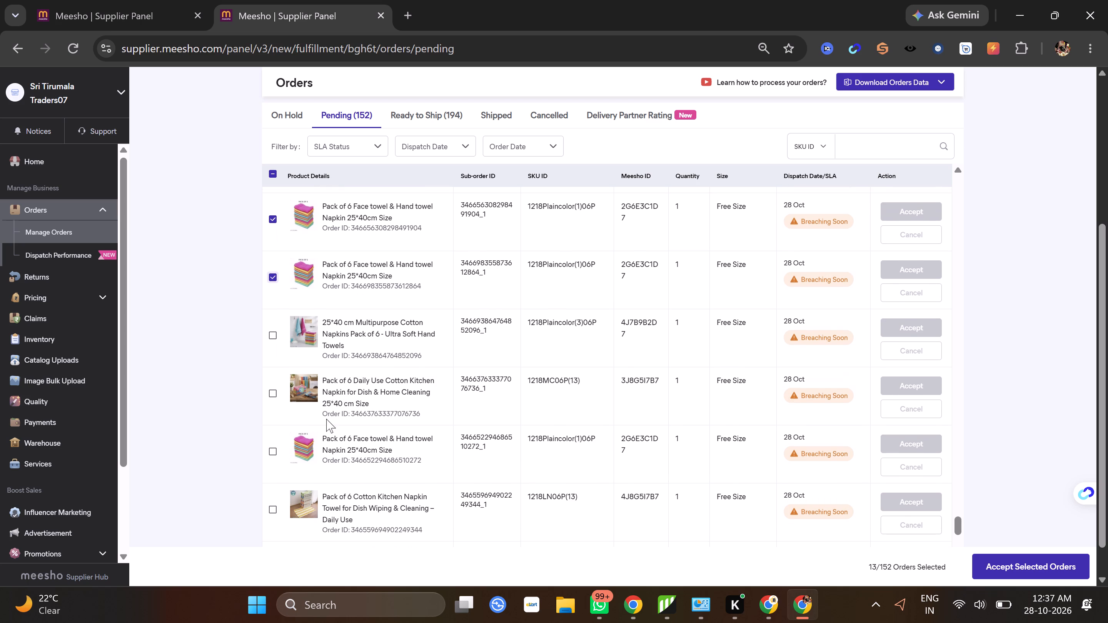
pyautogui.click(268, 395)
pyautogui.click(272, 452)
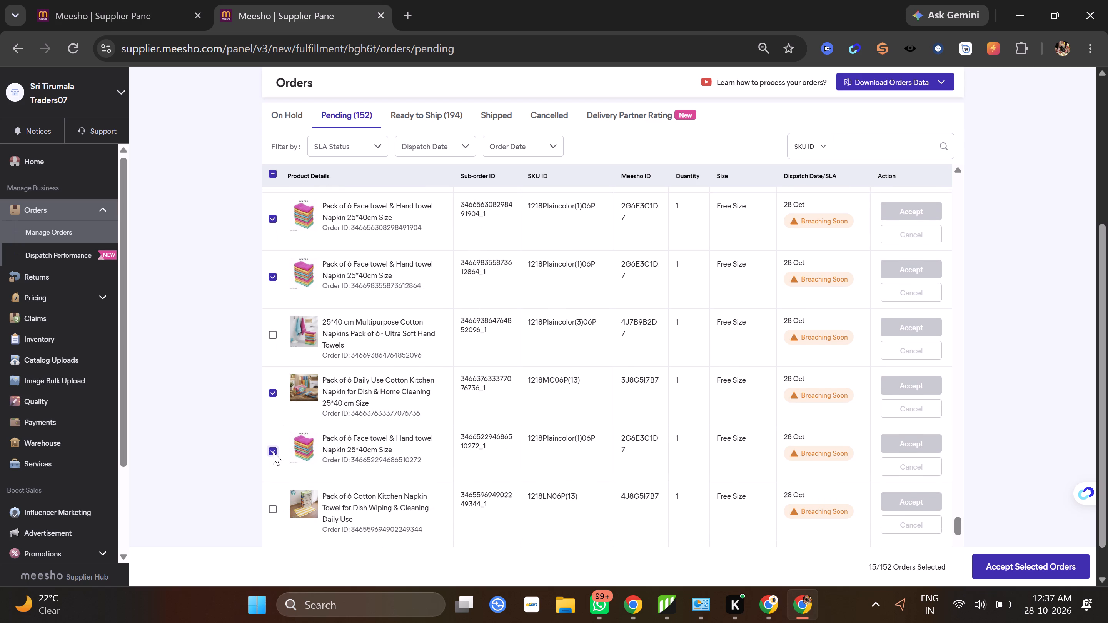
pyautogui.click(272, 334)
pyautogui.click(270, 508)
# Add the next four non-Shine 28 Oct orders to the selection: two 1218LN06P(13), one 1218Plaincolor(1)06P and one 1218Plaincolor06P(14).
pyautogui.scroll(-3, 416, 397)
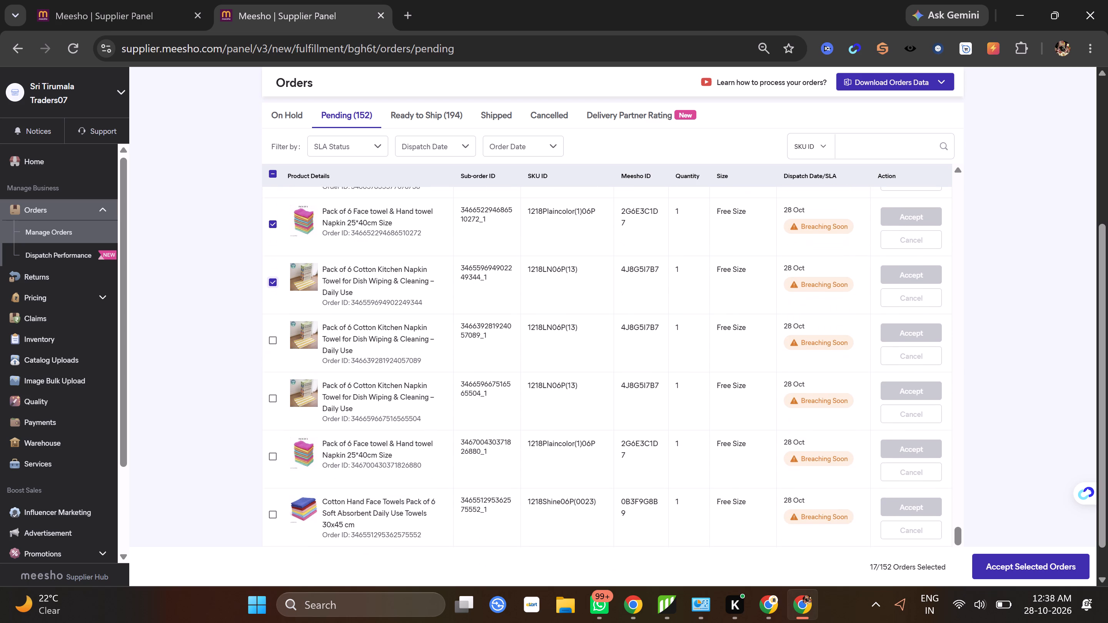
pyautogui.click(269, 337)
pyautogui.click(269, 399)
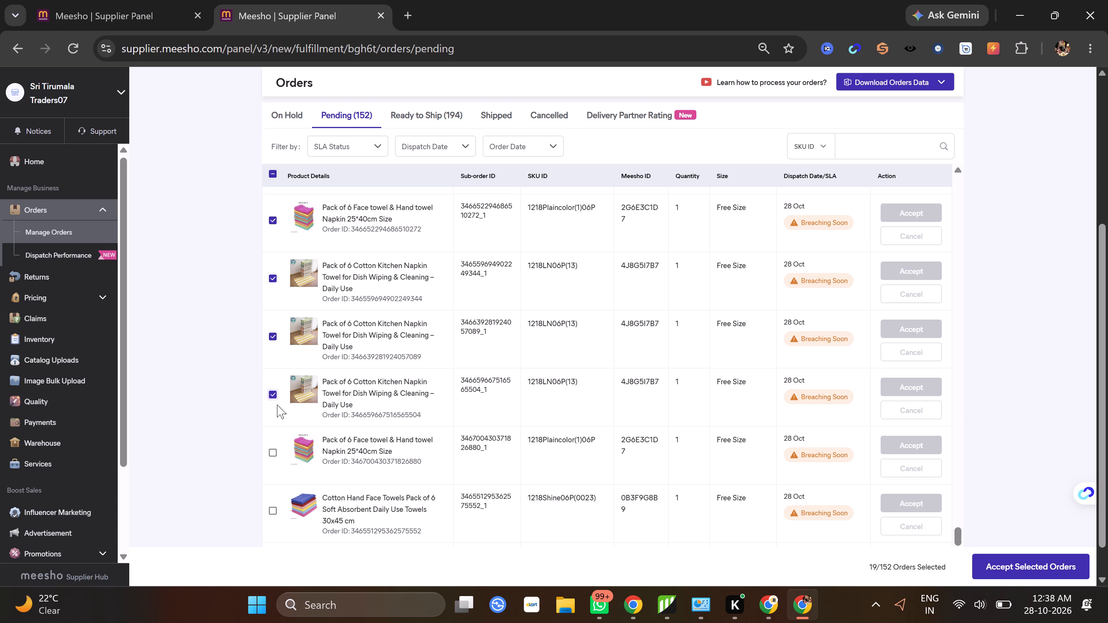
pyautogui.click(270, 455)
pyautogui.scroll(-2, 374, 352)
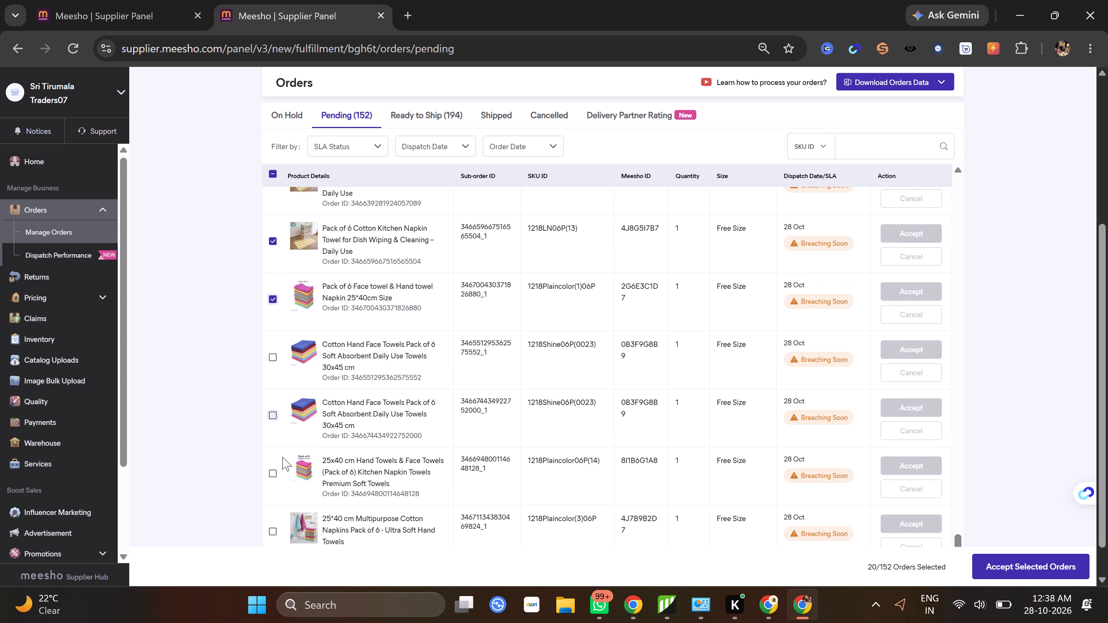
pyautogui.click(275, 470)
# Add the last six non-Shine 28 Oct orders to the selection: two 1218Plaincolor(3)06P, three 1218Plaincolor(1)06P and one 1218LN06P(13).
pyautogui.scroll(-2, 362, 384)
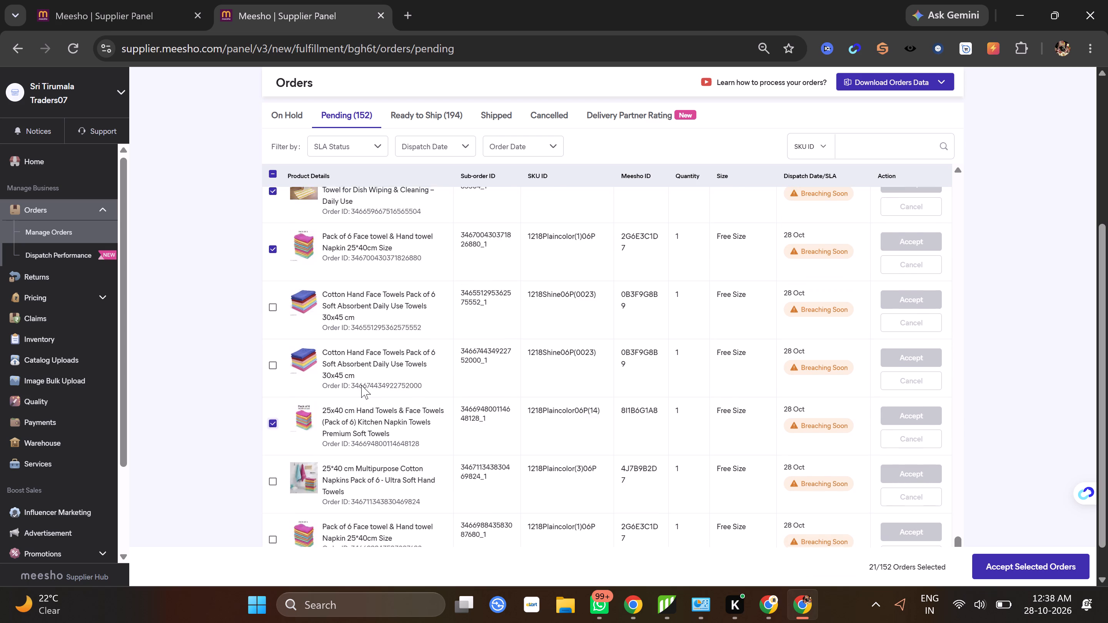
pyautogui.click(269, 372)
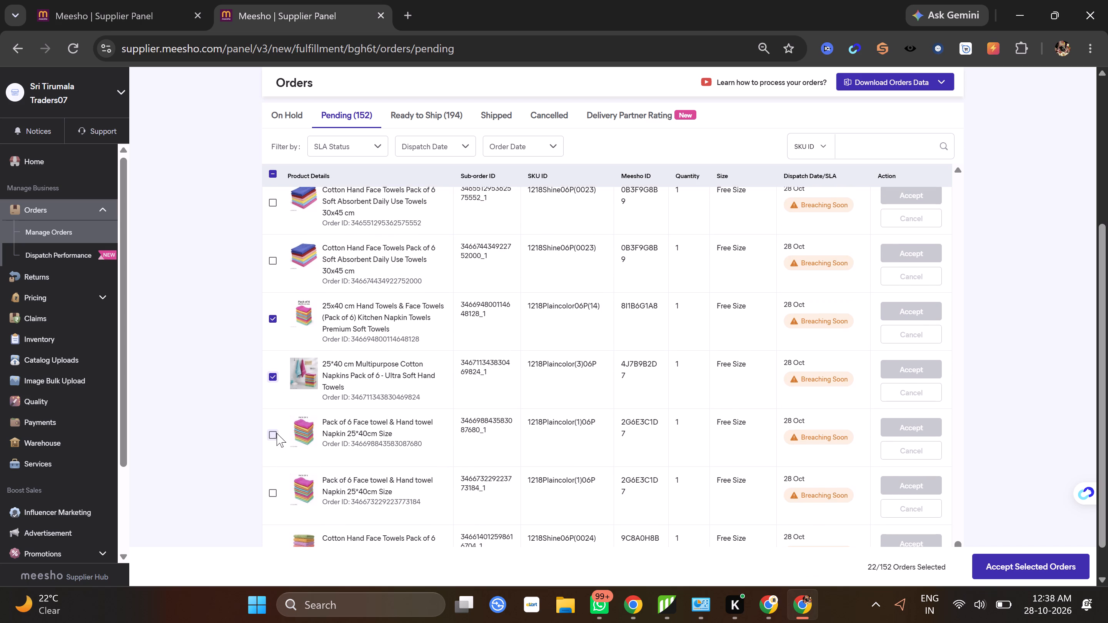
pyautogui.click(277, 433)
pyautogui.click(277, 496)
pyautogui.scroll(-1, 352, 372)
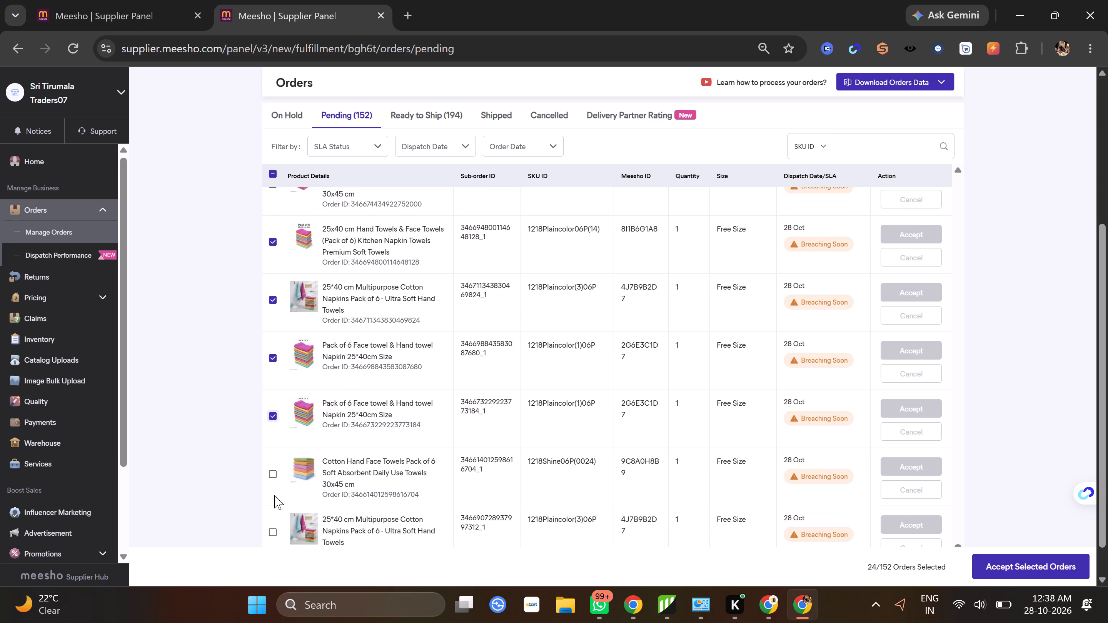
pyautogui.scroll(-2, 388, 420)
pyautogui.click(276, 380)
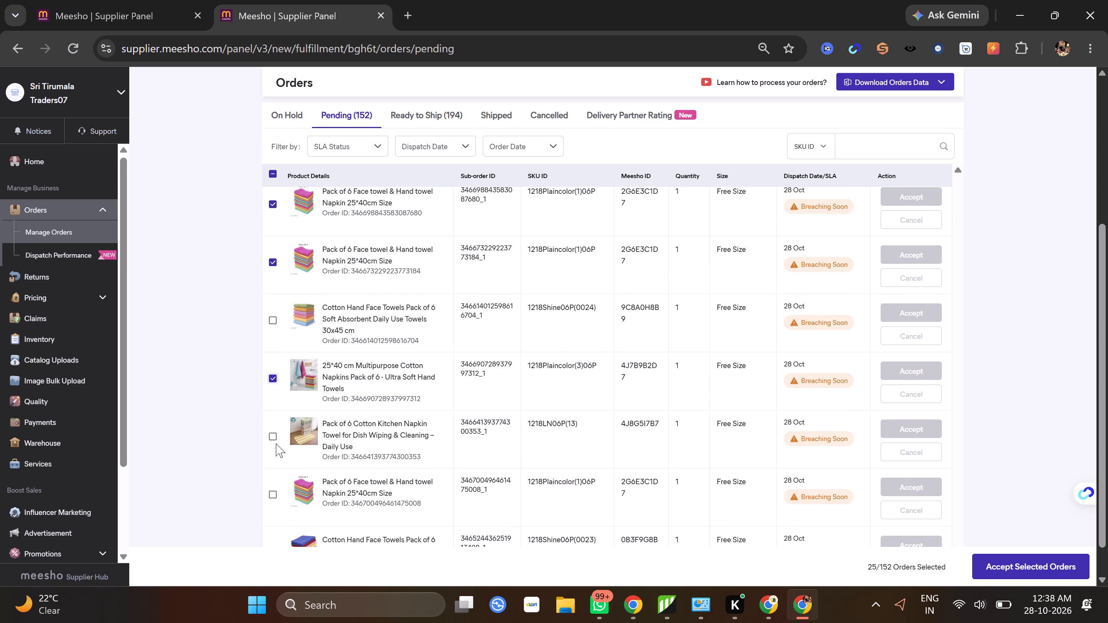
pyautogui.click(269, 431)
pyautogui.click(275, 493)
# Check the remaining 28 Oct orders for unselected non-Shine SKUs, and accept all the selected orders in bulk.
pyautogui.scroll(-2, 346, 384)
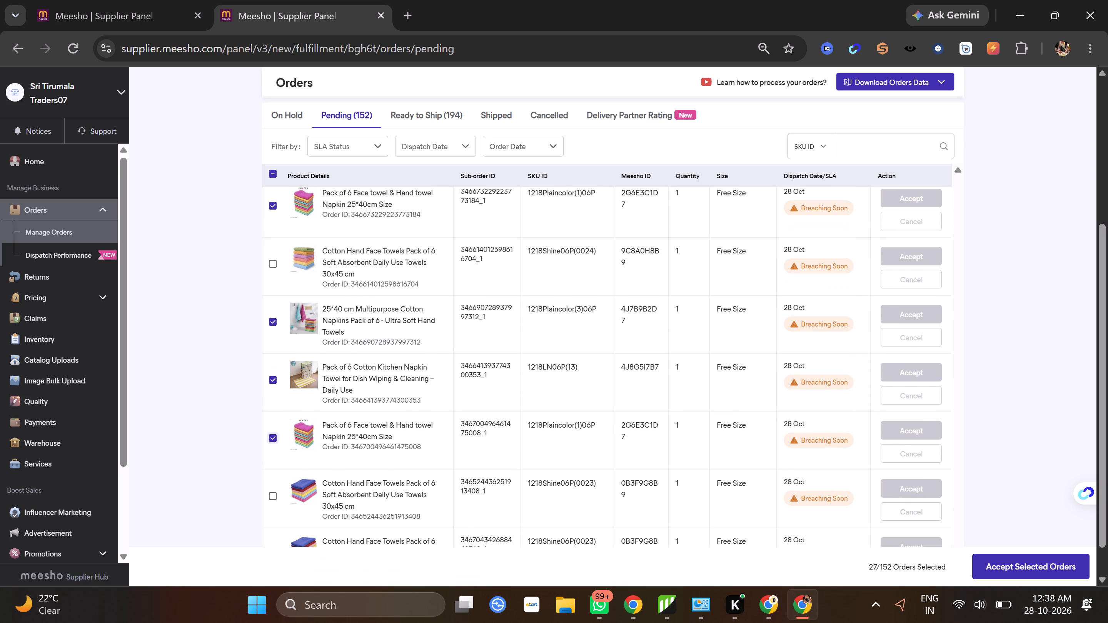
pyautogui.scroll(-2, 399, 398)
pyautogui.scroll(-3, 362, 409)
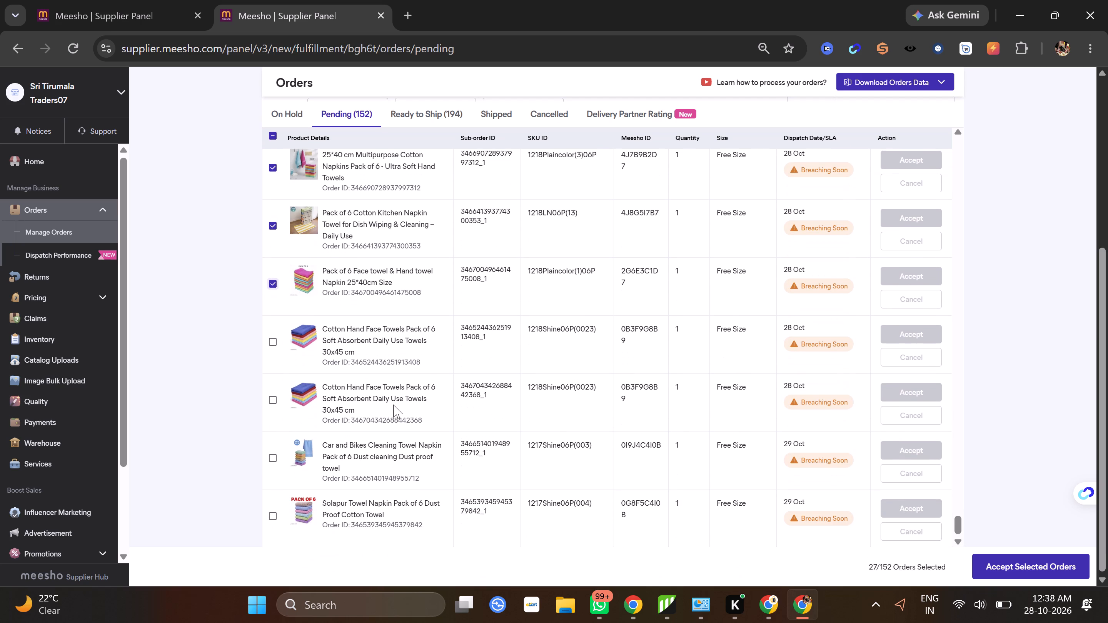
pyautogui.scroll(-7, 390, 400)
pyautogui.click(1010, 568)
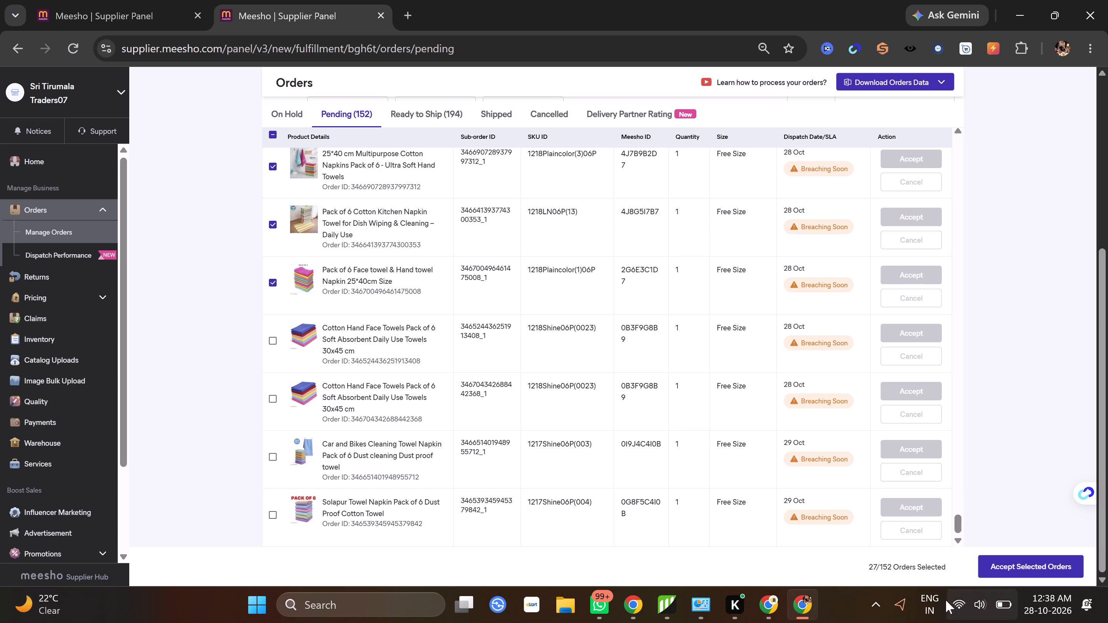
pyautogui.click(482, 346)
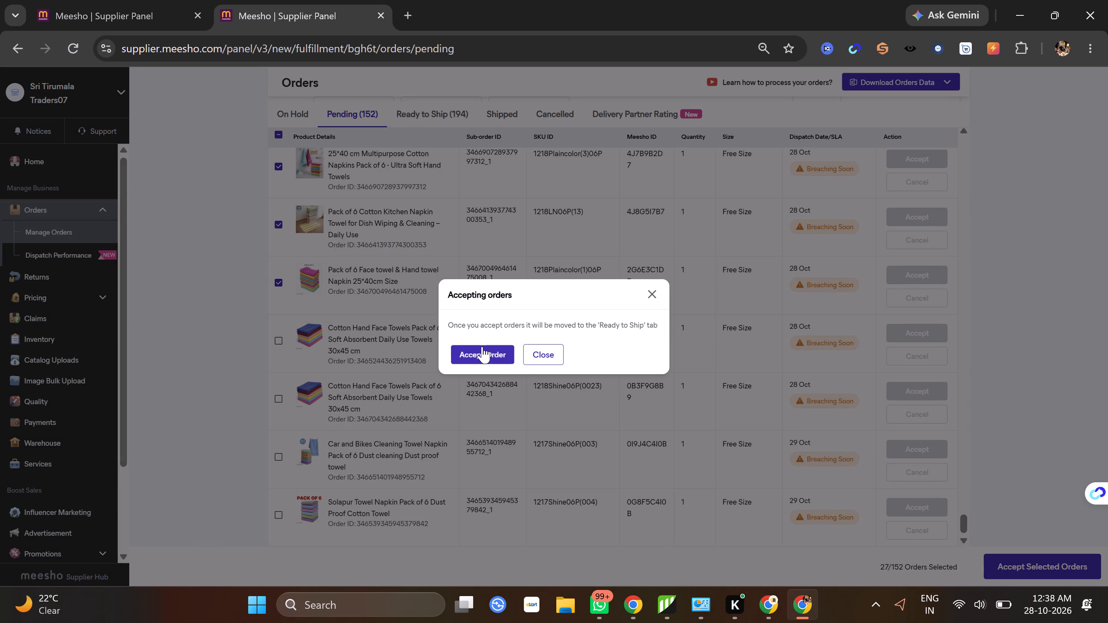
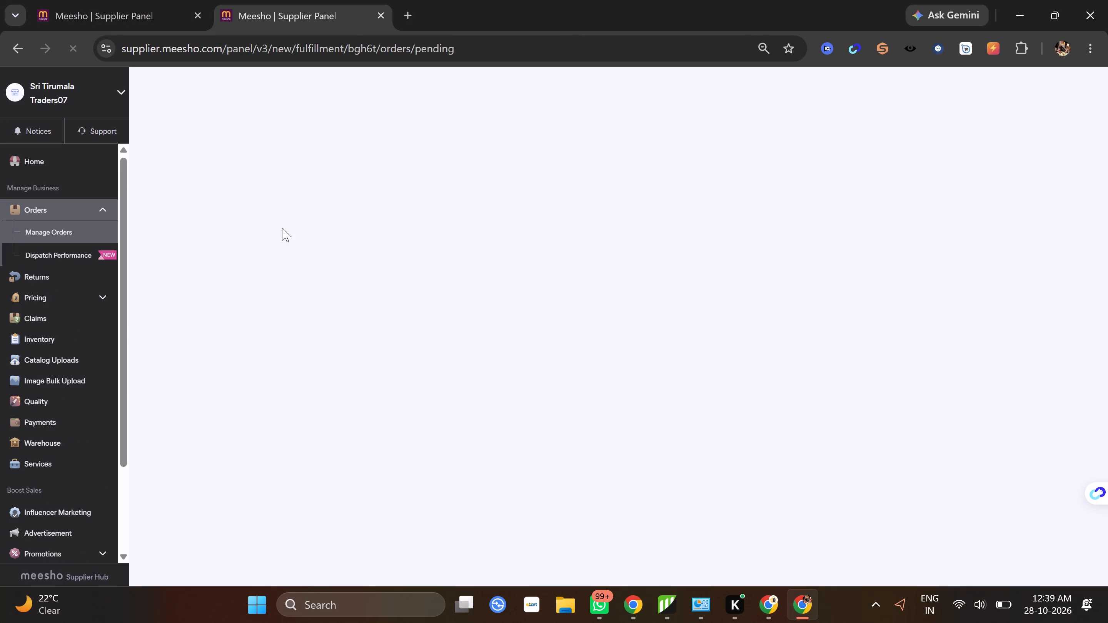
# Dismiss the order acceptance summary and open the Ready to Ship orders.
pyautogui.click(492, 362)
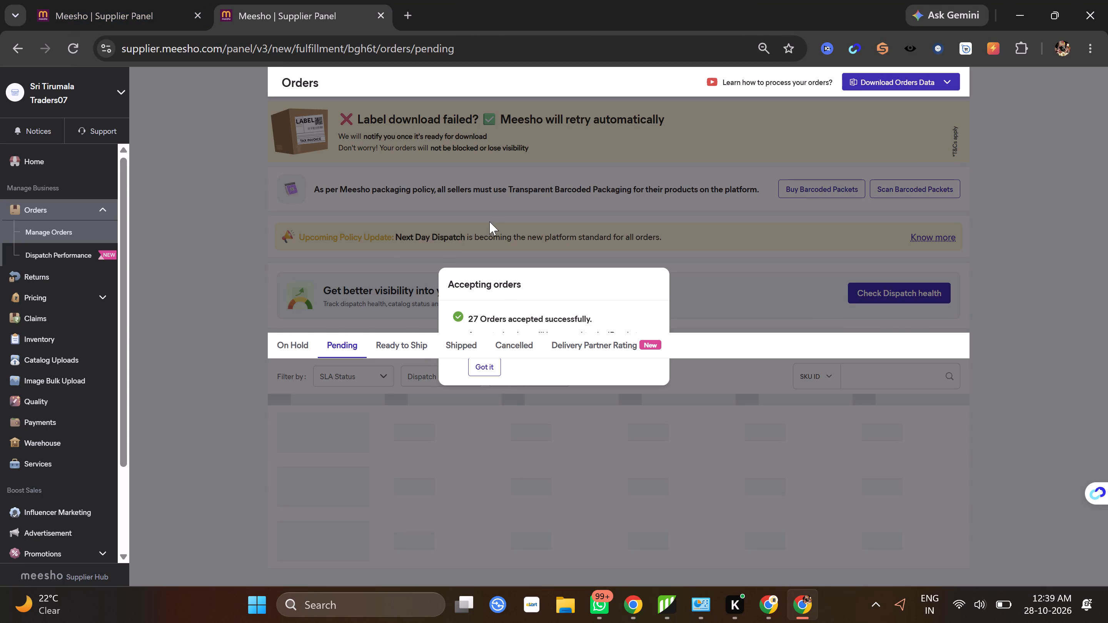
pyautogui.click(395, 341)
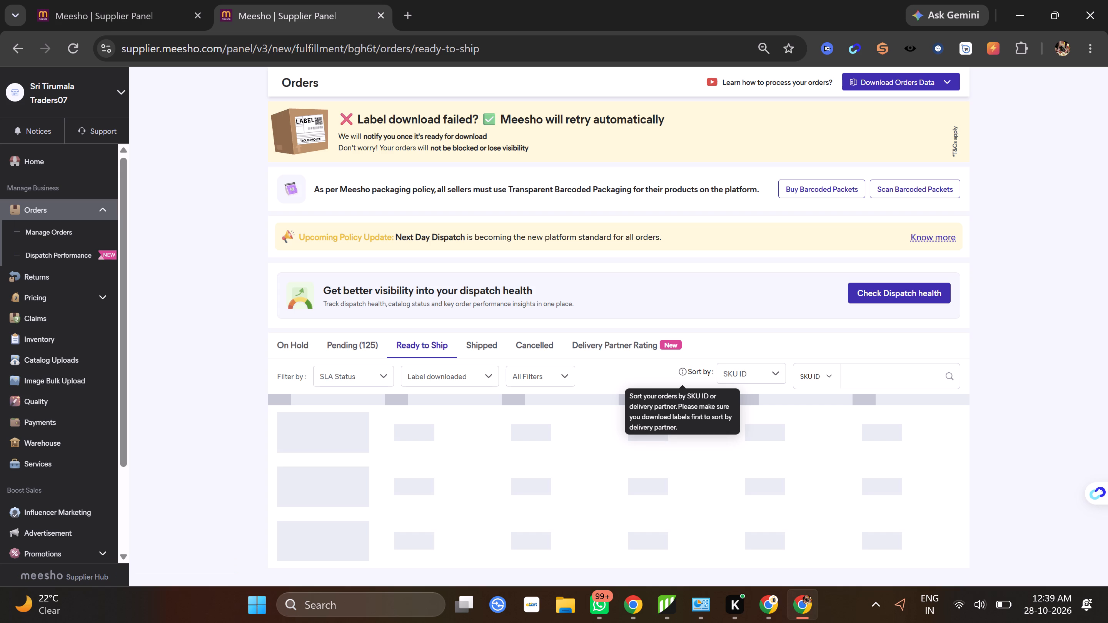
# Select all nine 1218LN06P(13) orders at the start of the Ready to Ship list.
pyautogui.scroll(-3, 527, 185)
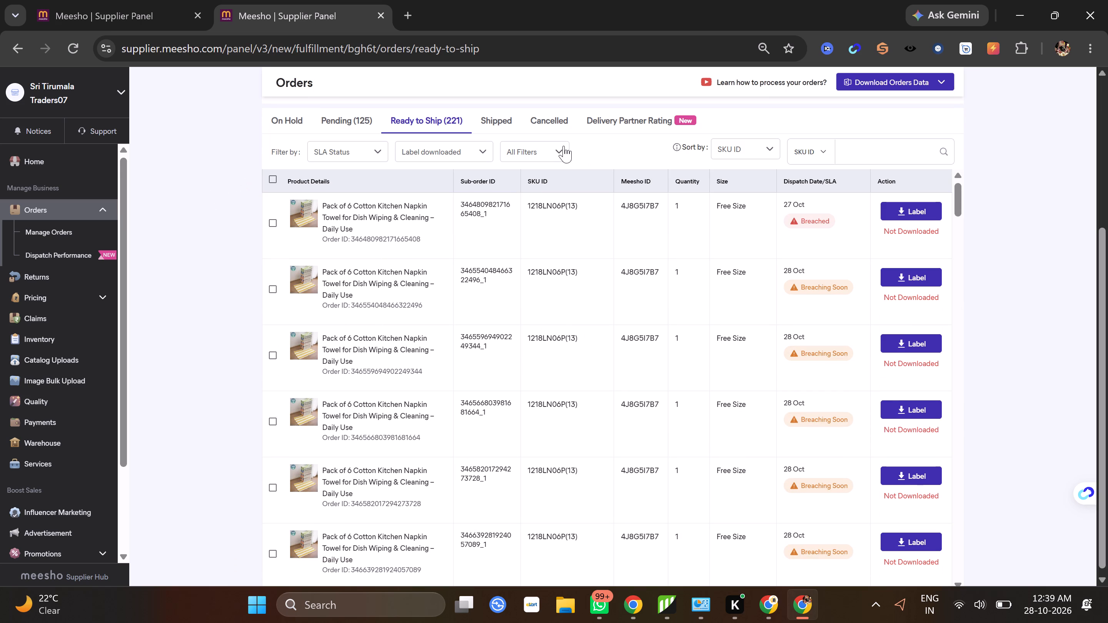
pyautogui.scroll(-1, 563, 147)
pyautogui.click(273, 222)
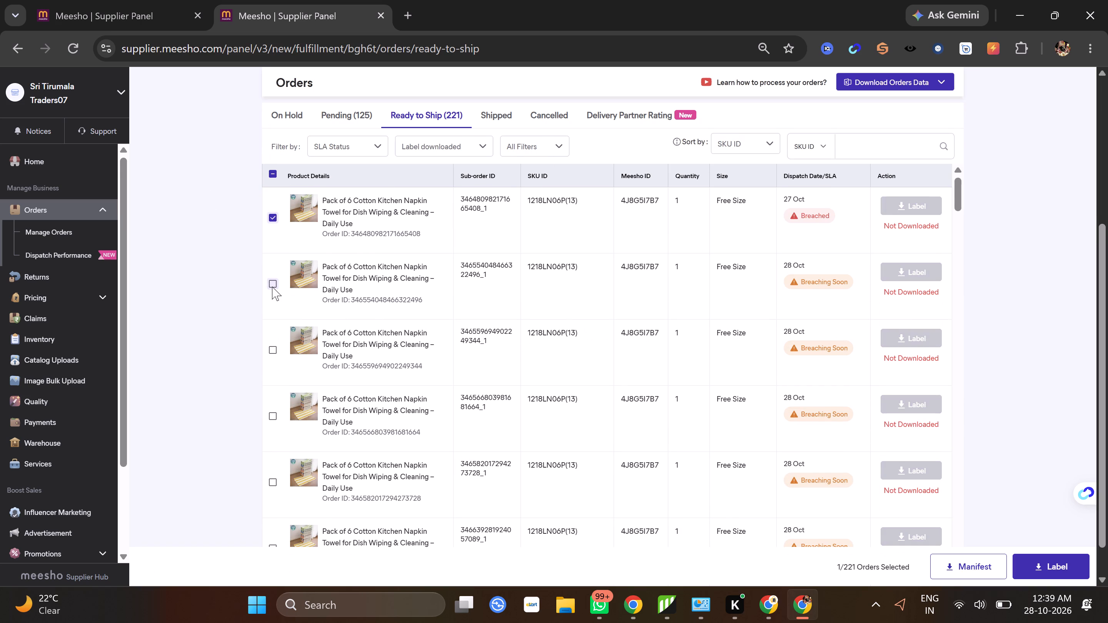
pyautogui.click(272, 287)
pyautogui.scroll(-2, 476, 236)
pyautogui.click(274, 200)
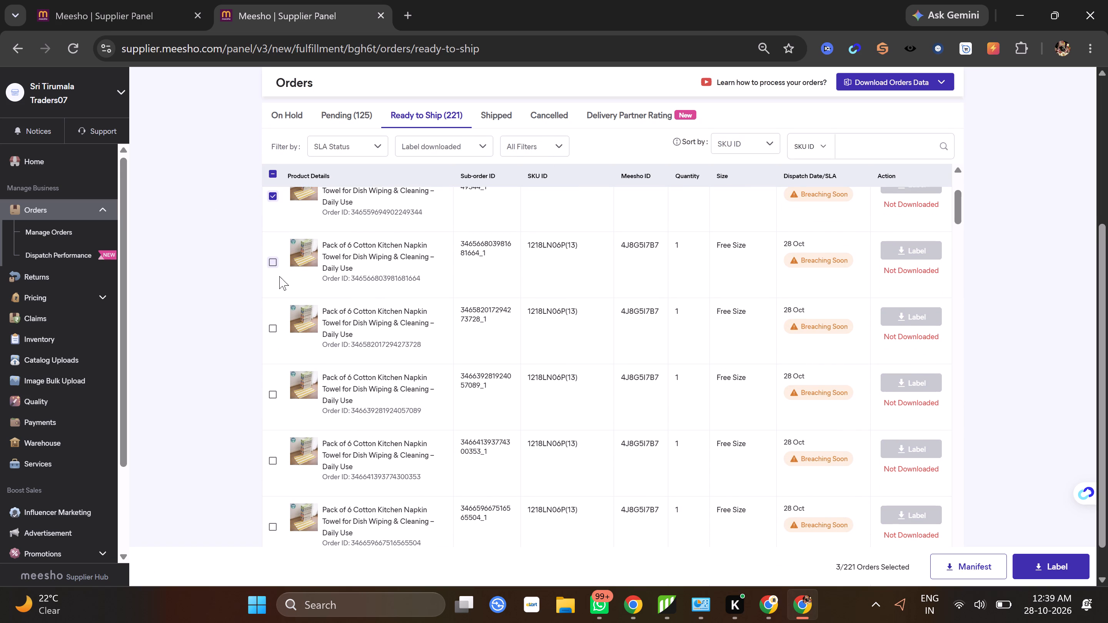
pyautogui.click(274, 265)
pyautogui.click(270, 331)
pyautogui.click(274, 396)
pyautogui.scroll(-2, 379, 314)
pyautogui.click(269, 307)
pyautogui.click(275, 370)
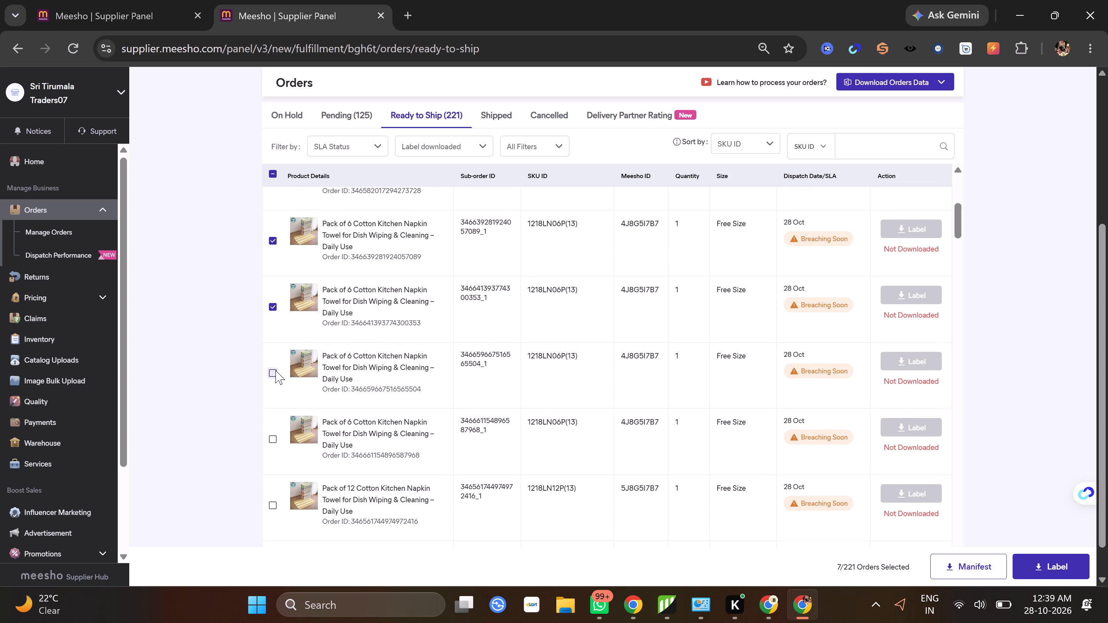
pyautogui.click(276, 444)
# Add three 1218LN12P(13) orders and one each of 1218MC06P(01), 1218MC06P(13) and 1218MC12P(18) to the selection.
pyautogui.click(270, 504)
pyautogui.scroll(-1, 431, 368)
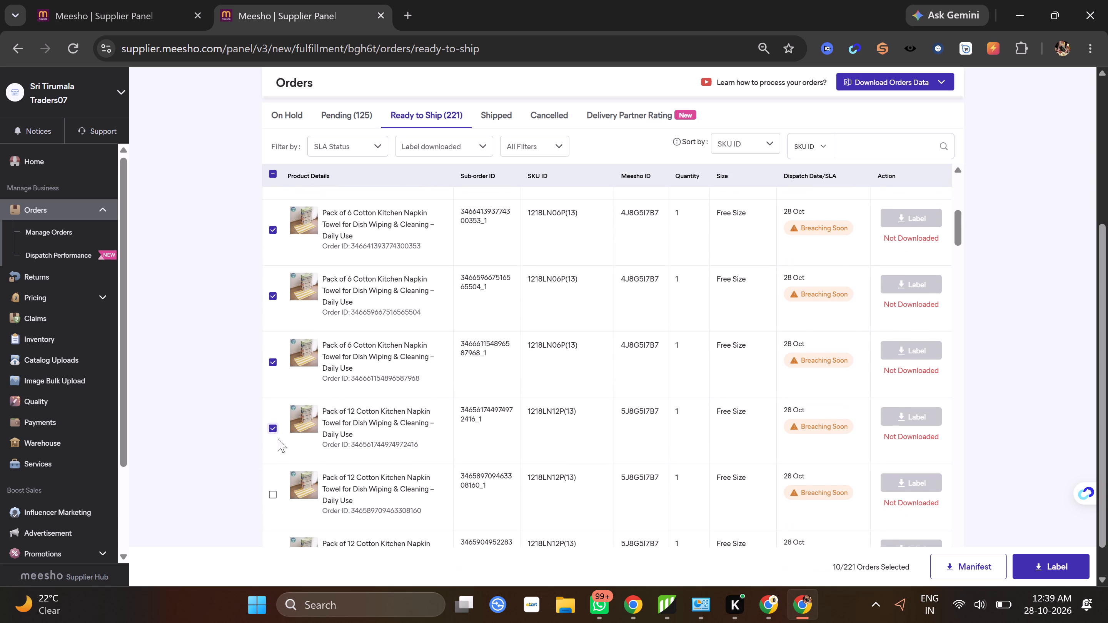
pyautogui.click(271, 492)
pyautogui.scroll(-3, 440, 332)
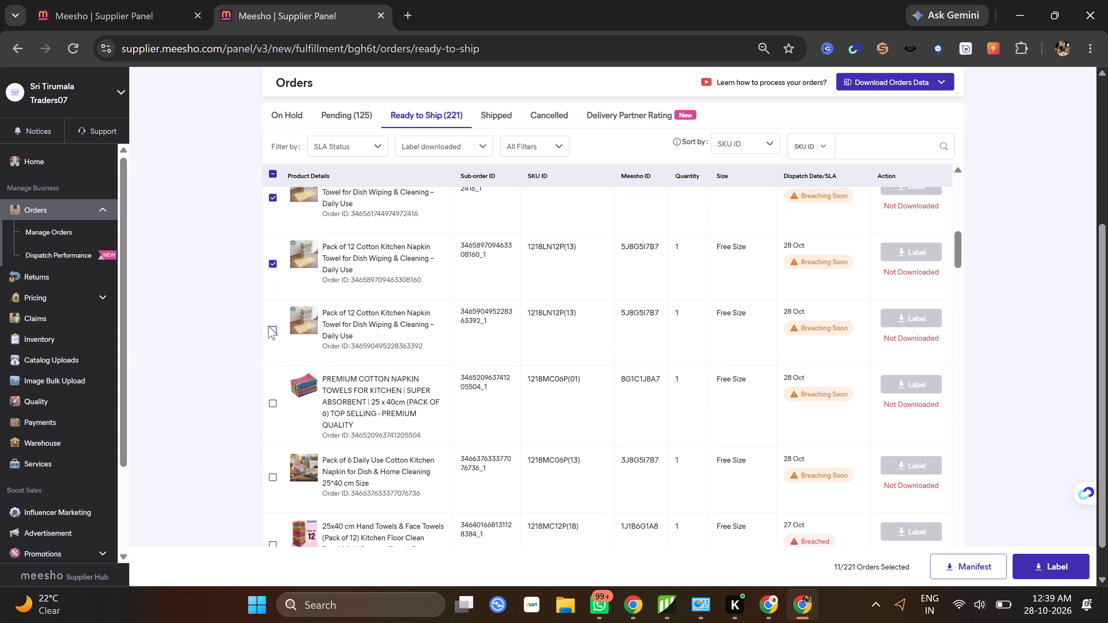
pyautogui.click(271, 328)
pyautogui.click(270, 403)
pyautogui.click(268, 479)
pyautogui.scroll(-2, 440, 343)
pyautogui.click(271, 390)
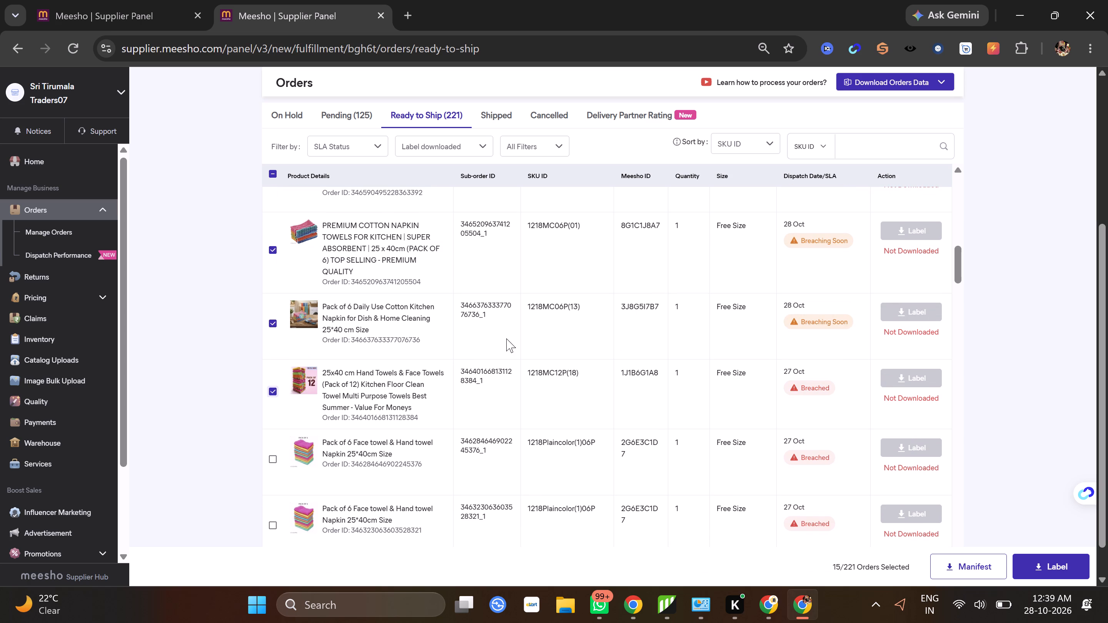
# Generate and download the selected orders' labels without the manifest, opening TheEcomWay's Meesho Label Sorter in a separate tab meanwhile.
pyautogui.click(1049, 563)
pyautogui.click(406, 13)
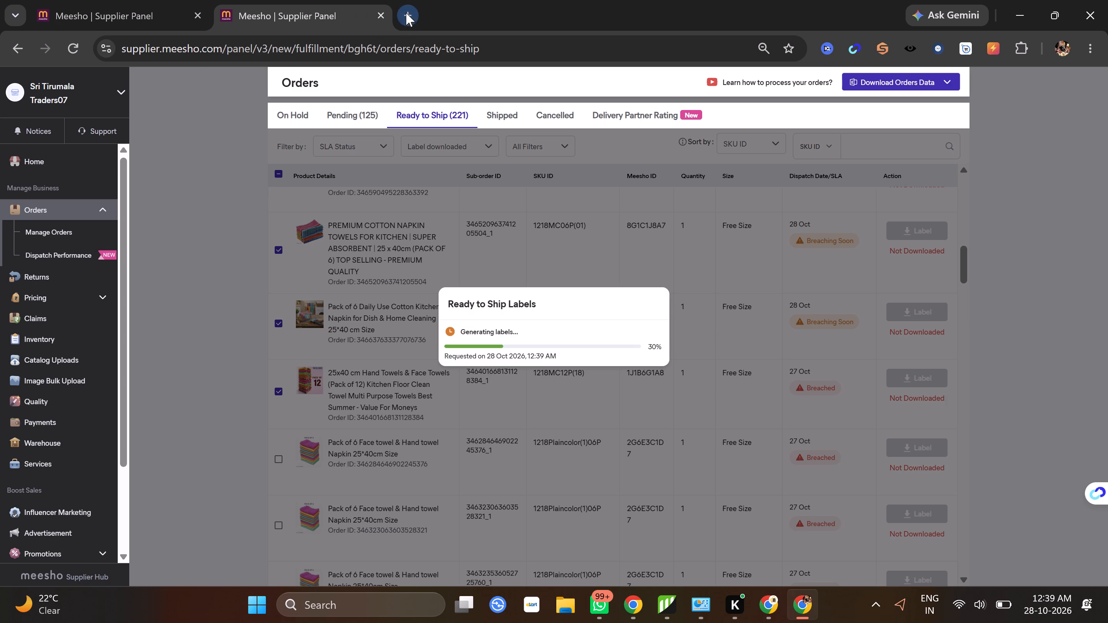
pyautogui.click(577, 448)
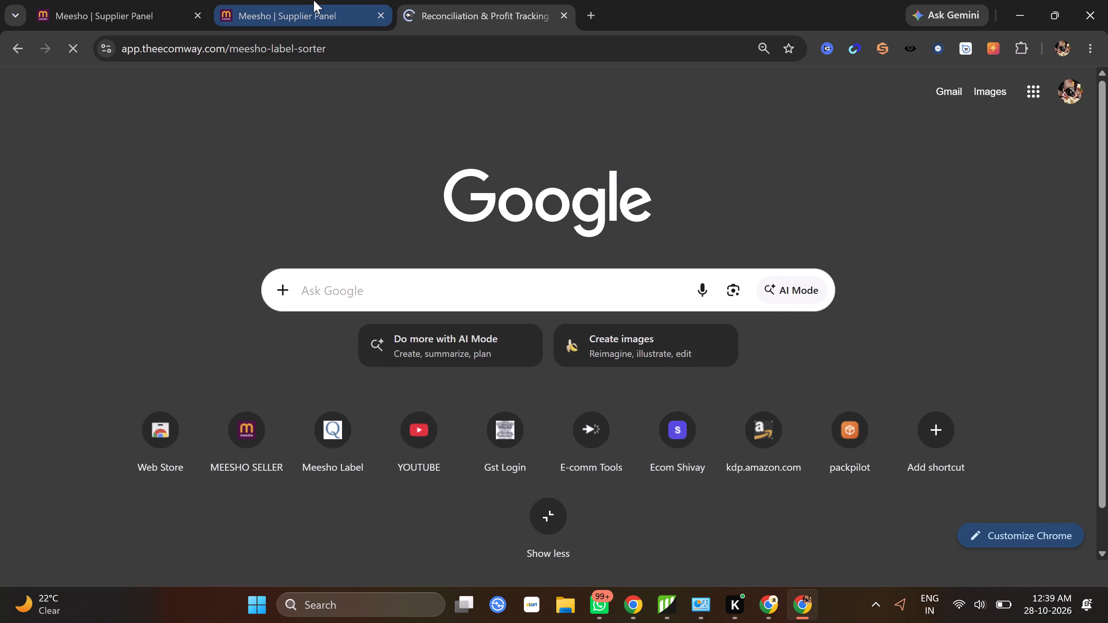
pyautogui.click(314, 0)
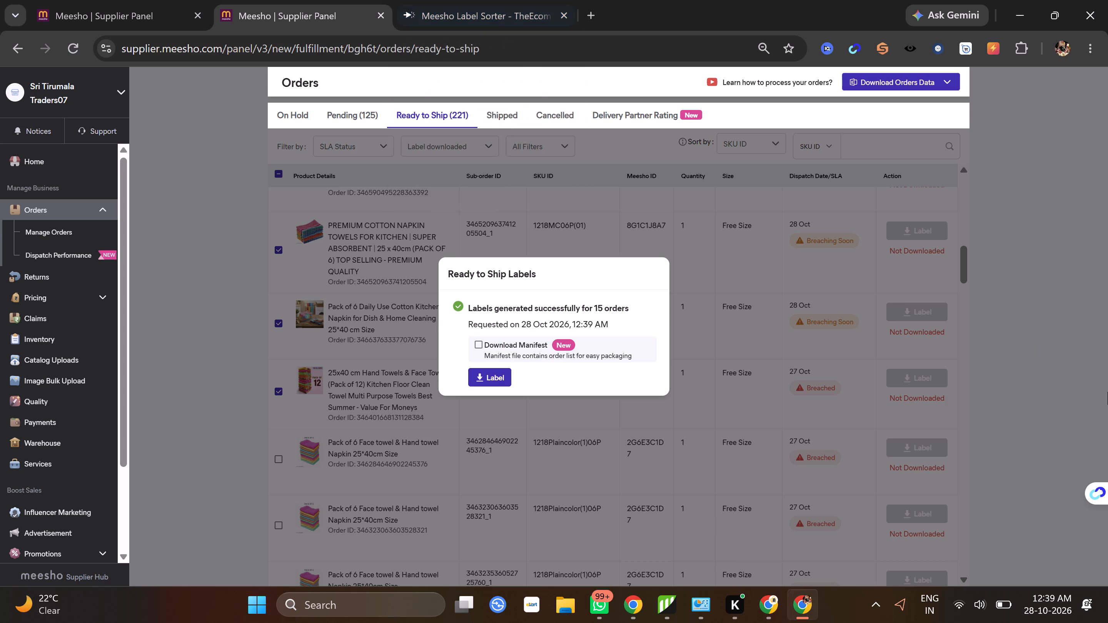
pyautogui.click(479, 377)
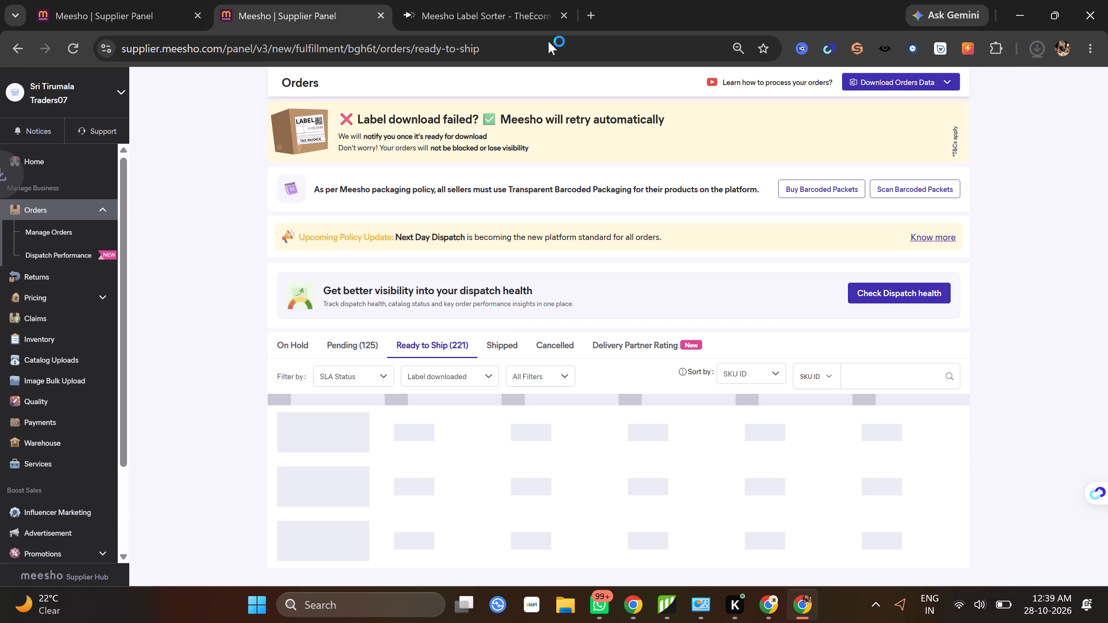
# Upload the downloaded label PDF to the Meesho Label Sorter, sorting by courier with invoices removed.
pyautogui.click(515, 1)
pyautogui.click(586, 353)
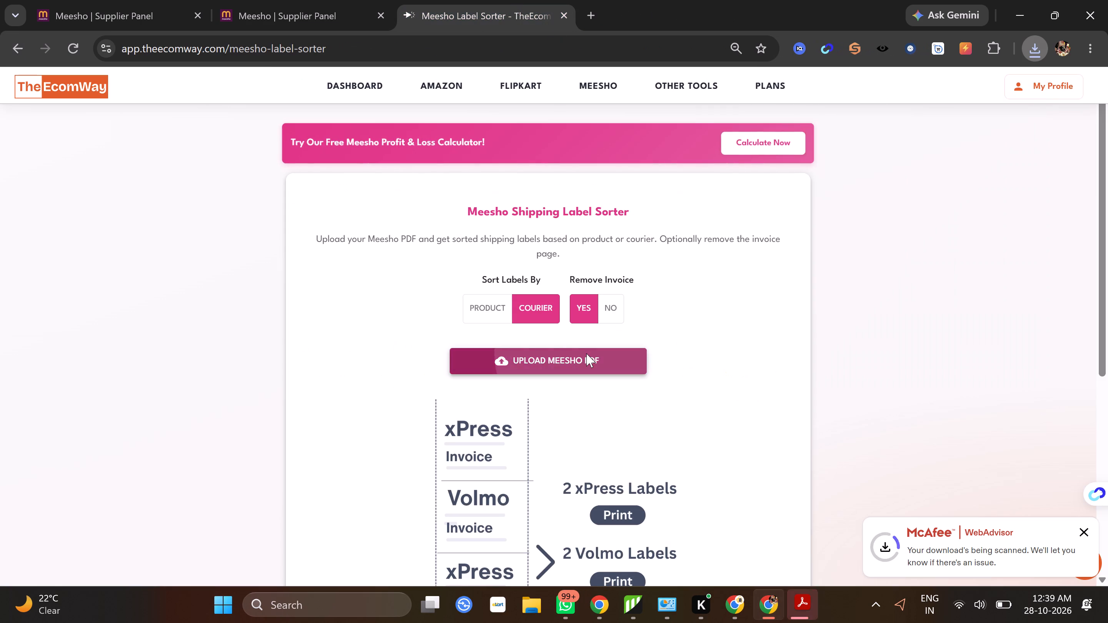
pyautogui.click(1089, 20)
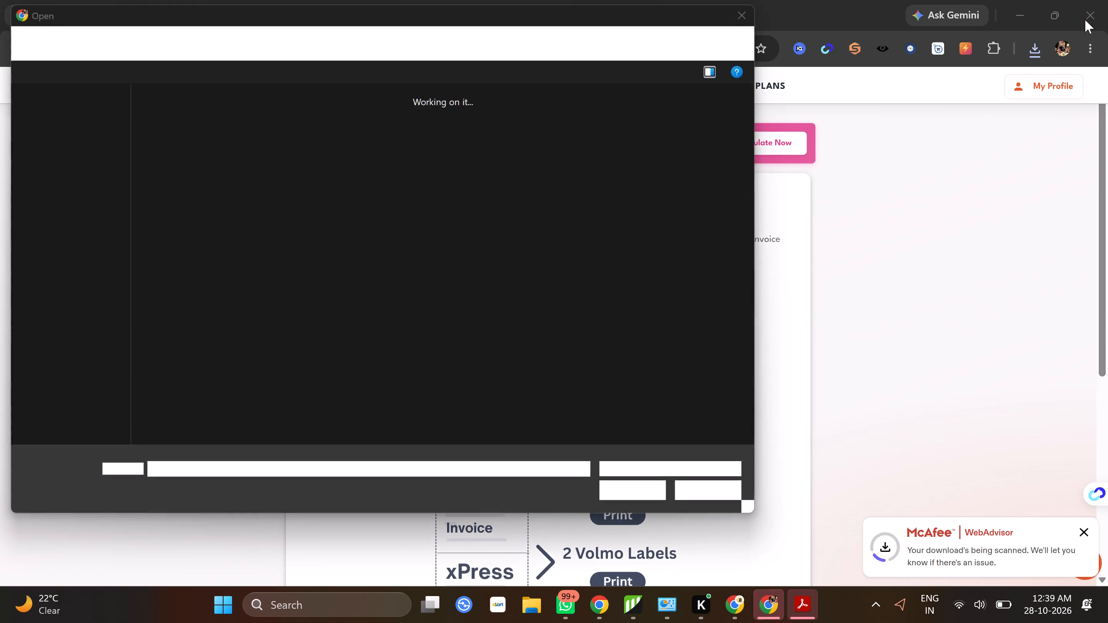
pyautogui.doubleClick(186, 166)
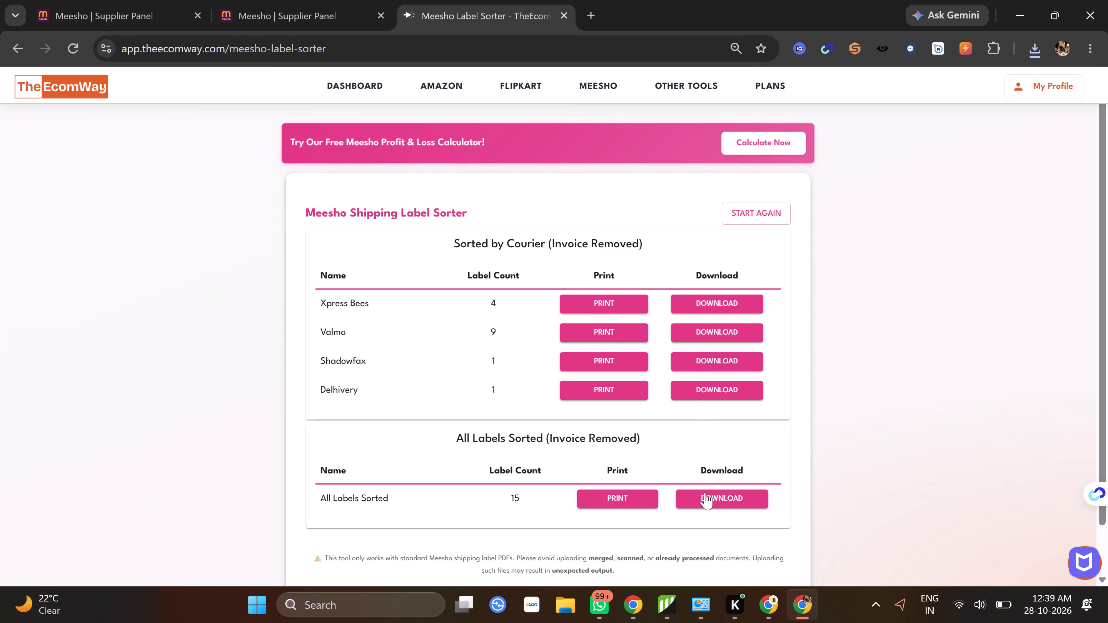
# Download the PDF of all sorted labels and close the opened PDF.
pyautogui.click(708, 498)
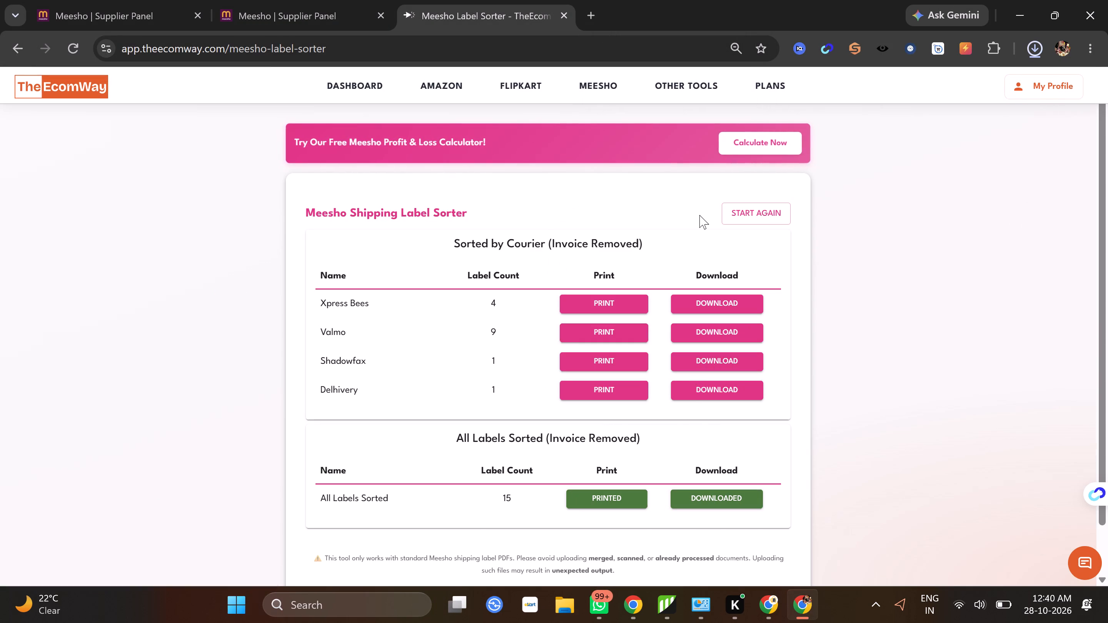
pyautogui.click(1086, 6)
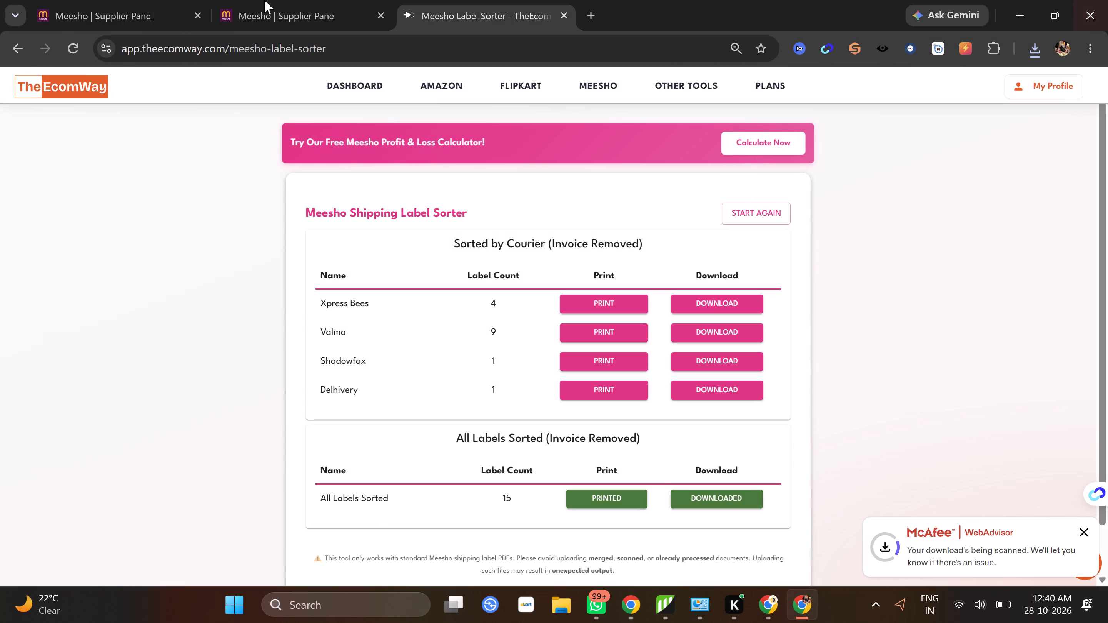
# Return to Meesho's Ready to Ship list and examine the SKUs and dispatch dates of the remaining orders.
pyautogui.click(307, 0)
pyautogui.scroll(-1, 524, 232)
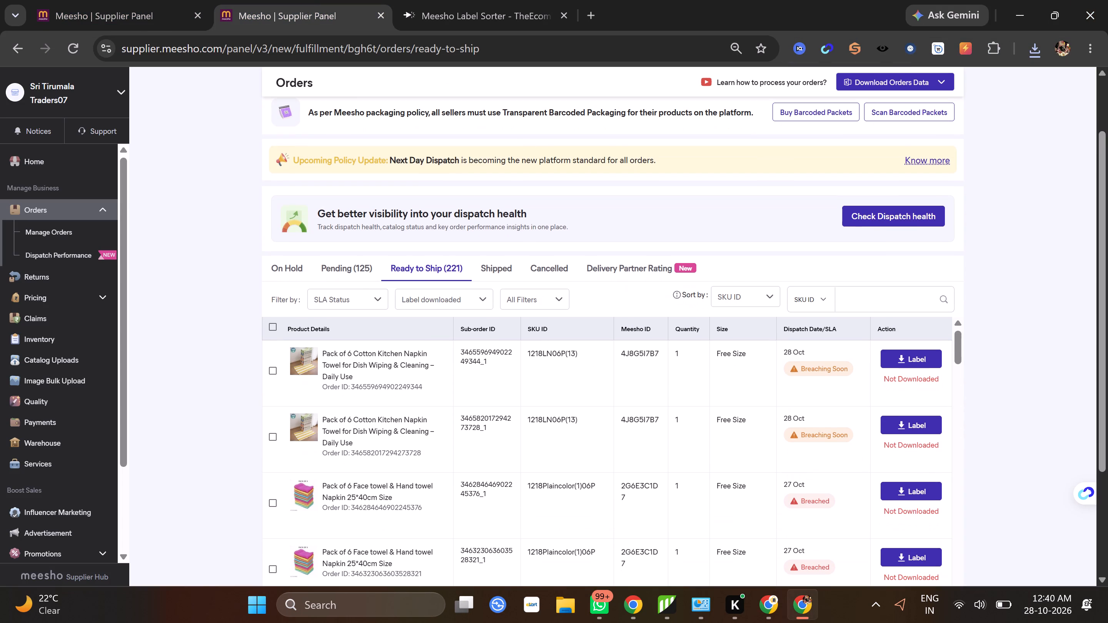
pyautogui.scroll(-2, 524, 232)
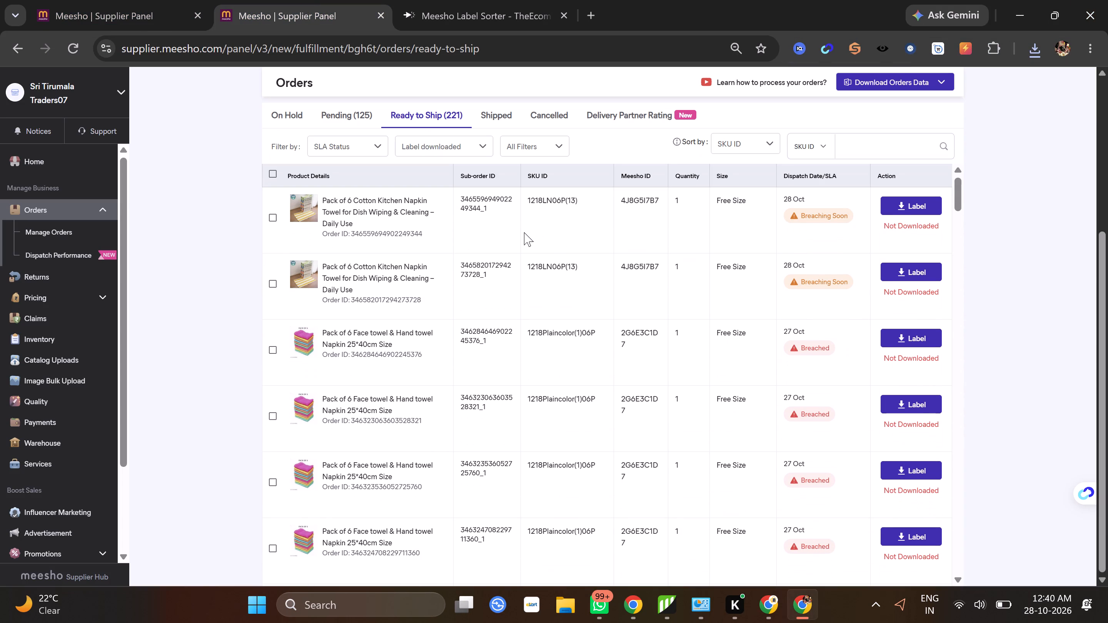
pyautogui.scroll(-3, 642, 308)
pyautogui.scroll(-4, 668, 341)
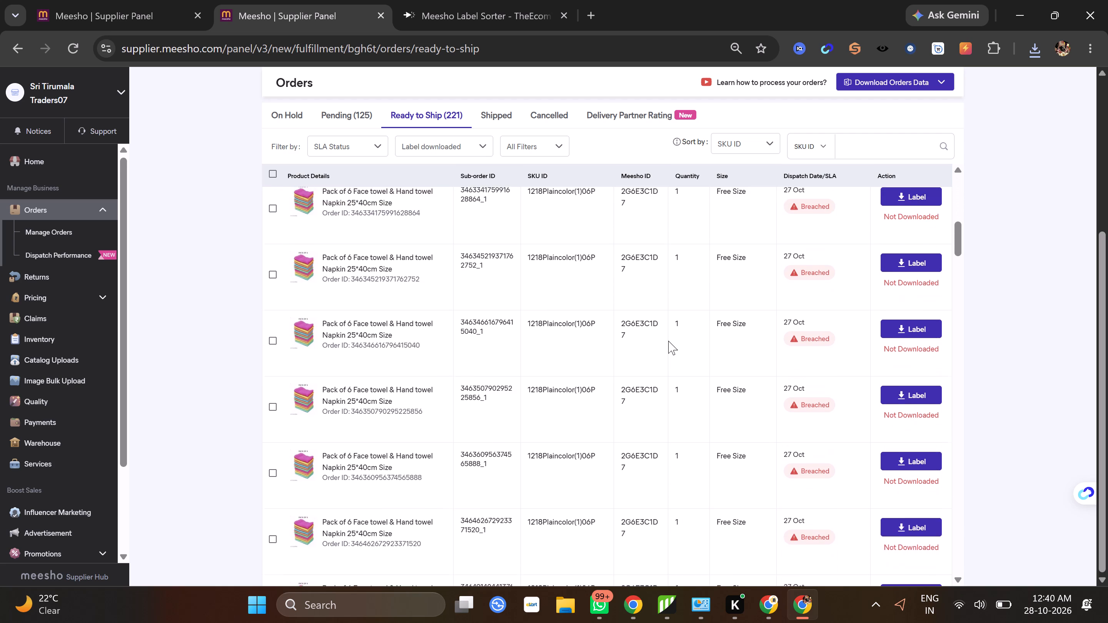
pyautogui.scroll(-20, 668, 341)
pyautogui.scroll(-6, 668, 341)
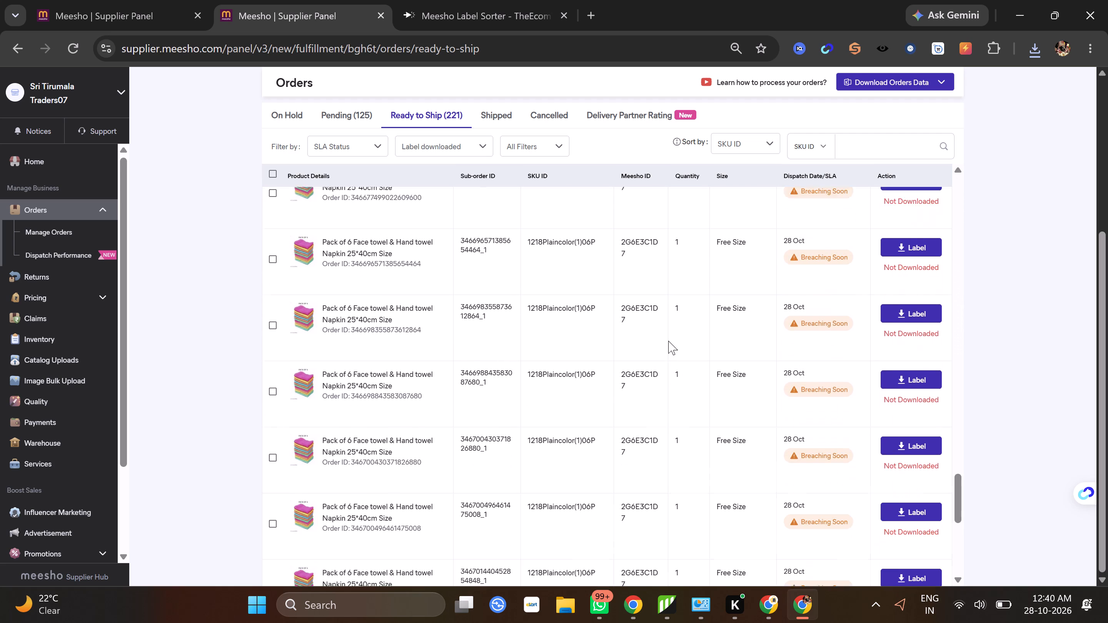
pyautogui.scroll(-11, 668, 341)
pyautogui.scroll(-19, 668, 341)
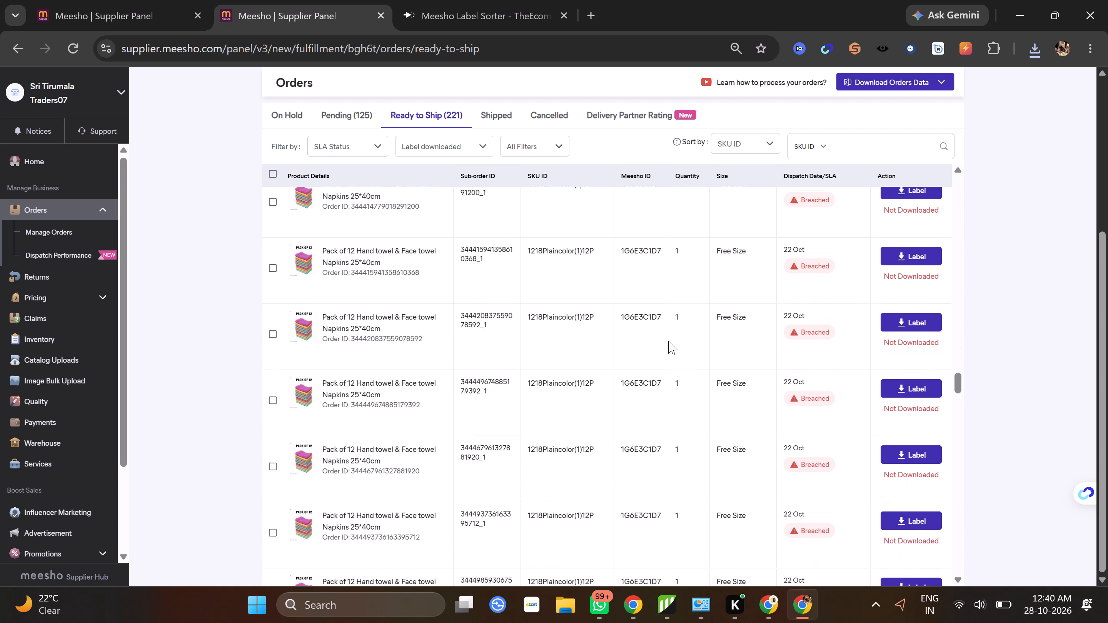
pyautogui.scroll(-6, 668, 341)
pyautogui.scroll(1, 668, 341)
pyautogui.scroll(-18, 668, 341)
pyautogui.scroll(-3, 668, 341)
# Search the Ready to Ship orders for SKU 1218Plaincolor(1)12P using the SKU copied from the list, and clear the search.
pyautogui.moveTo(602, 336); pyautogui.dragTo(526, 339)
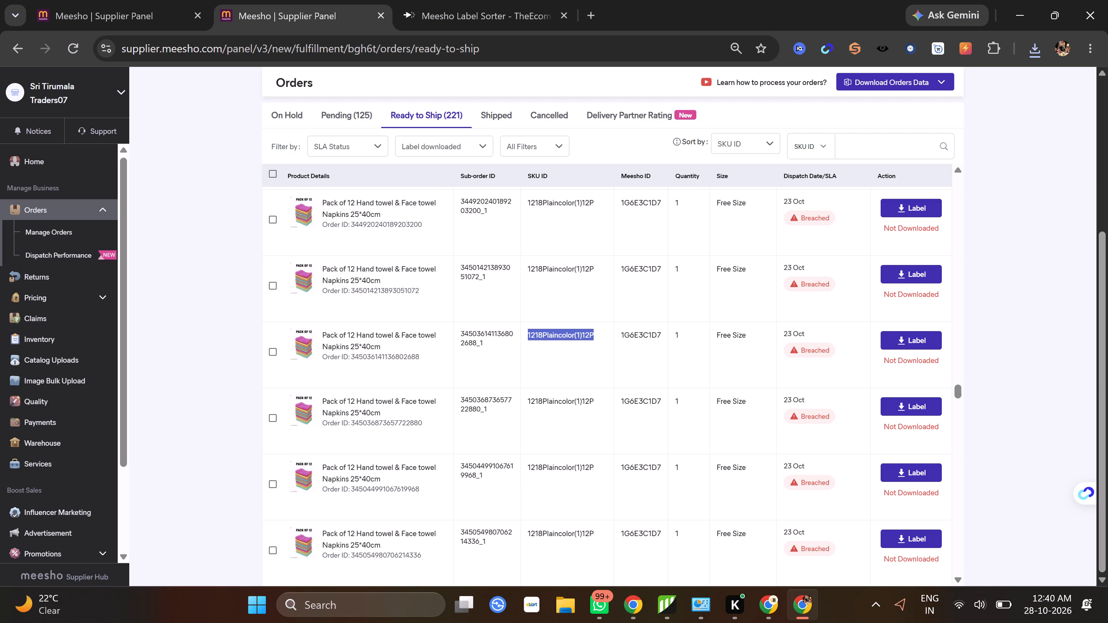
pyautogui.rightClick(544, 333)
pyautogui.click(612, 99)
pyautogui.click(893, 152)
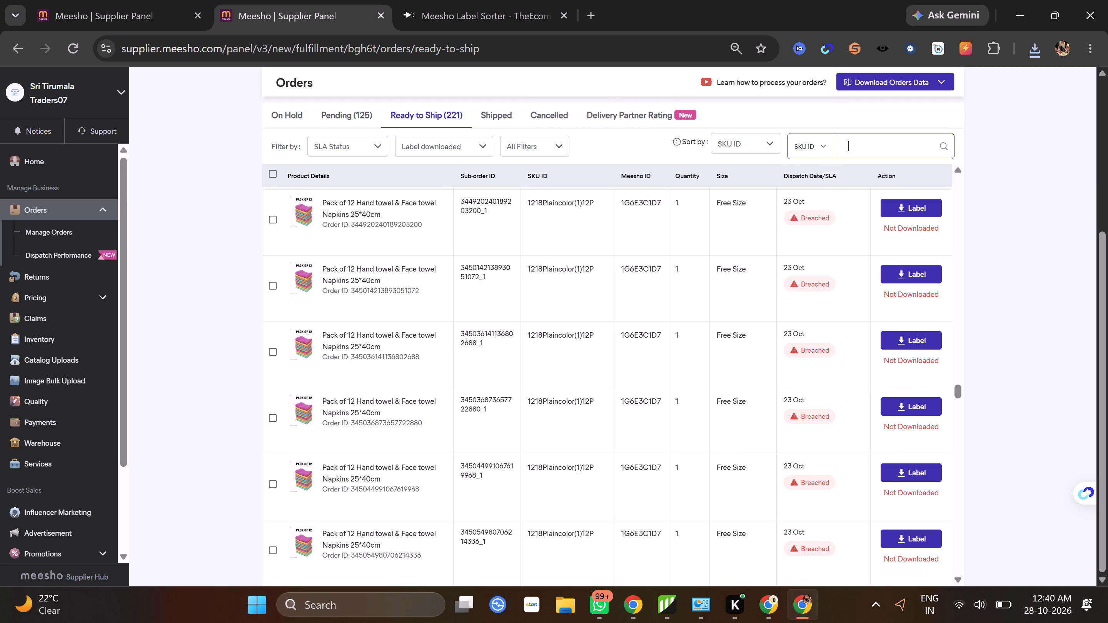
pyautogui.rightClick(894, 145)
pyautogui.click(713, 337)
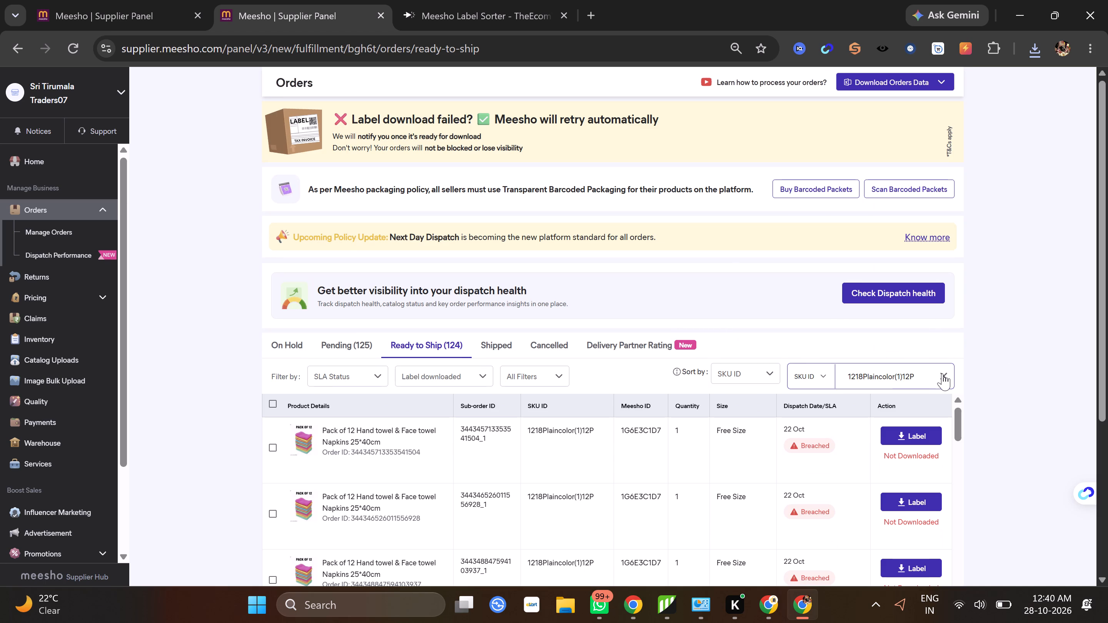
pyautogui.click(942, 373)
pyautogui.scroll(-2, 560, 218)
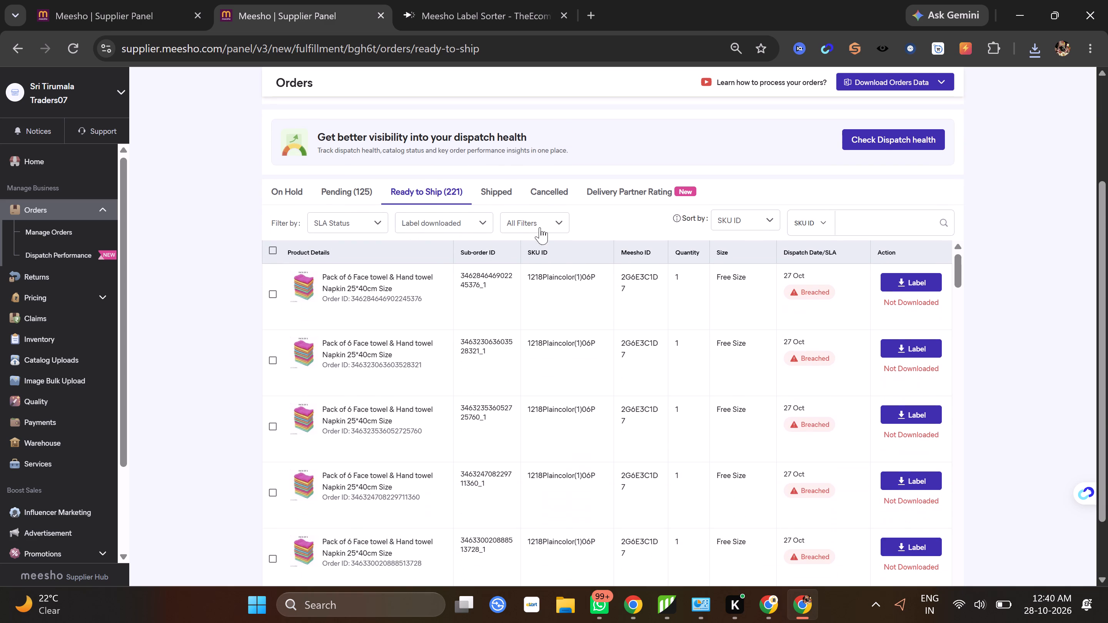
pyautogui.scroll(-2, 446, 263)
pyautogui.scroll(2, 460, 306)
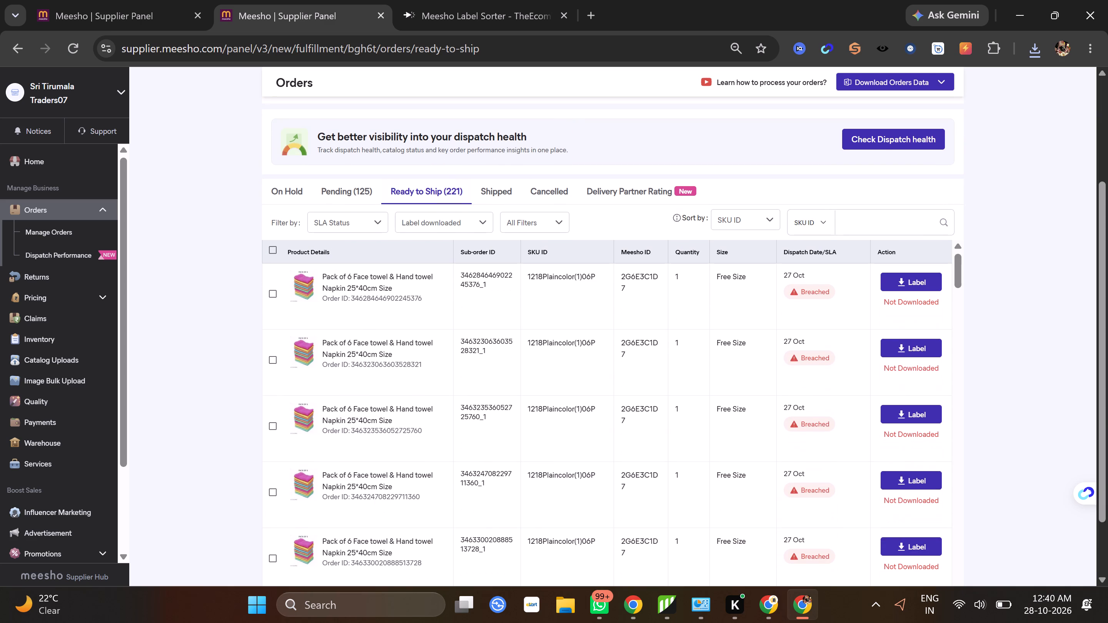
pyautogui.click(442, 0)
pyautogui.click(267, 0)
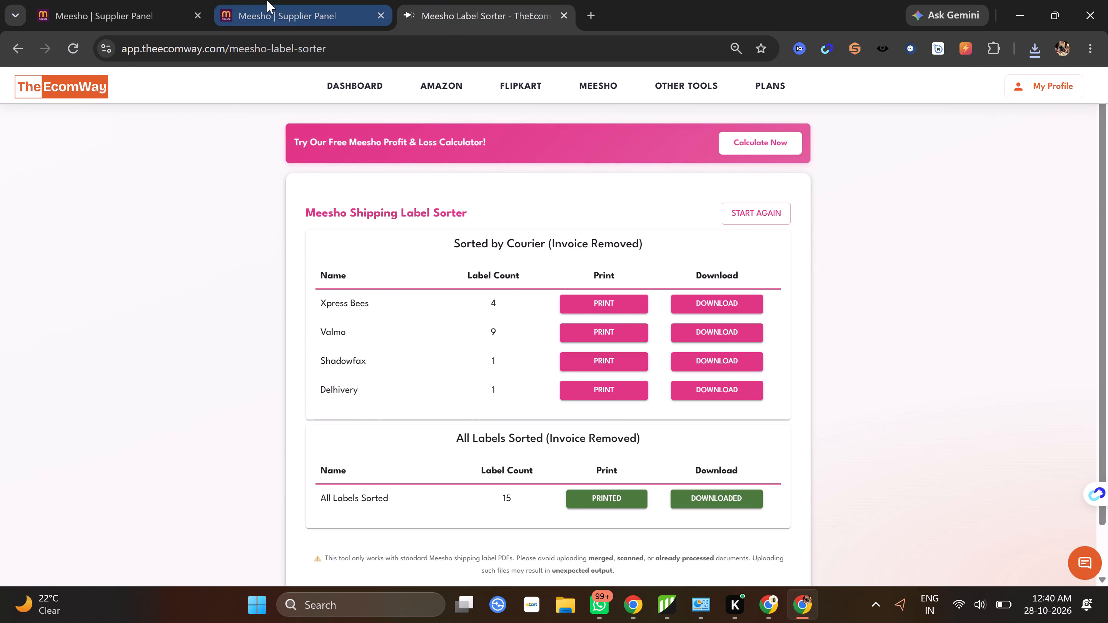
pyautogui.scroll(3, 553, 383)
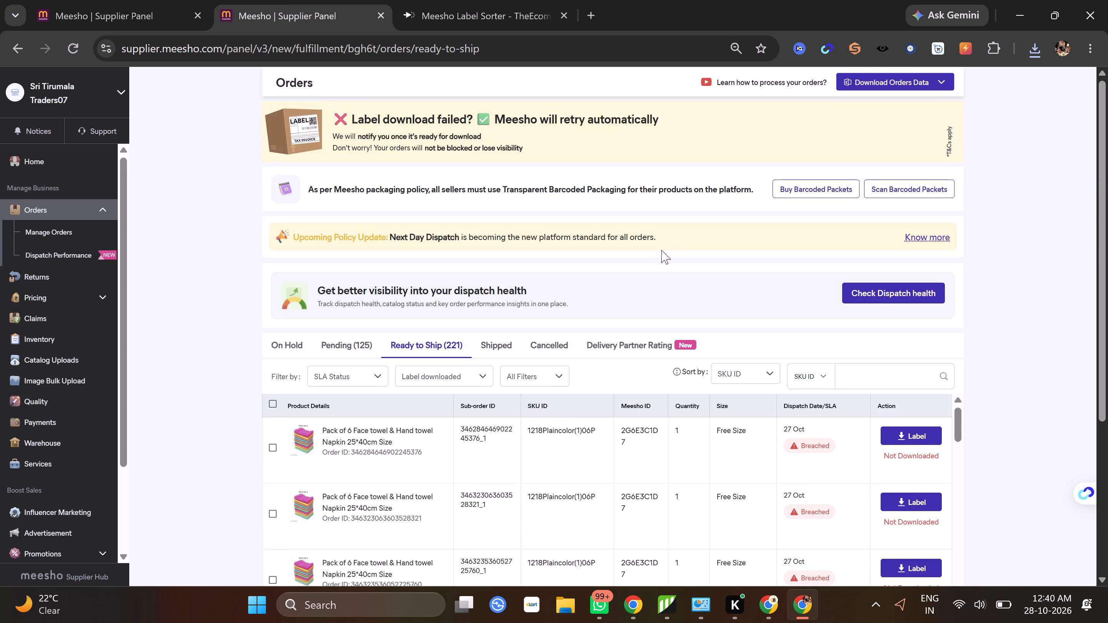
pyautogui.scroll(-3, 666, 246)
# Reload the Ready to Ship order list.
pyautogui.click(80, 46)
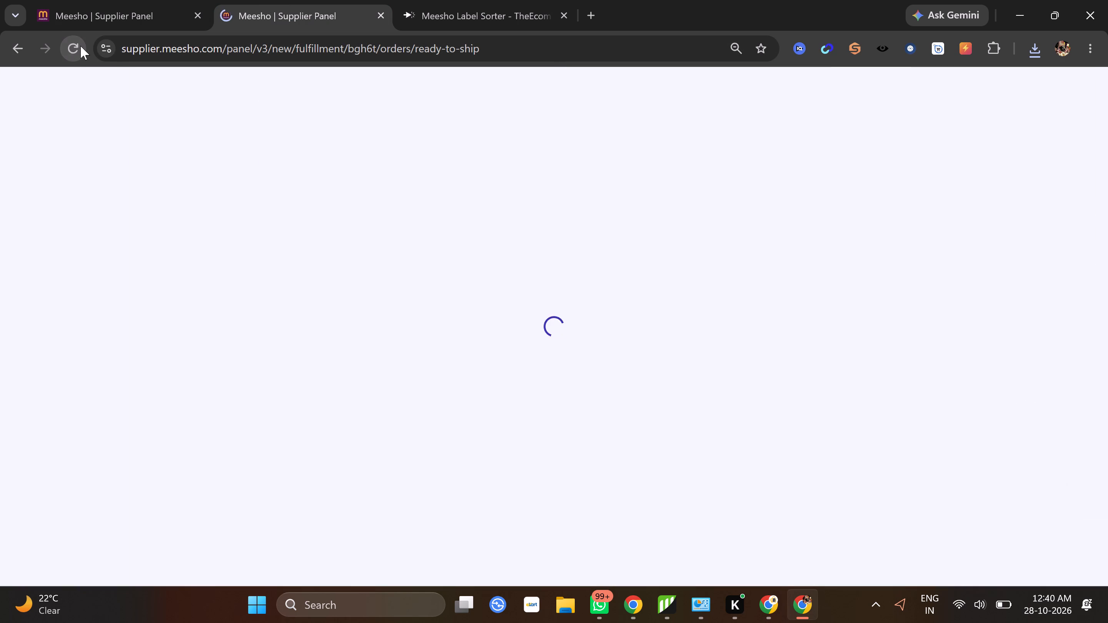
pyautogui.scroll(-3, 676, 259)
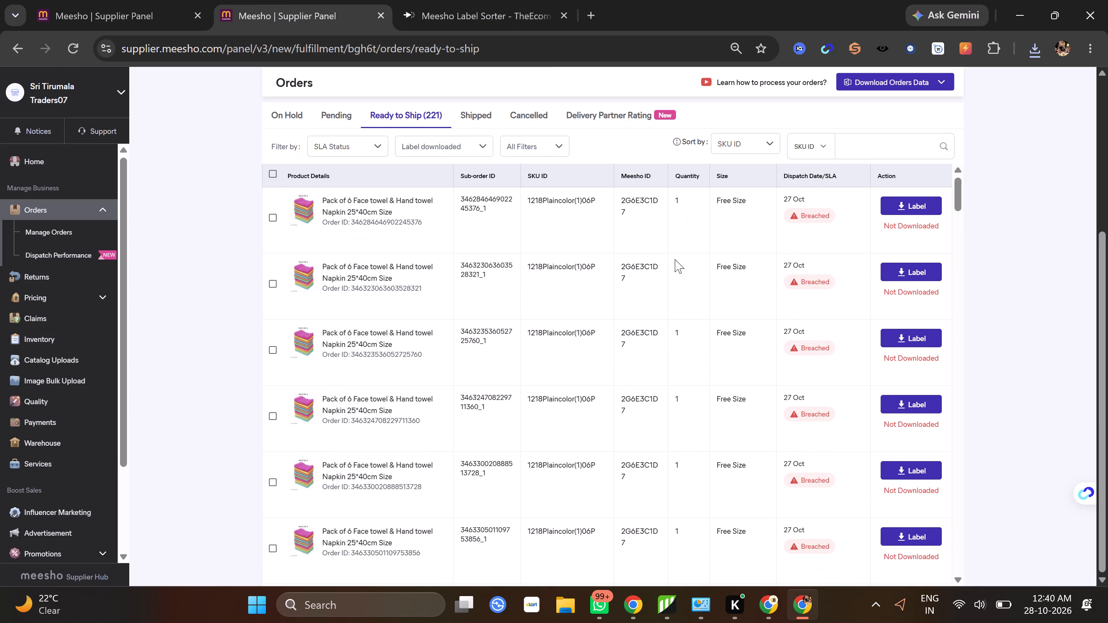
# Examine the SKU IDs, dispatch dates and label download status of the orders throughout the Ready to Ship list.
pyautogui.scroll(1, 623, 288)
pyautogui.scroll(-2, 584, 118)
pyautogui.scroll(-16, 603, 318)
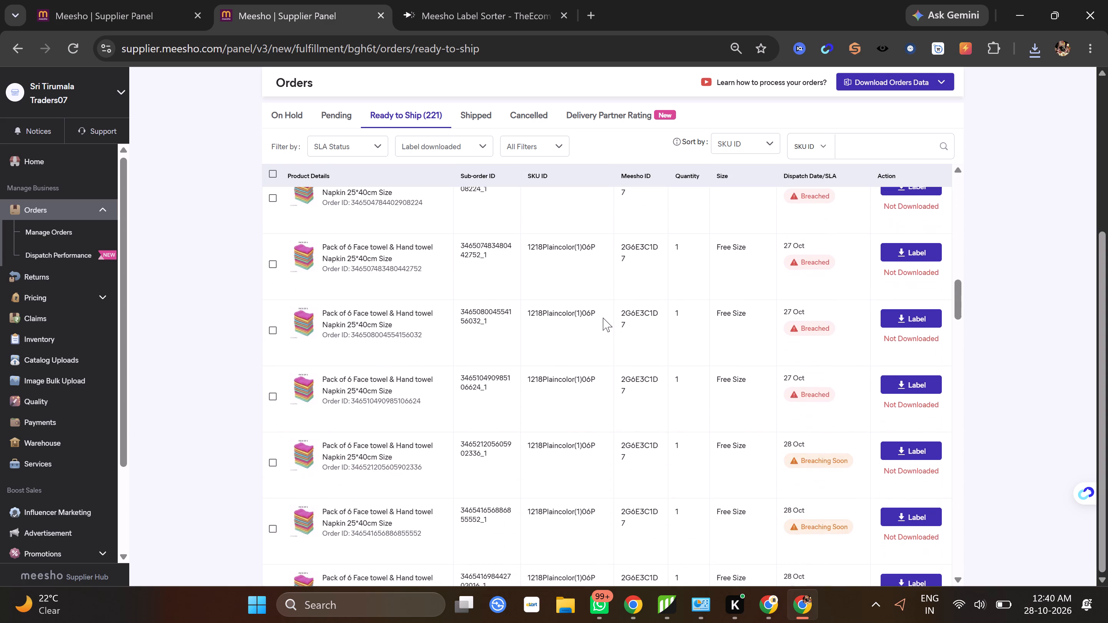
pyautogui.scroll(-5, 603, 318)
pyautogui.scroll(1, 603, 318)
pyautogui.scroll(-11, 603, 318)
pyautogui.scroll(1, 603, 318)
pyautogui.scroll(-4, 603, 318)
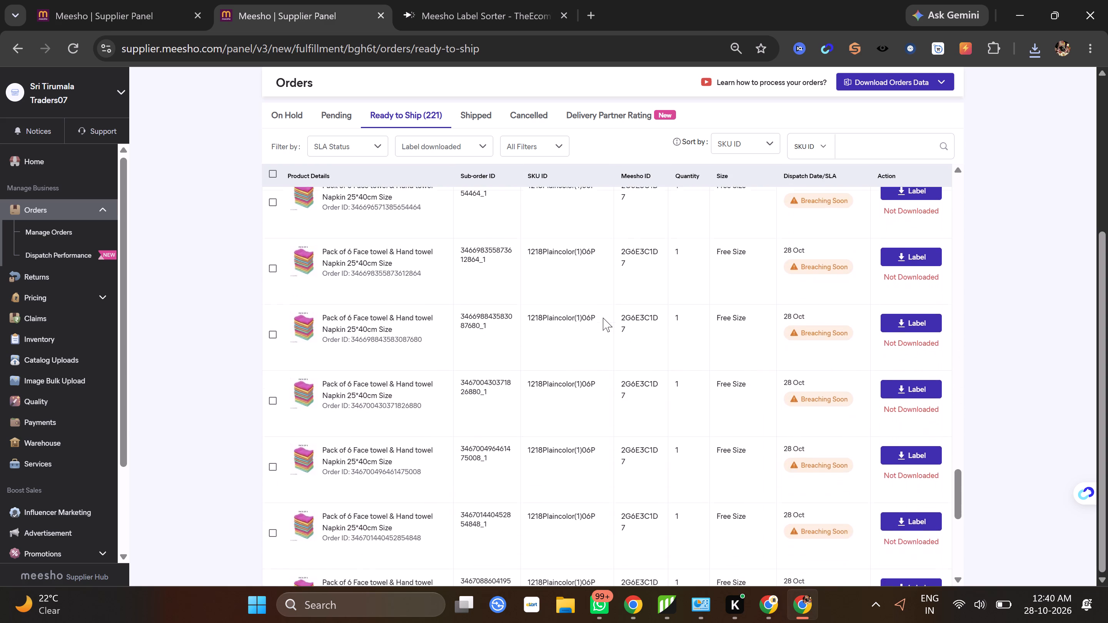
pyautogui.scroll(-13, 603, 318)
pyautogui.scroll(-2, 609, 350)
pyautogui.scroll(-2, 616, 380)
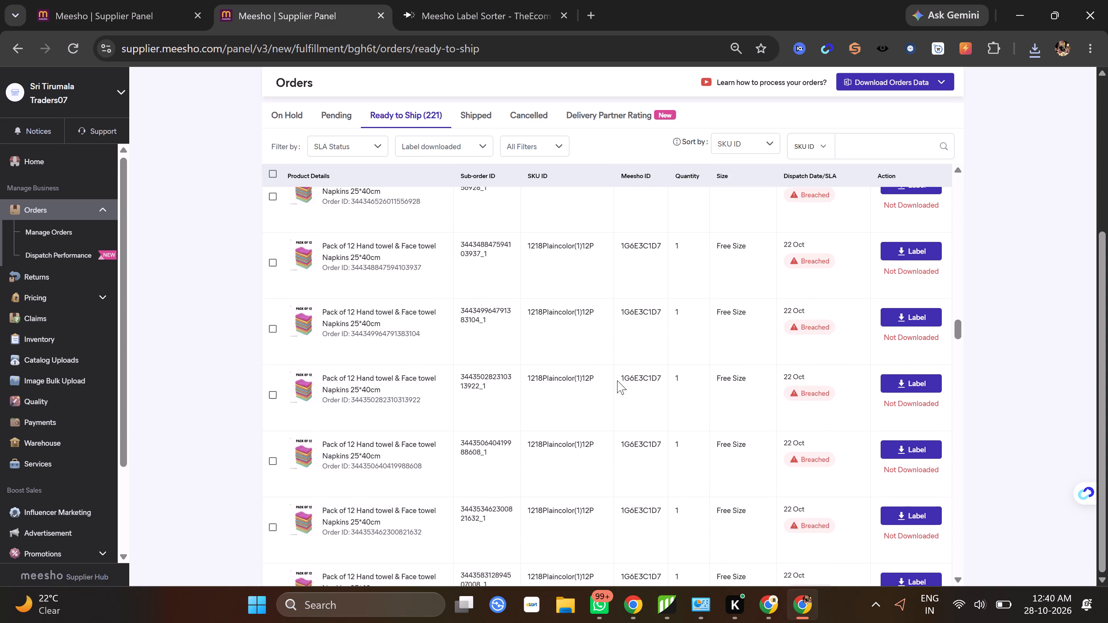
pyautogui.scroll(-20, 617, 380)
pyautogui.scroll(-7, 617, 380)
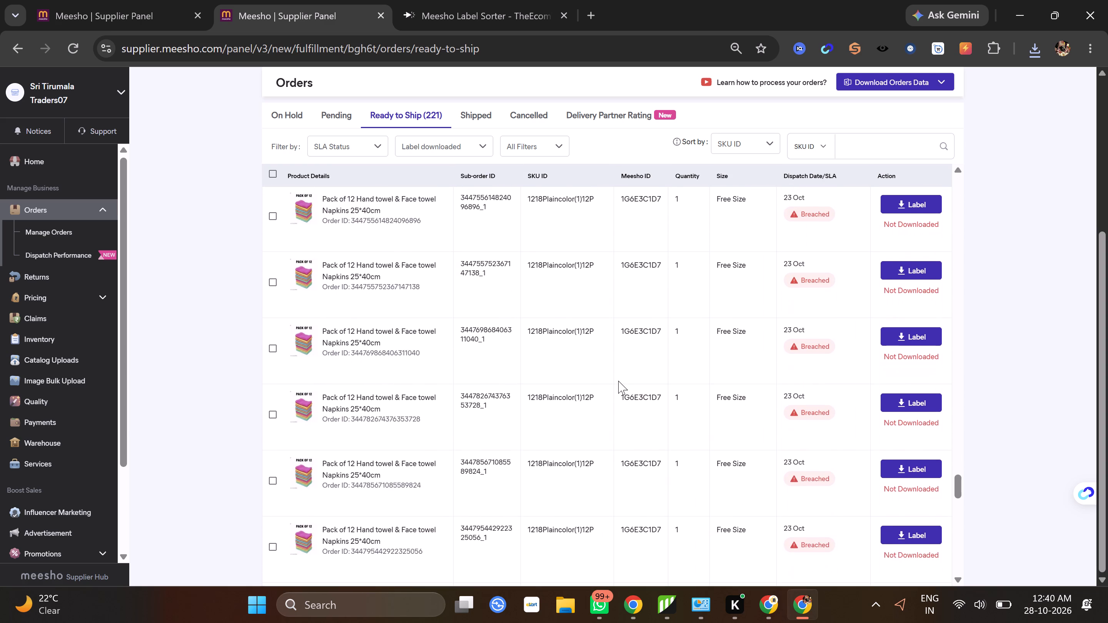
pyautogui.scroll(-20, 618, 381)
pyautogui.scroll(-11, 618, 381)
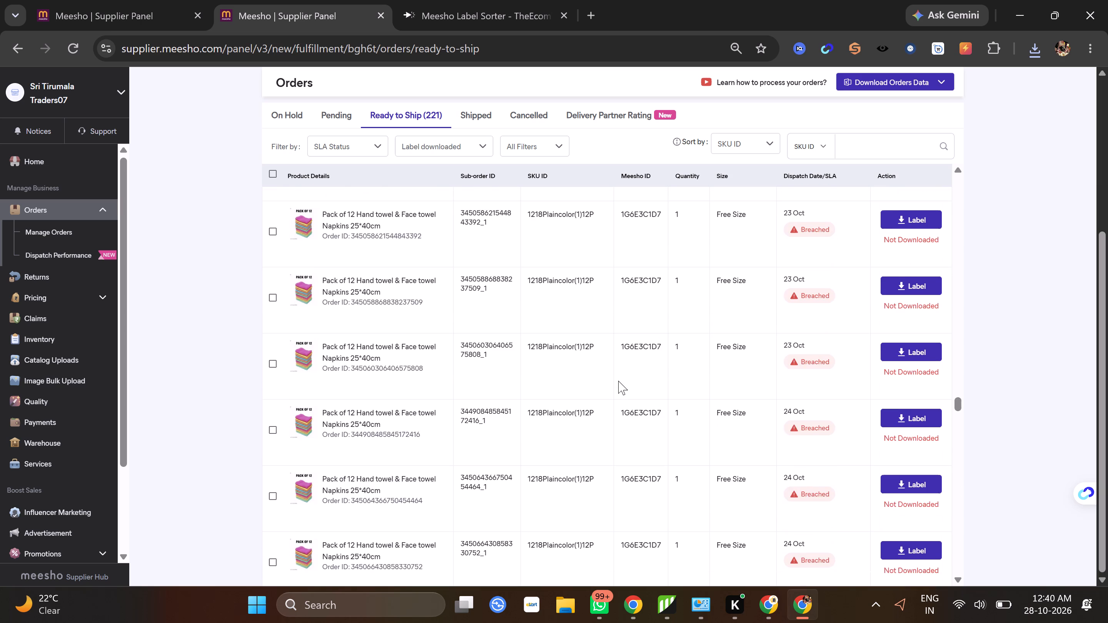
pyautogui.scroll(-8, 618, 381)
# Filter the Ready to Ship orders by Label downloaded Yes to view them, and remove the filter.
pyautogui.click(481, 151)
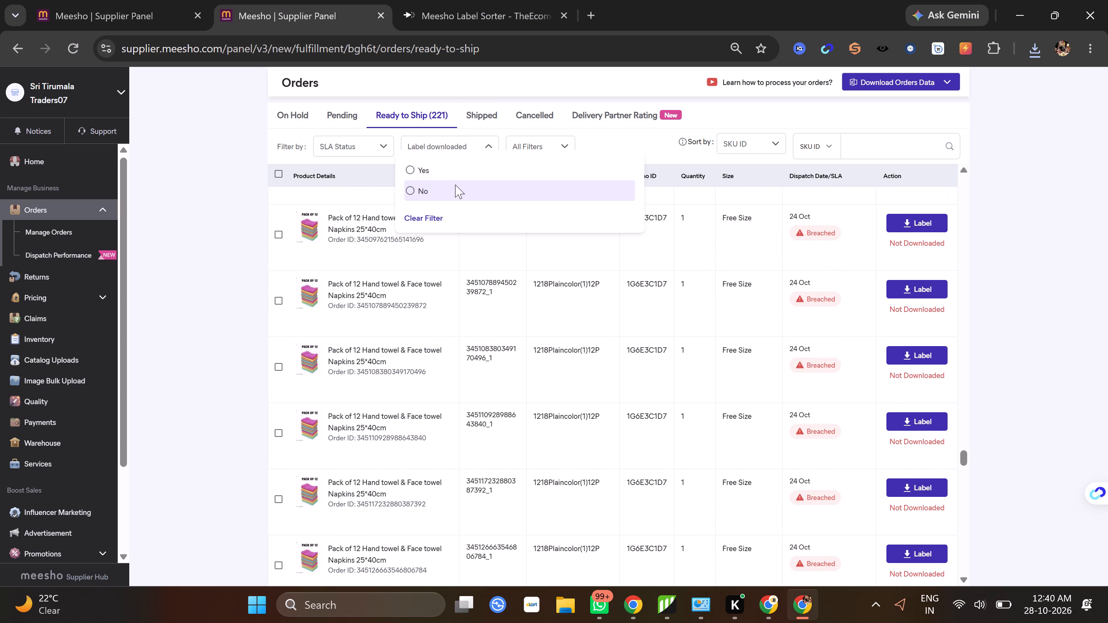
pyautogui.click(460, 172)
pyautogui.click(624, 300)
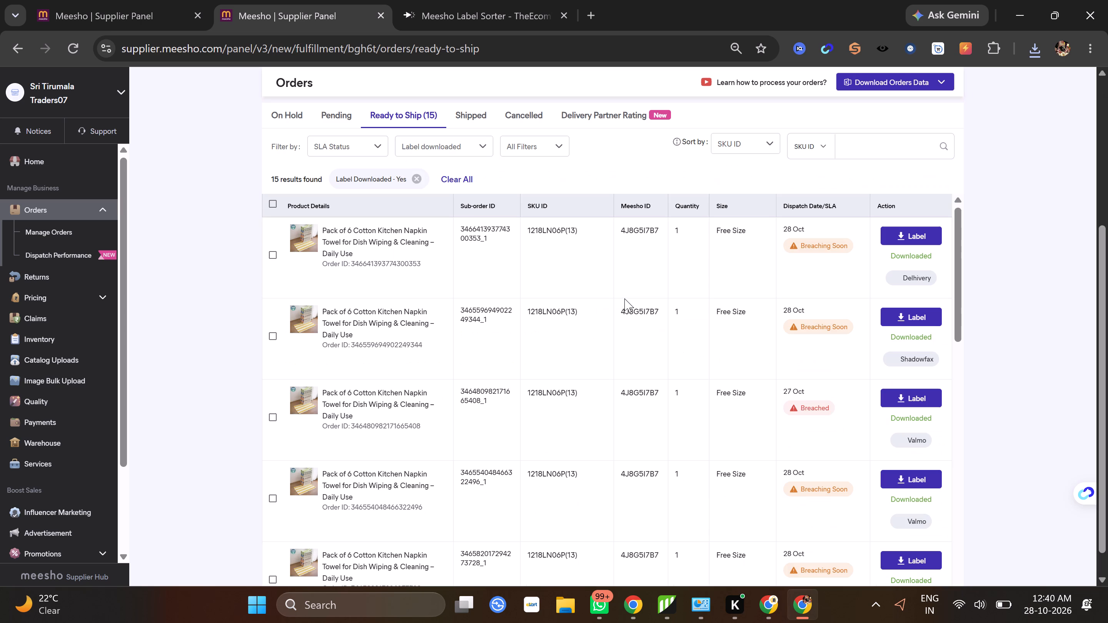
pyautogui.click(415, 177)
# Look through the unfiltered Ready to Ship list for the 1218Plaincolor(1)06P orders and their label status.
pyautogui.scroll(-4, 576, 152)
pyautogui.scroll(4, 580, 261)
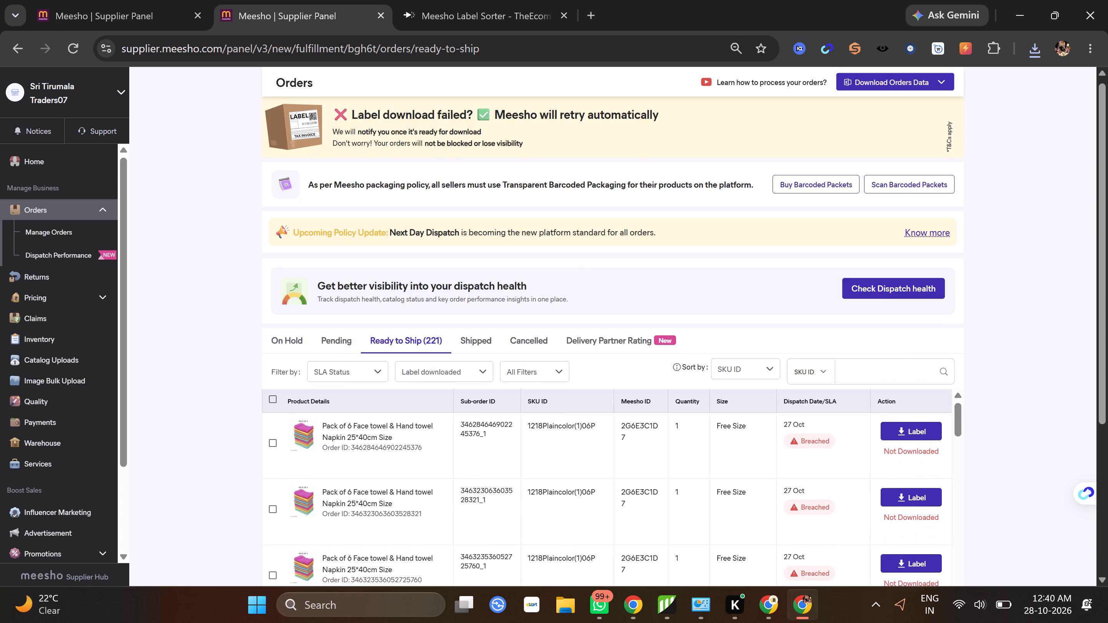
pyautogui.scroll(-5, 667, 189)
pyautogui.scroll(-14, 934, 370)
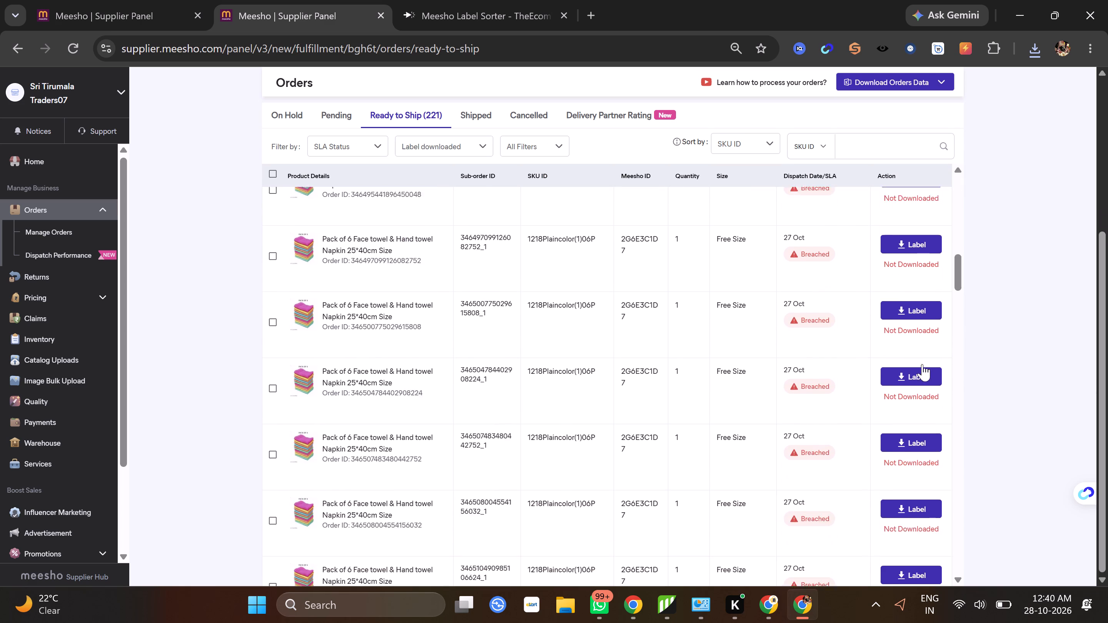
pyautogui.scroll(-6, 922, 364)
pyautogui.scroll(20, 922, 364)
pyautogui.scroll(2, 922, 364)
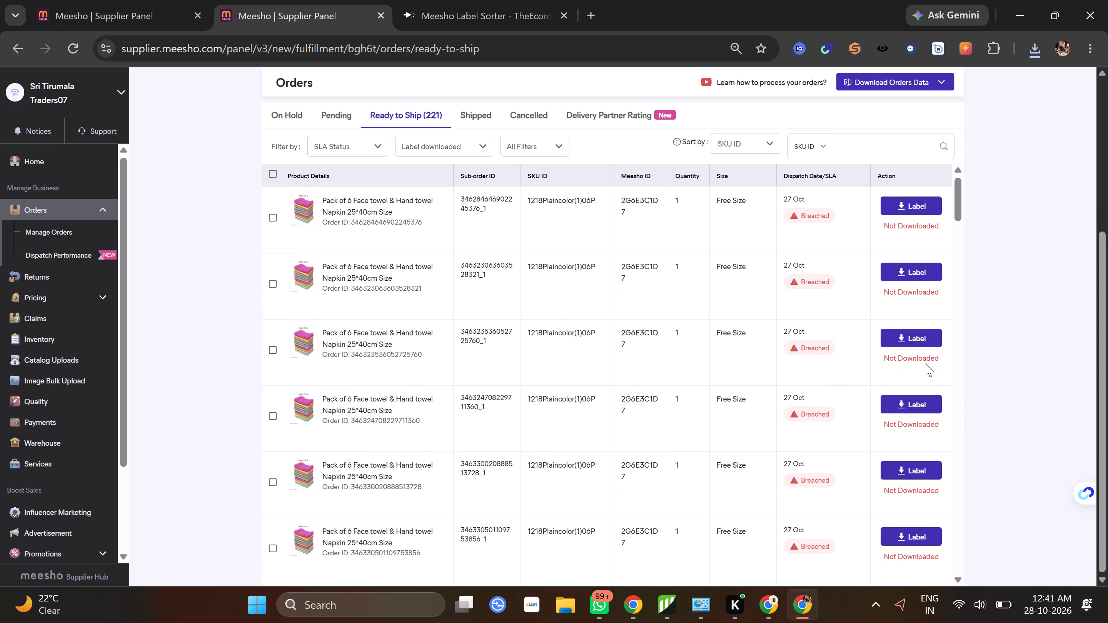
pyautogui.scroll(5, 925, 363)
pyautogui.scroll(-2, 1079, 197)
# Select the first eleven 1218Plaincolor(1)06P orders in the Ready to Ship list, all with dispatch date 27 Oct.
pyautogui.click(276, 219)
pyautogui.click(274, 284)
pyautogui.click(272, 351)
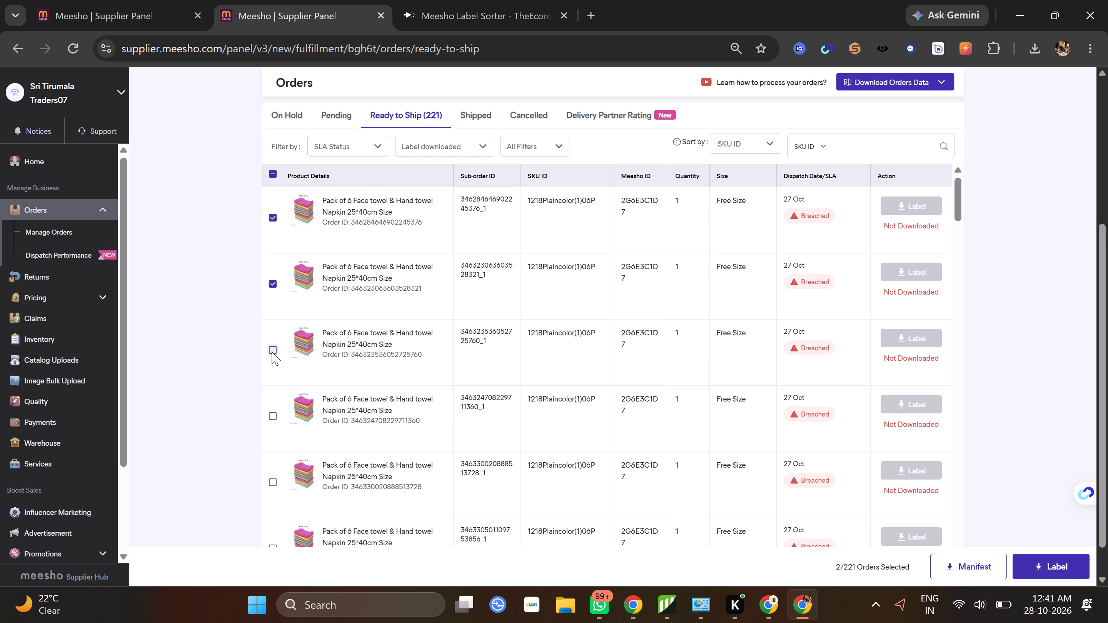
pyautogui.click(272, 418)
pyautogui.click(269, 482)
pyautogui.scroll(-2, 450, 290)
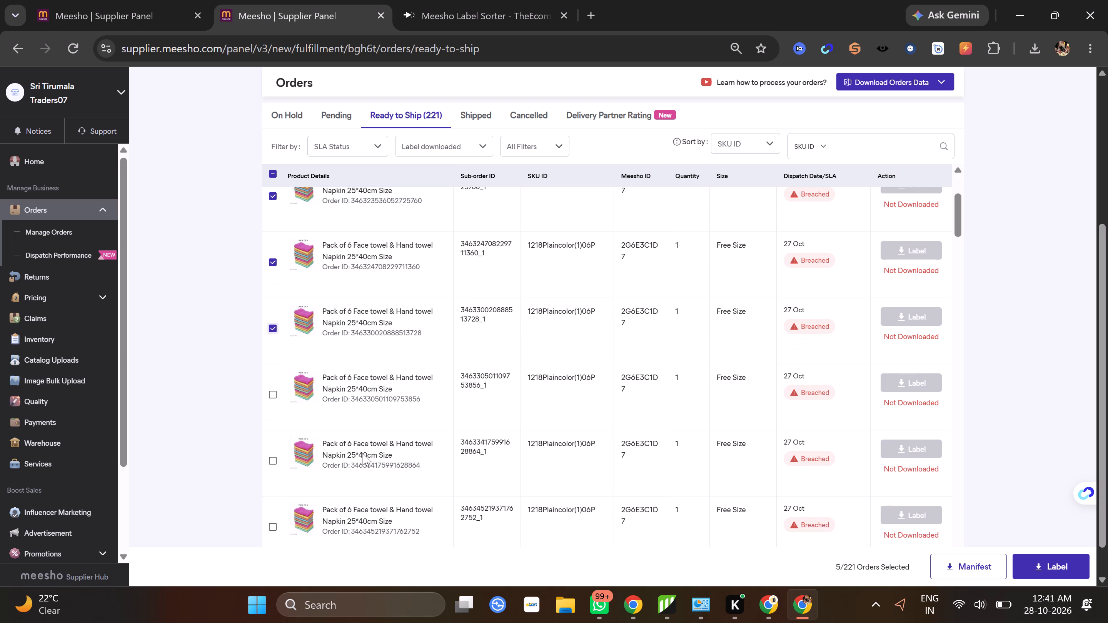
pyautogui.scroll(-1, 387, 365)
pyautogui.click(271, 316)
pyautogui.click(273, 381)
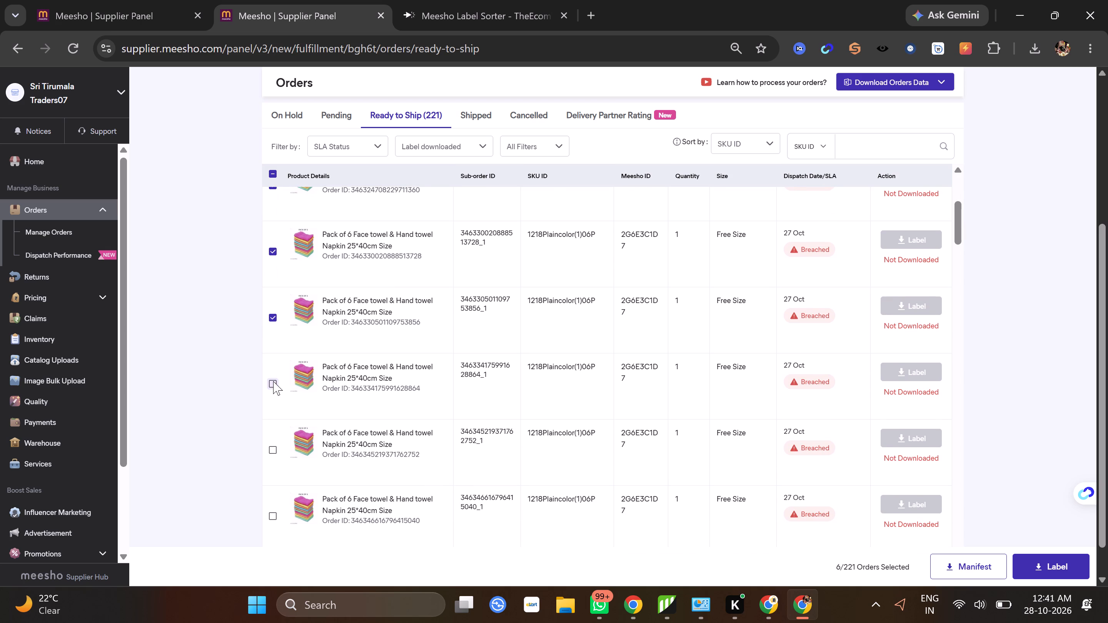
pyautogui.click(277, 452)
pyautogui.scroll(-2, 428, 354)
pyautogui.click(268, 359)
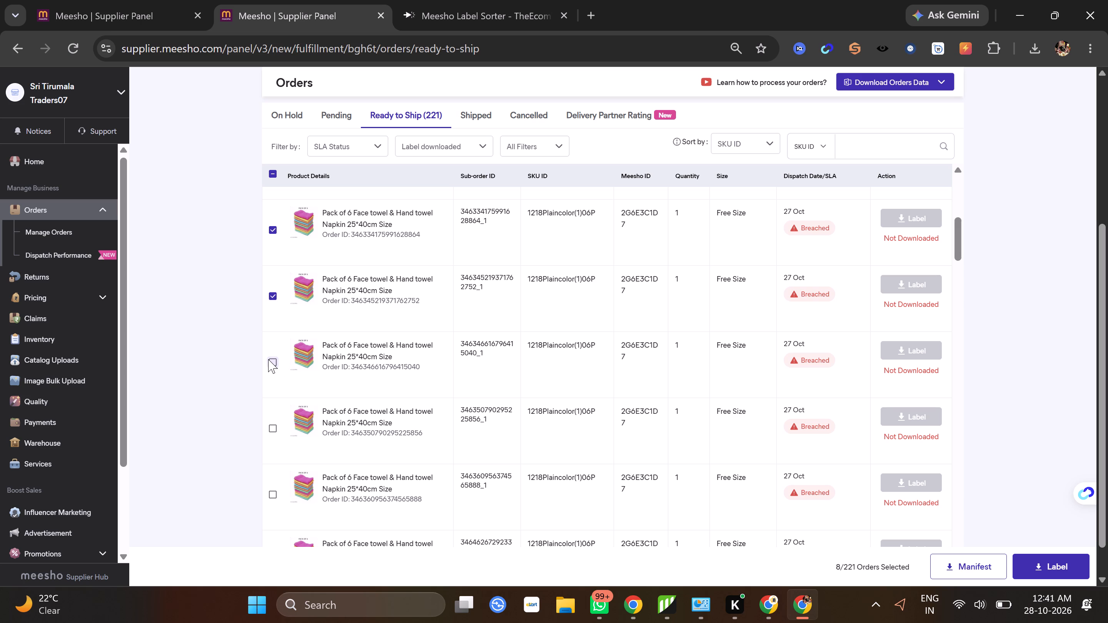
pyautogui.click(274, 430)
pyautogui.click(273, 496)
# Add the remaining nine 1218Plaincolor(1)06P orders with dispatch date 27 Oct to the selection.
pyautogui.scroll(-2, 407, 355)
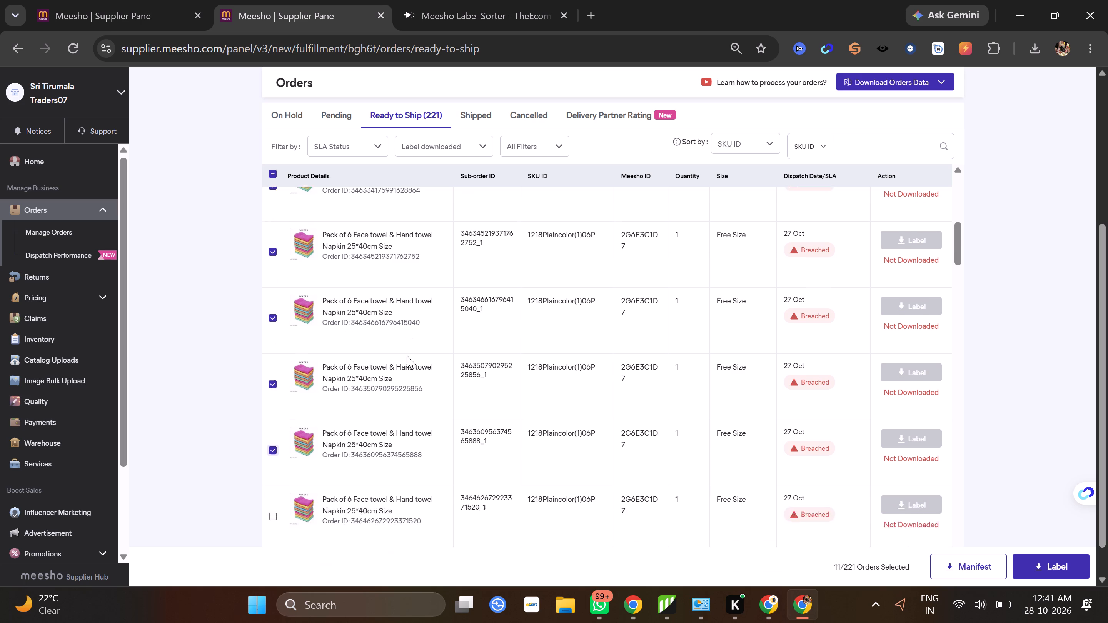
pyautogui.scroll(-1, 407, 355)
pyautogui.click(274, 333)
pyautogui.click(274, 393)
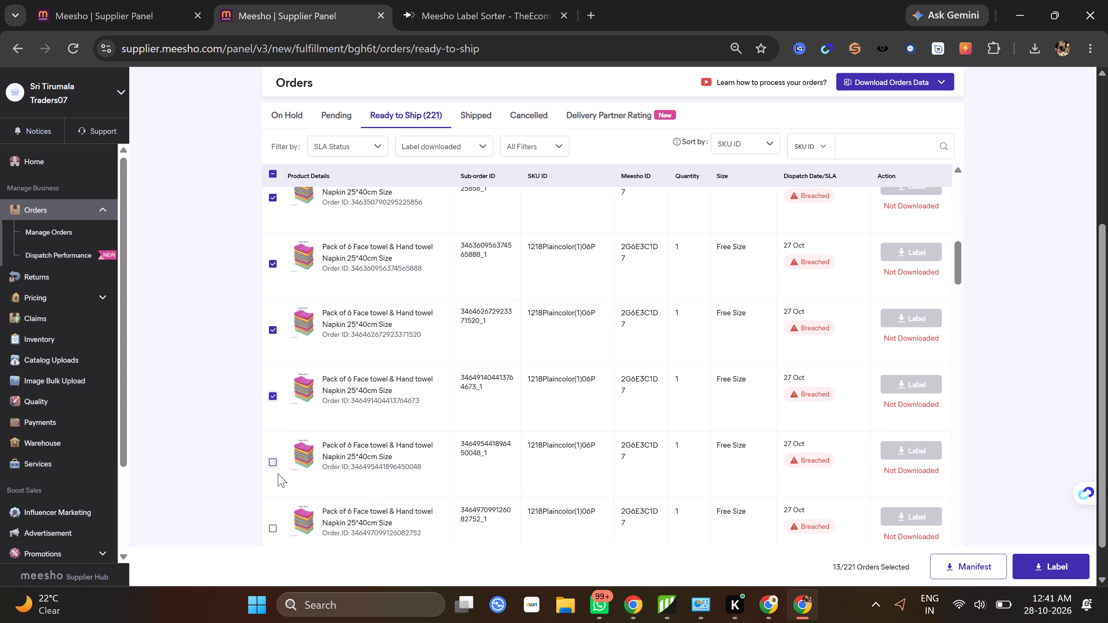
pyautogui.click(272, 461)
pyautogui.scroll(-2, 378, 379)
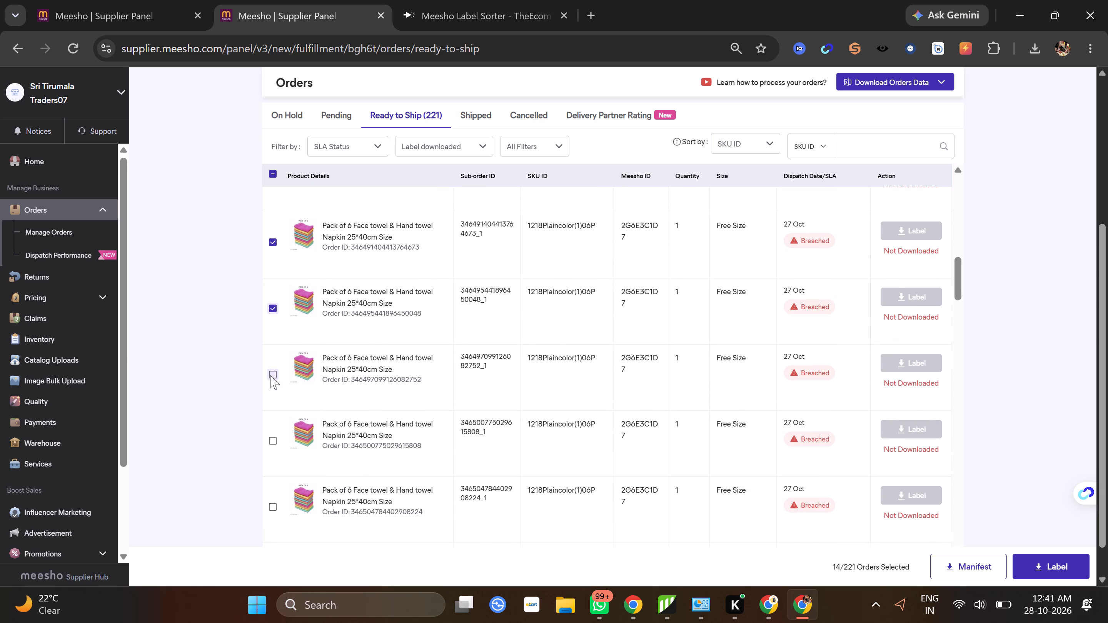
pyautogui.click(270, 375)
pyautogui.click(275, 447)
pyautogui.scroll(-2, 423, 355)
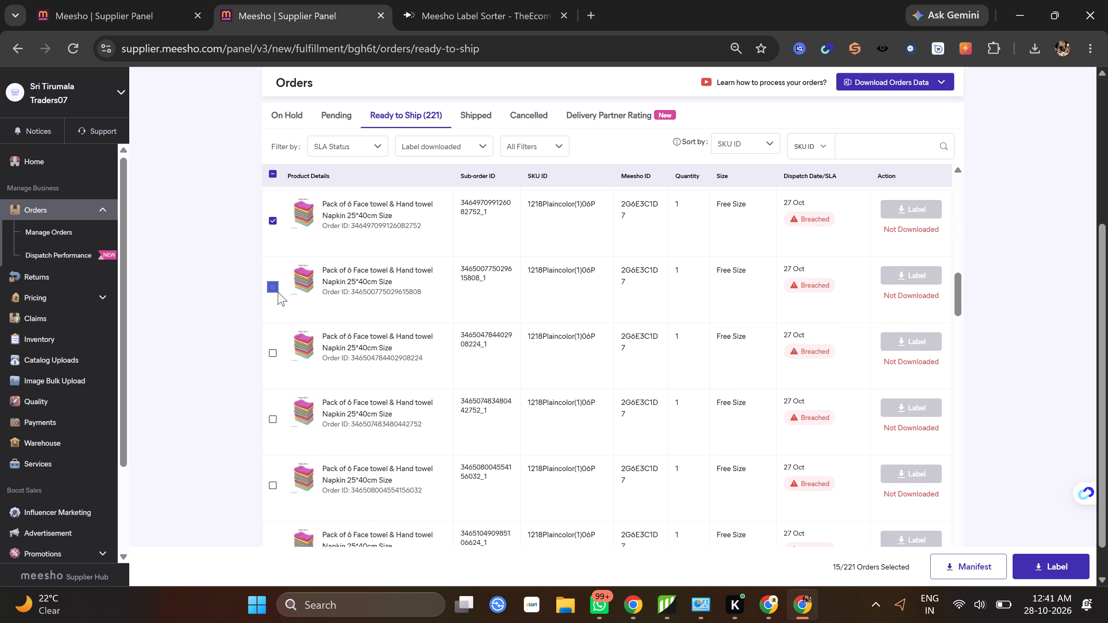
pyautogui.click(277, 287)
pyautogui.click(229, 311)
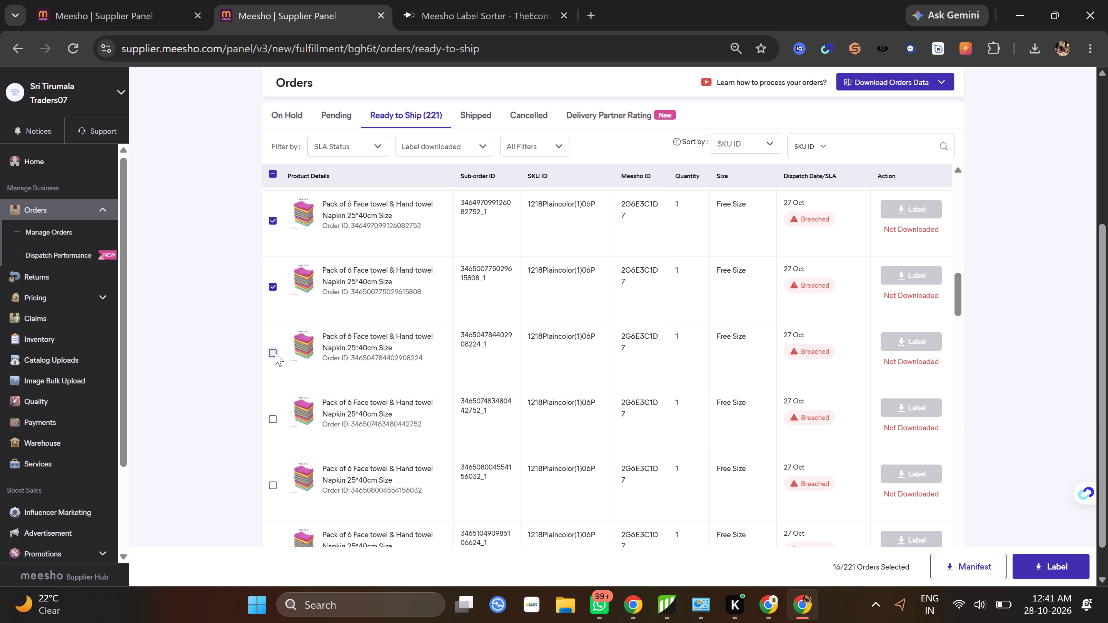
pyautogui.click(275, 352)
pyautogui.click(271, 418)
pyautogui.click(272, 483)
pyautogui.scroll(-2, 361, 328)
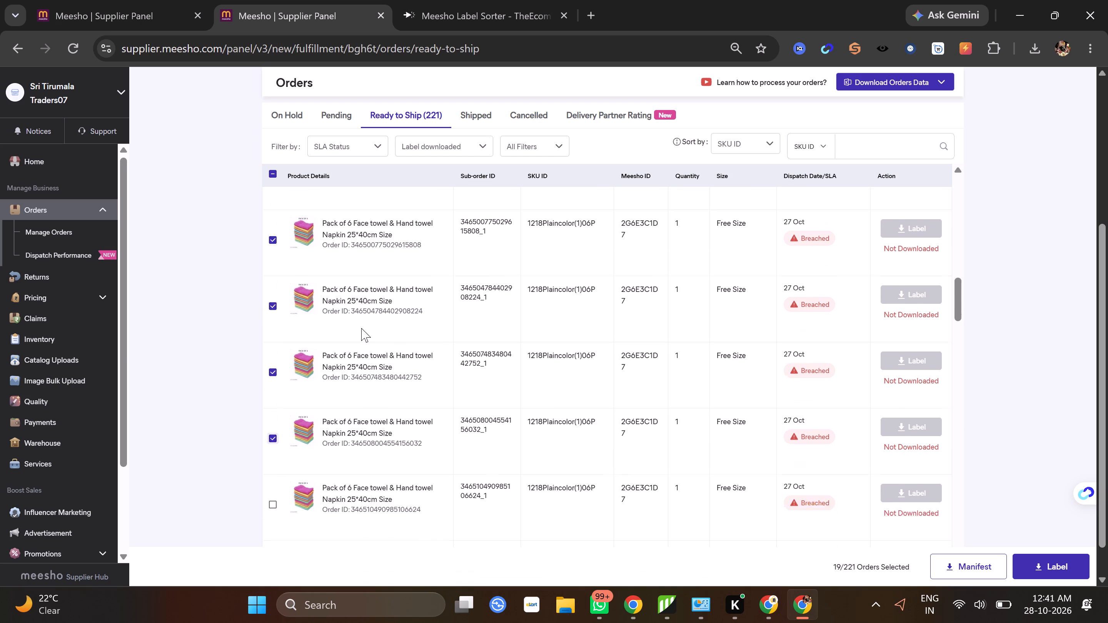
pyautogui.click(278, 399)
# Add the first ten 1218Plaincolor(1)06P orders with dispatch date 28 Oct to the selection.
pyautogui.click(270, 462)
pyautogui.scroll(-2, 398, 342)
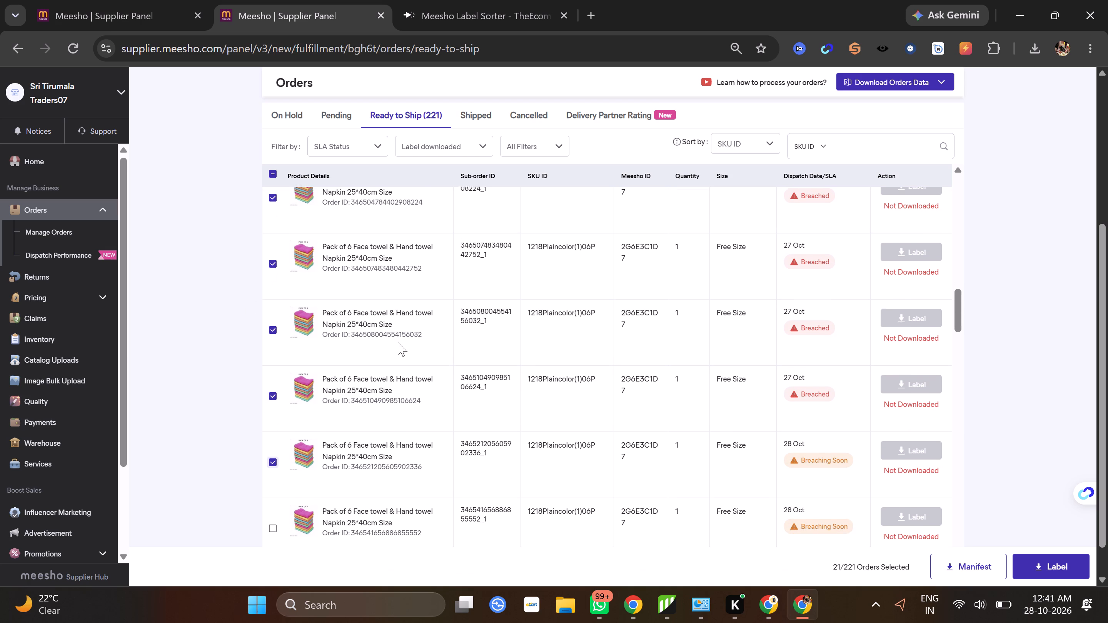
pyautogui.click(272, 378)
pyautogui.click(270, 440)
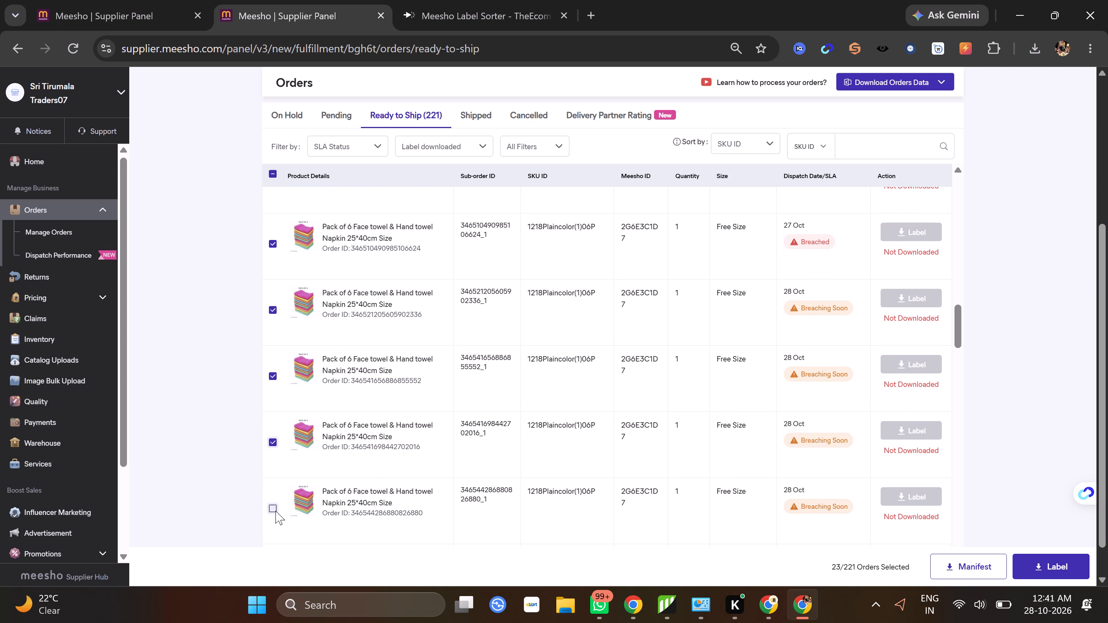
pyautogui.click(275, 511)
pyautogui.scroll(-3, 413, 344)
pyautogui.click(267, 345)
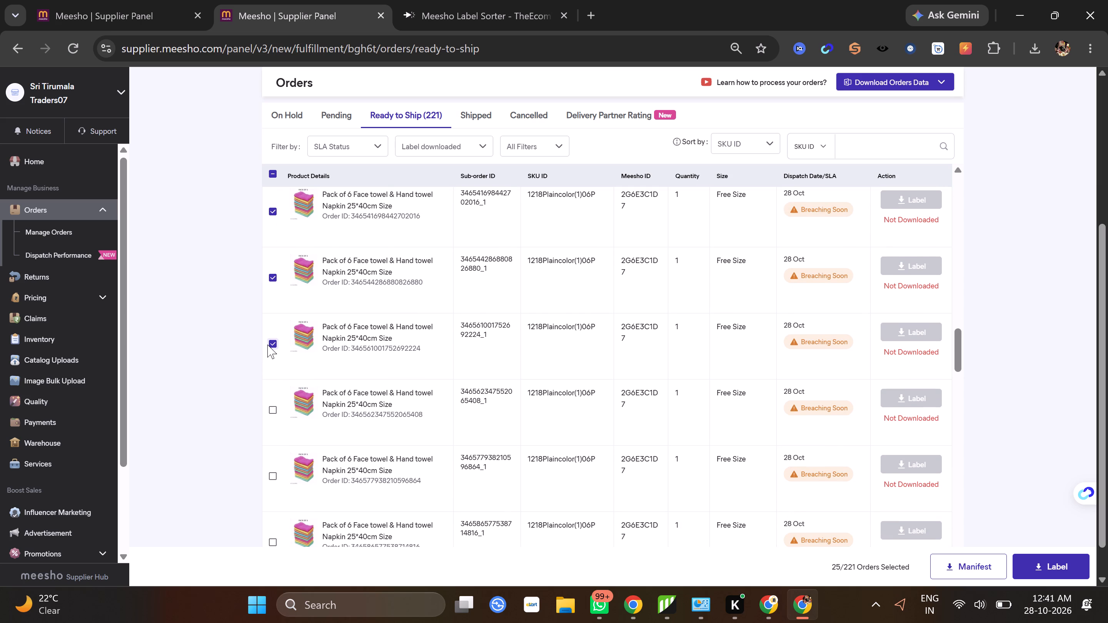
pyautogui.click(270, 410)
pyautogui.click(272, 475)
pyautogui.click(277, 543)
pyautogui.scroll(-2, 338, 430)
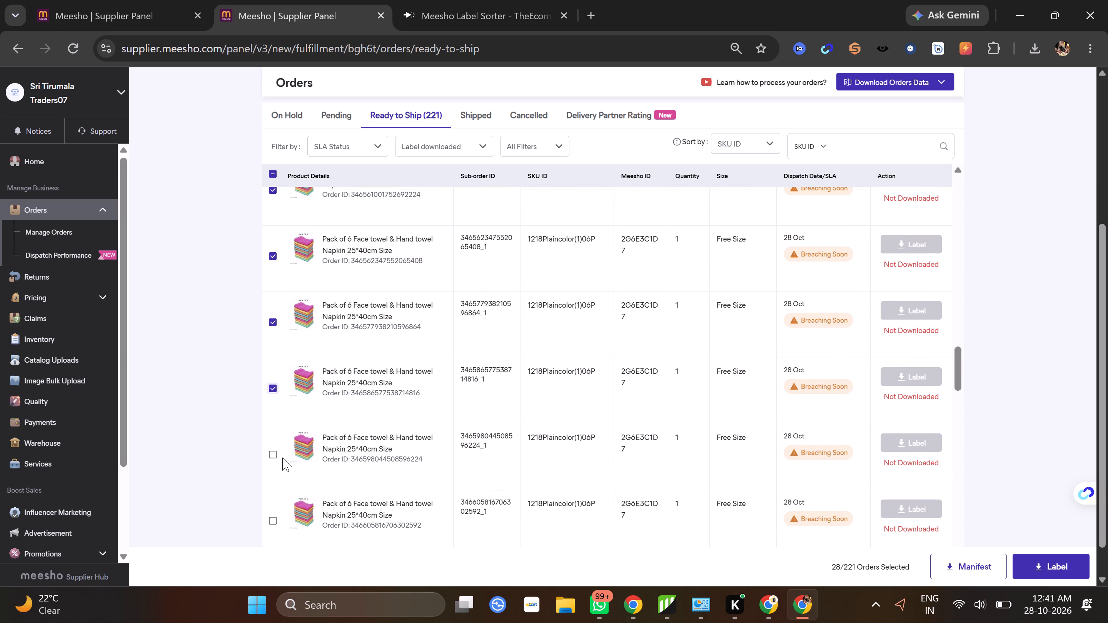
pyautogui.click(270, 454)
pyautogui.click(270, 520)
# Add the next nine 1218Plaincolor(1)06P orders with dispatch date 28 Oct to the selection.
pyautogui.scroll(-2, 334, 420)
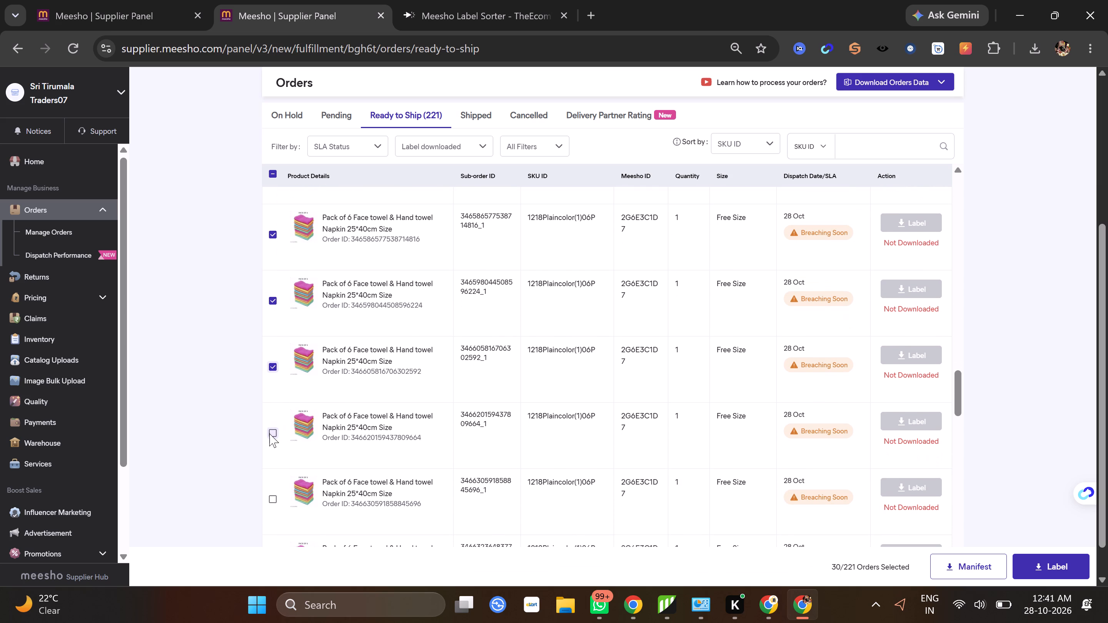
pyautogui.click(269, 433)
pyautogui.click(279, 504)
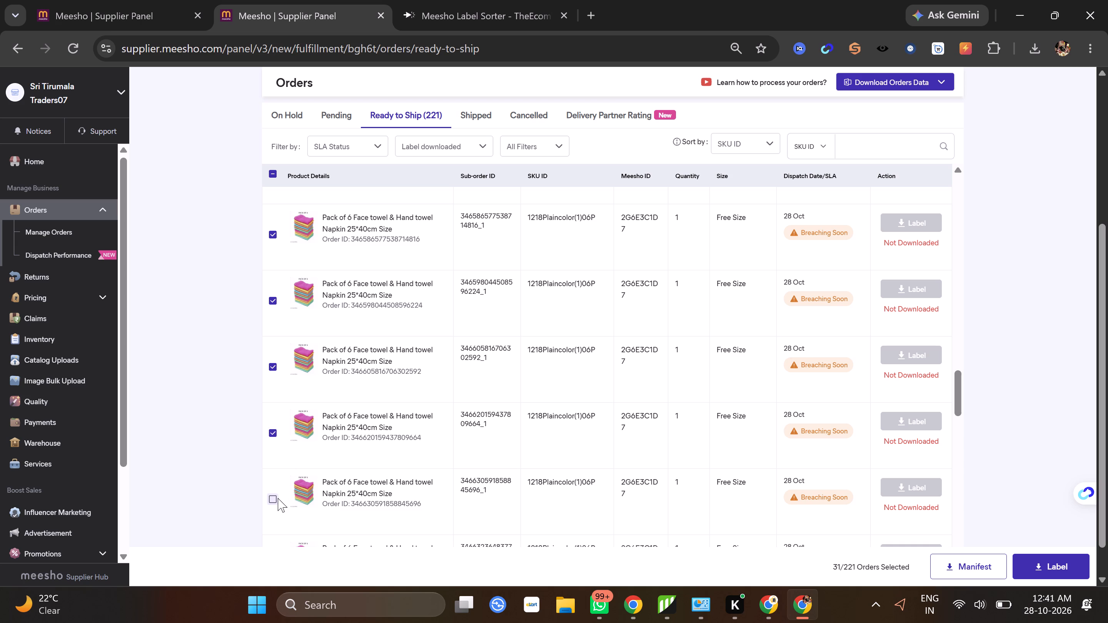
pyautogui.click(275, 499)
pyautogui.scroll(-3, 377, 344)
pyautogui.click(275, 336)
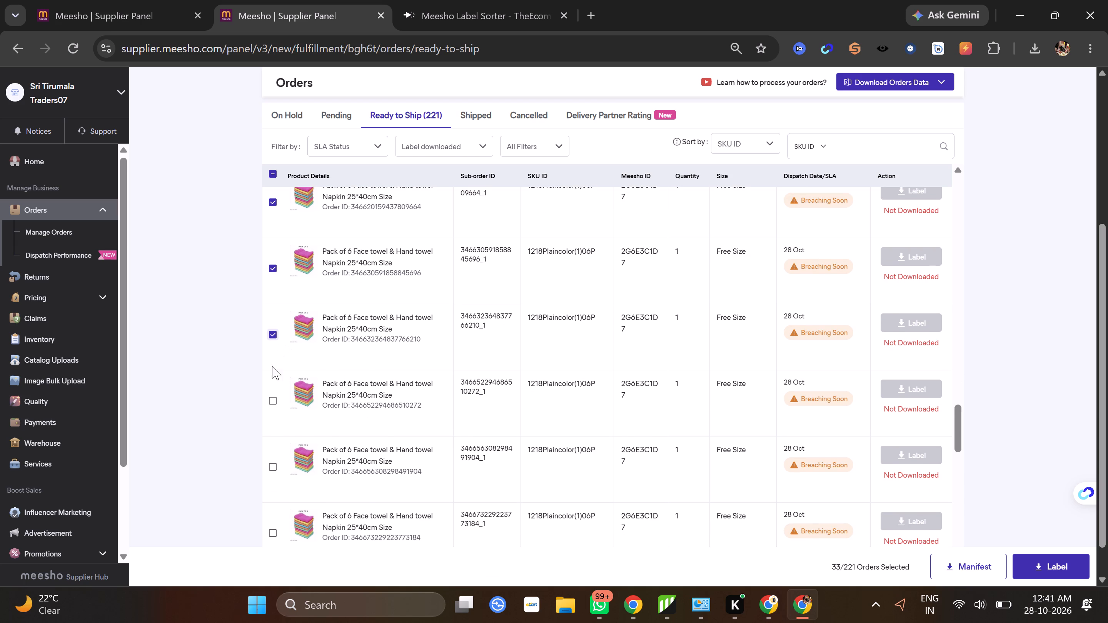
pyautogui.click(269, 403)
pyautogui.click(273, 465)
pyautogui.click(272, 531)
pyautogui.scroll(-3, 363, 298)
pyautogui.click(273, 369)
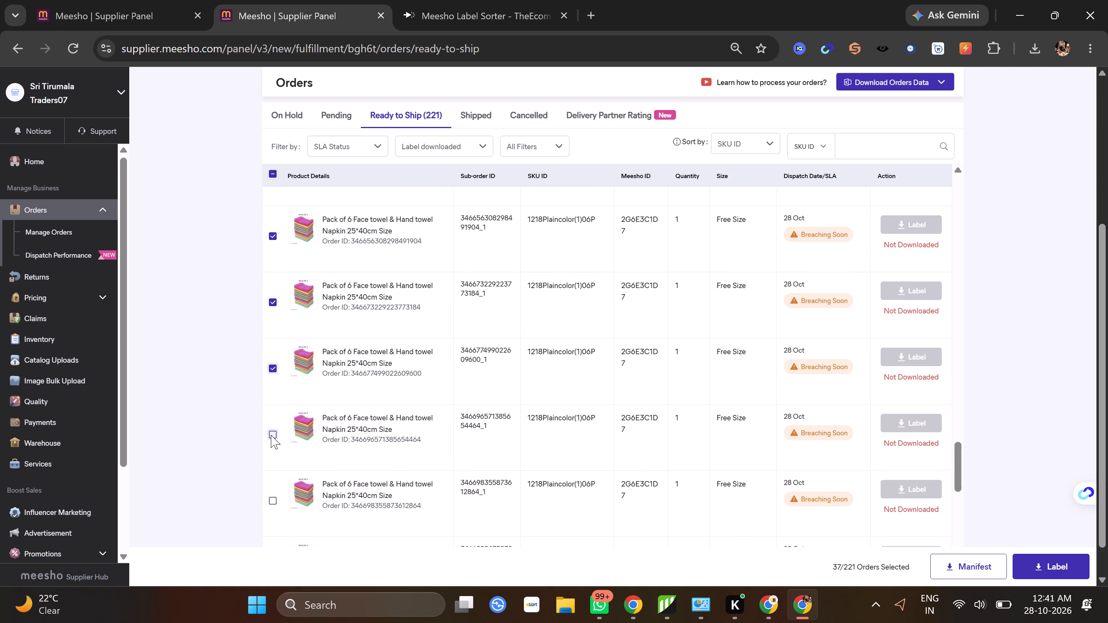
pyautogui.click(271, 435)
pyautogui.click(269, 501)
# Add the last six 1218Plaincolor(1)06P orders with dispatch date 28 Oct, directly before the 1218Plaincolor(1)12P group, to the selection.
pyautogui.scroll(-2, 335, 390)
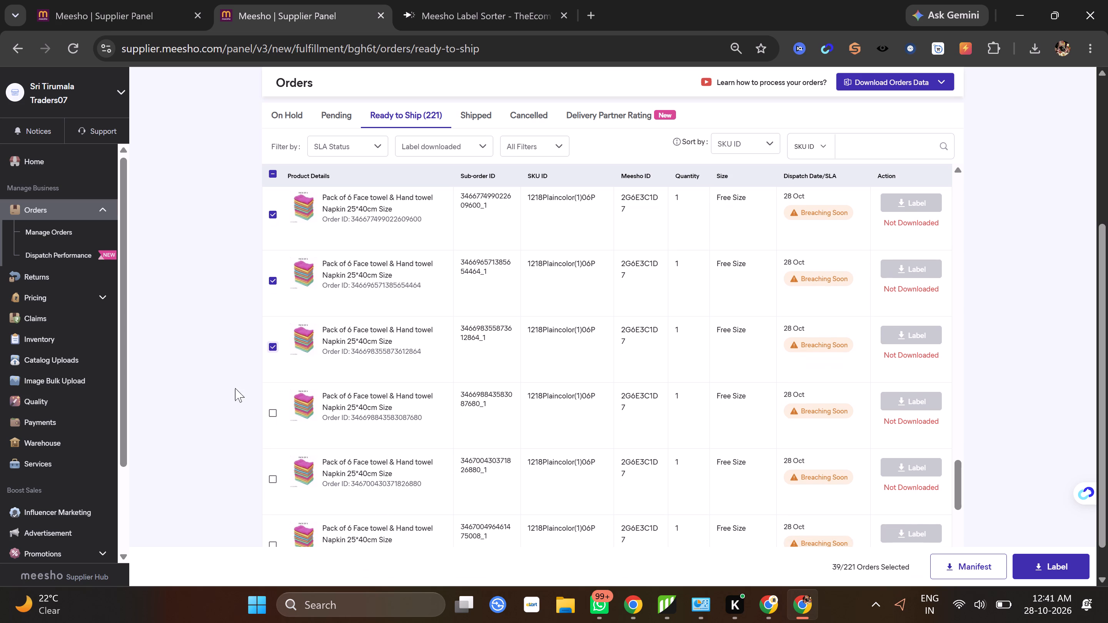
pyautogui.click(273, 412)
pyautogui.click(279, 478)
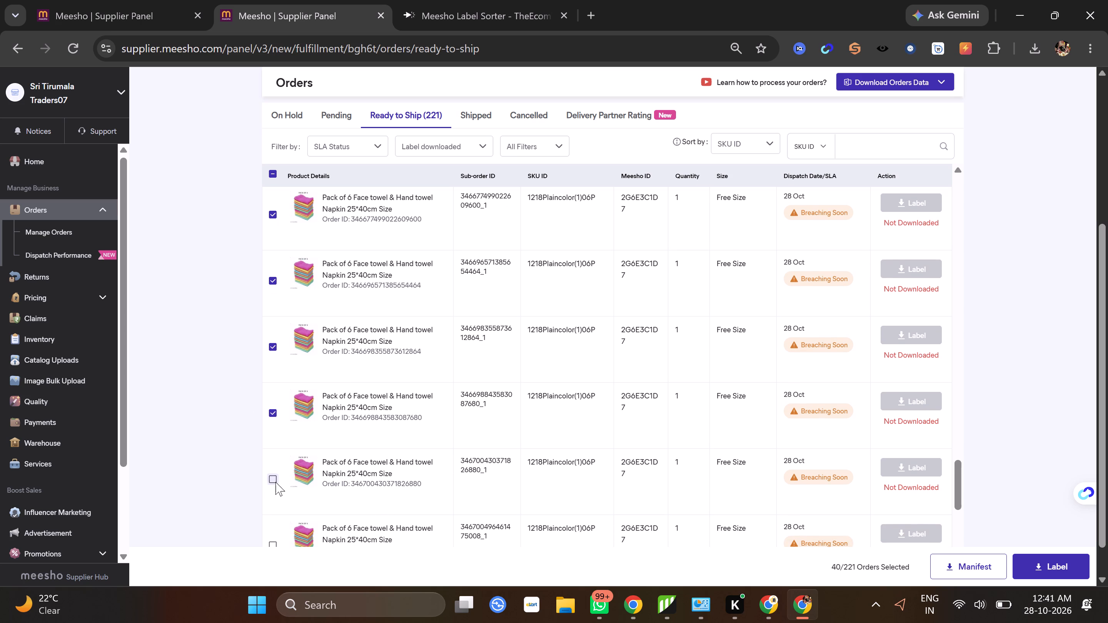
pyautogui.click(275, 482)
pyautogui.scroll(-3, 450, 349)
pyautogui.click(272, 317)
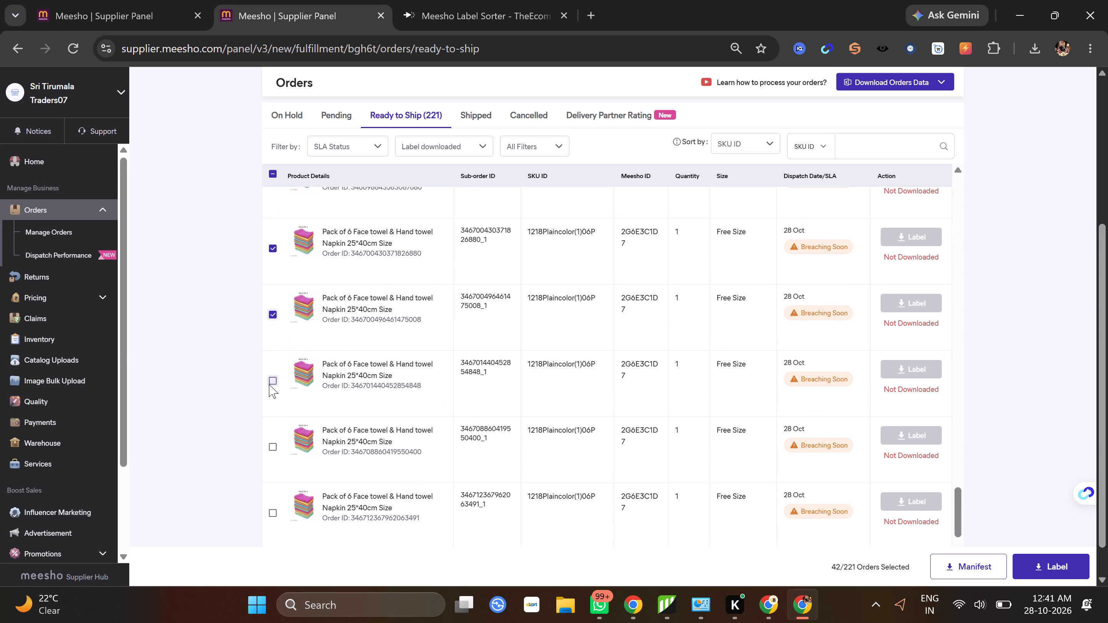
pyautogui.click(273, 380)
pyautogui.click(272, 444)
pyautogui.click(270, 516)
# Look through the 1218Plaincolor(1)12P orders to find where the next pack-of-6 Plaincolor SKU group begins.
pyautogui.scroll(-3, 366, 353)
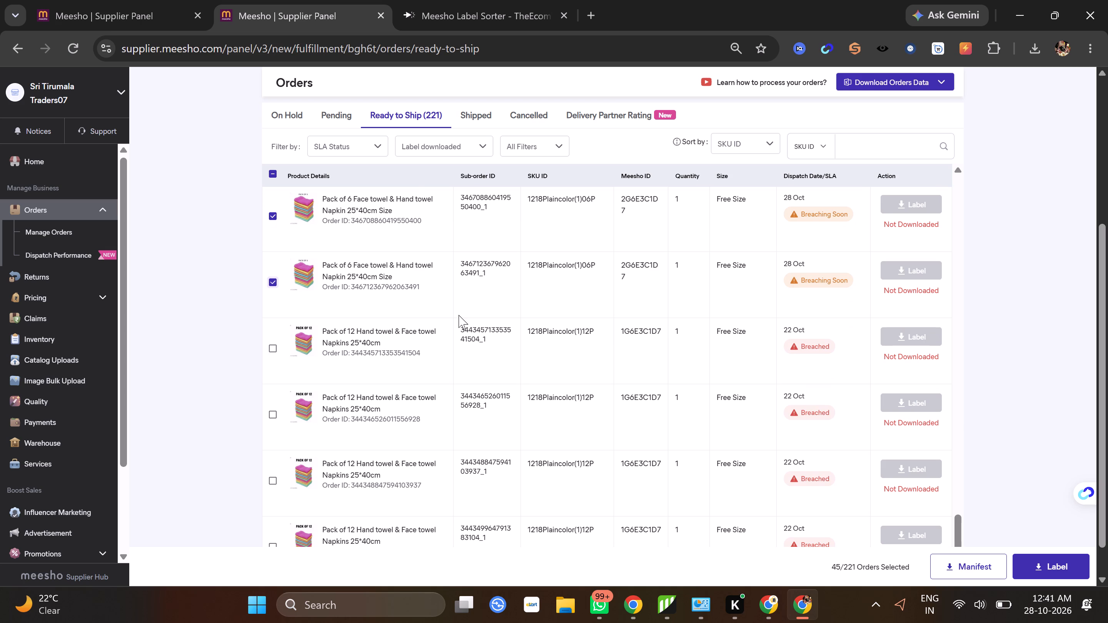
pyautogui.scroll(-5, 516, 341)
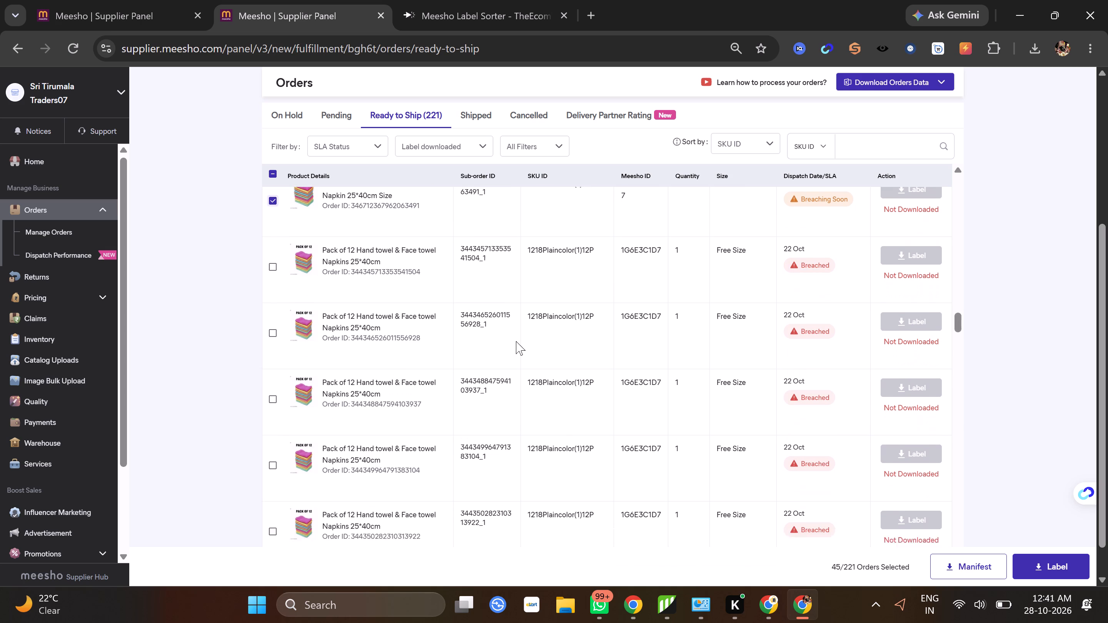
pyautogui.scroll(-19, 517, 341)
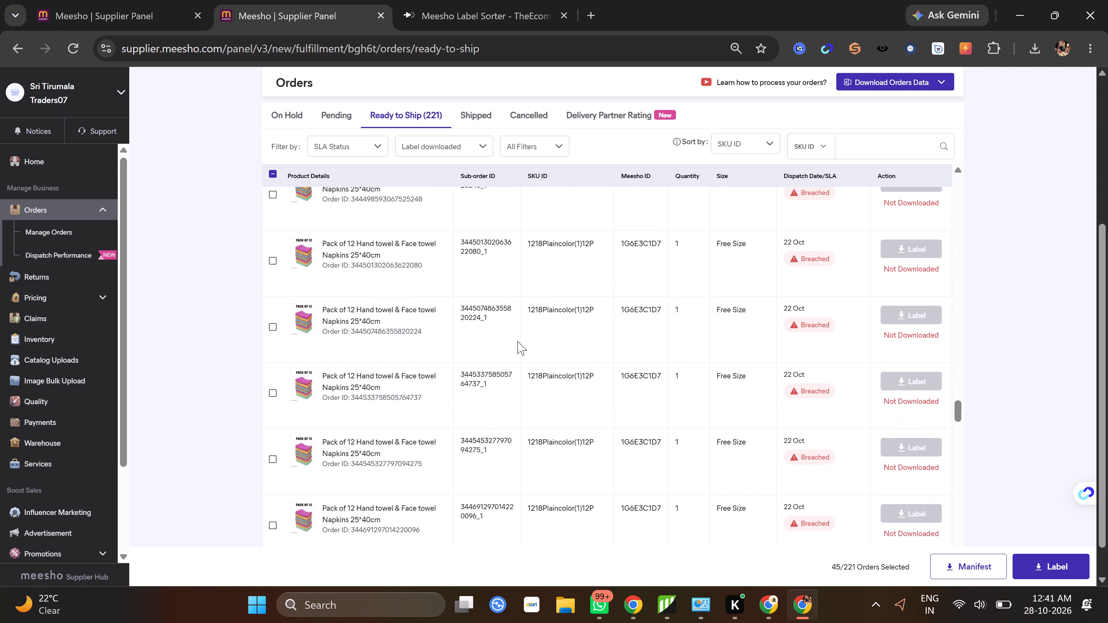
pyautogui.scroll(-17, 517, 341)
pyautogui.scroll(-5, 517, 341)
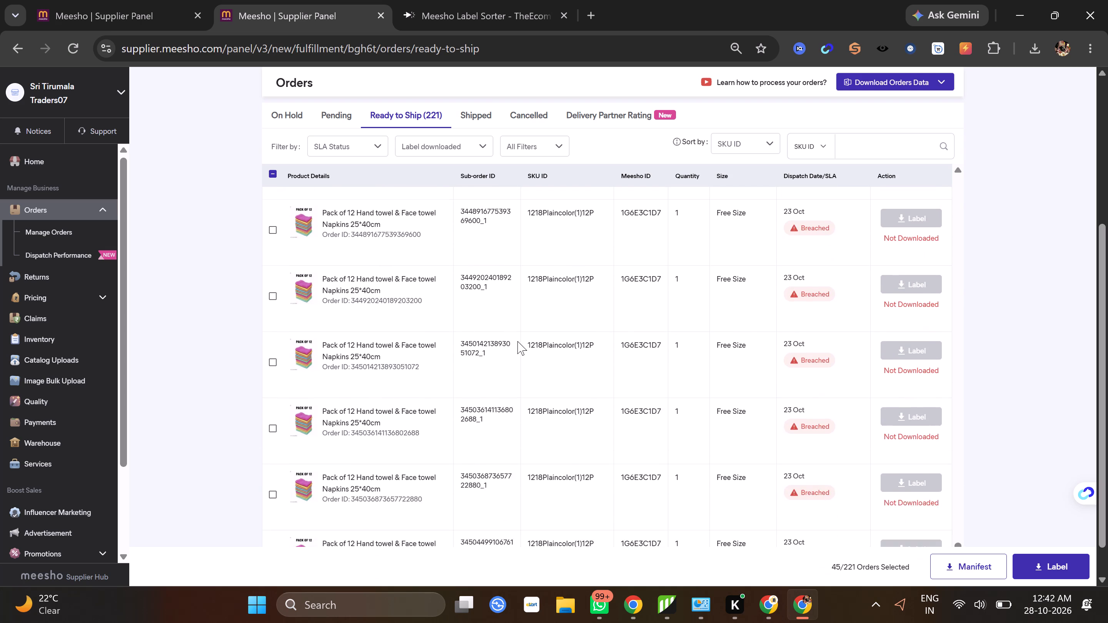
pyautogui.scroll(-12, 517, 341)
pyautogui.scroll(-10, 527, 336)
pyautogui.scroll(1, 527, 336)
pyautogui.scroll(-7, 527, 336)
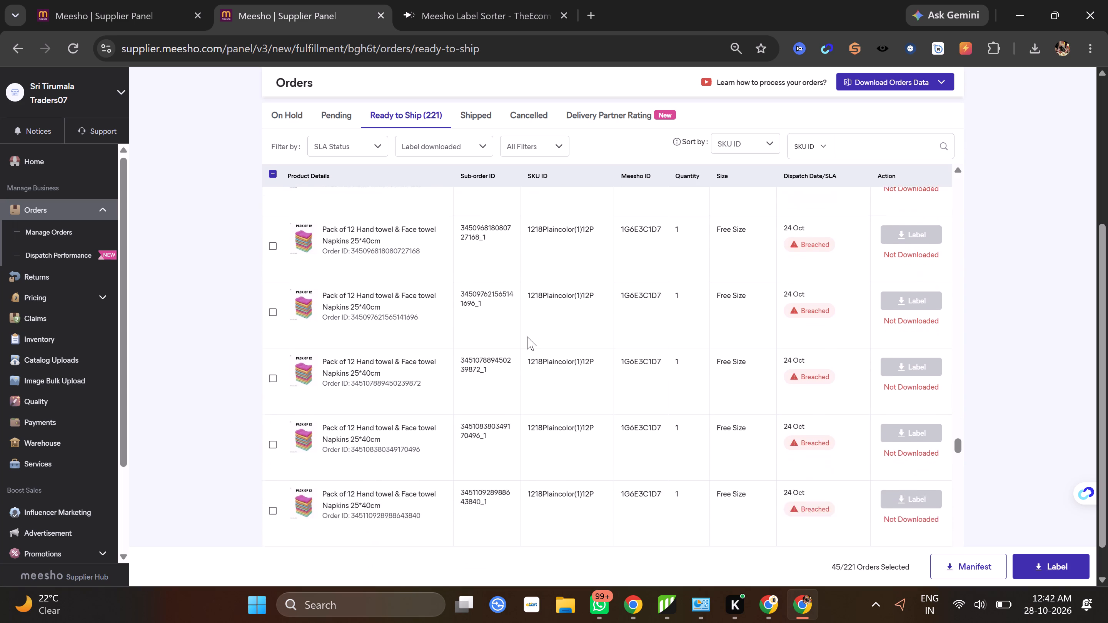
pyautogui.scroll(-17, 528, 336)
pyautogui.scroll(-11, 528, 336)
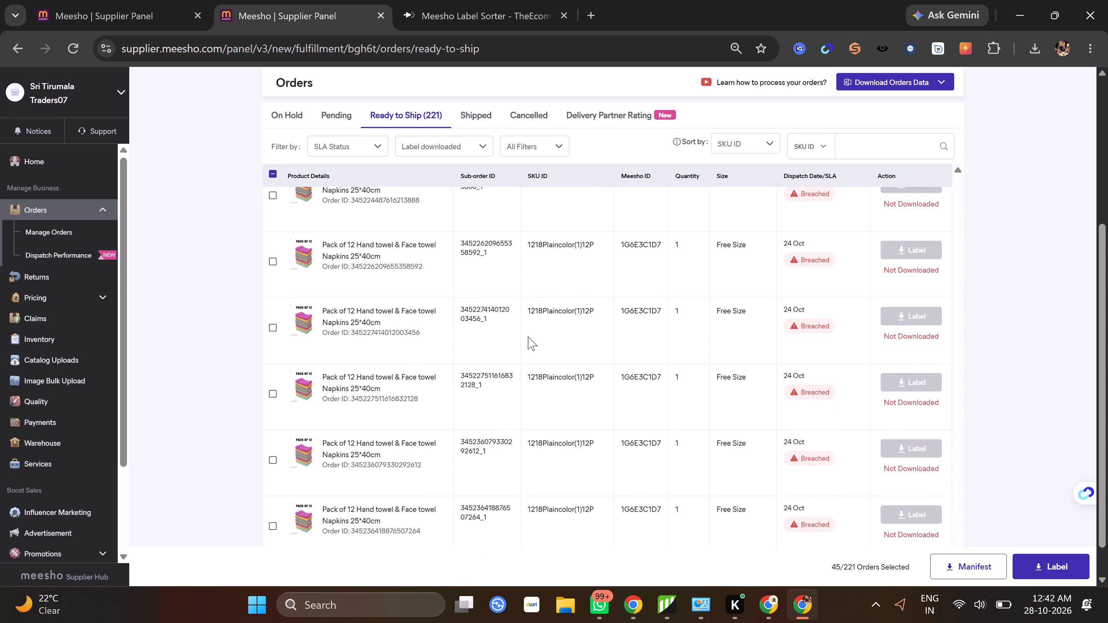
pyautogui.scroll(-18, 528, 336)
pyautogui.scroll(-6, 528, 336)
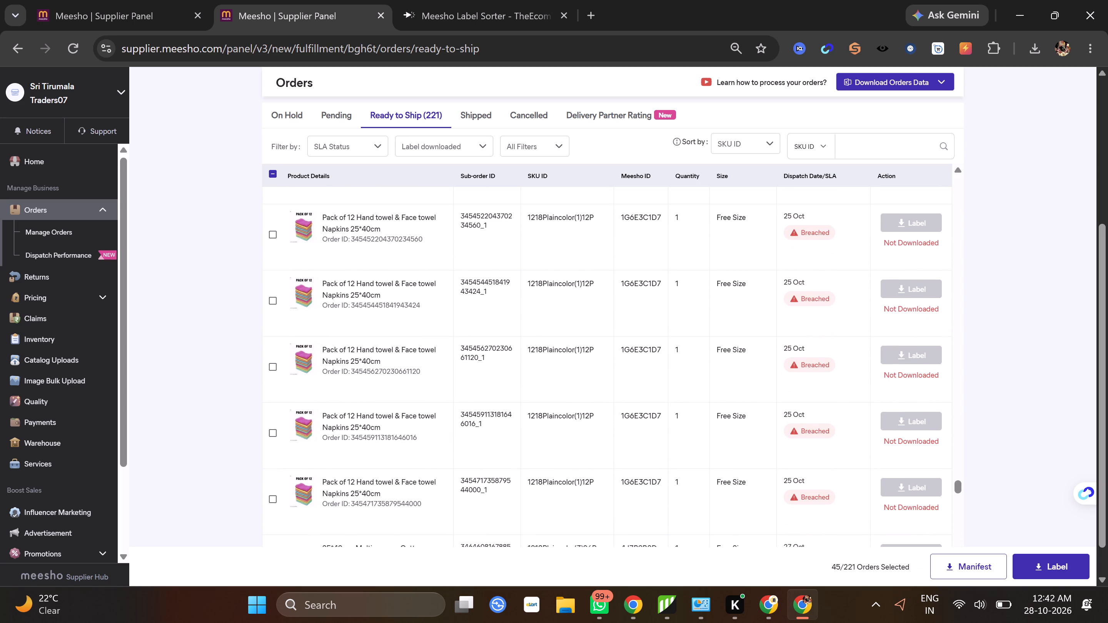
pyautogui.scroll(-6, 528, 336)
pyautogui.scroll(4, 546, 300)
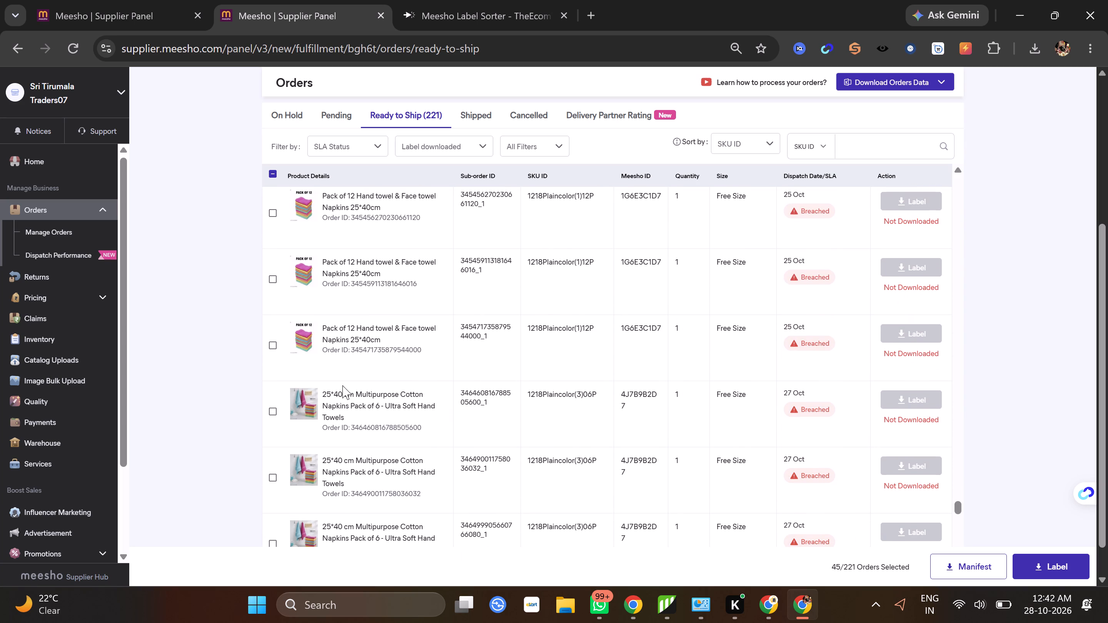
# Add the first eleven 1218Plaincolor(3)06P orders, four dated 27 Oct and seven dated 28 Oct, to the selection.
pyautogui.click(269, 409)
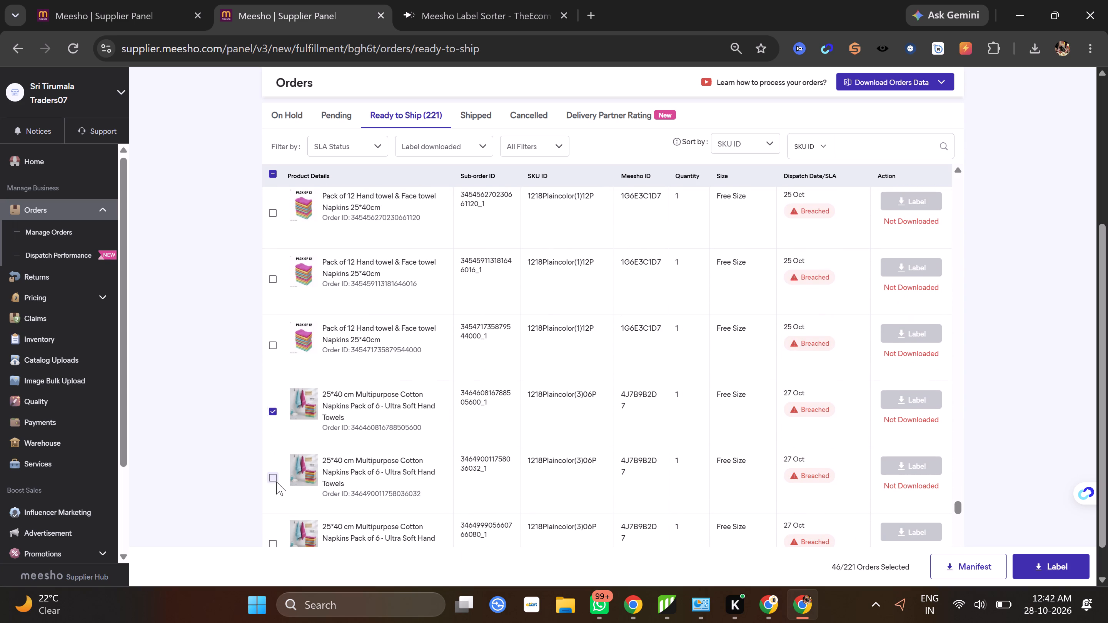
pyautogui.click(276, 481)
pyautogui.scroll(-3, 394, 308)
pyautogui.click(272, 312)
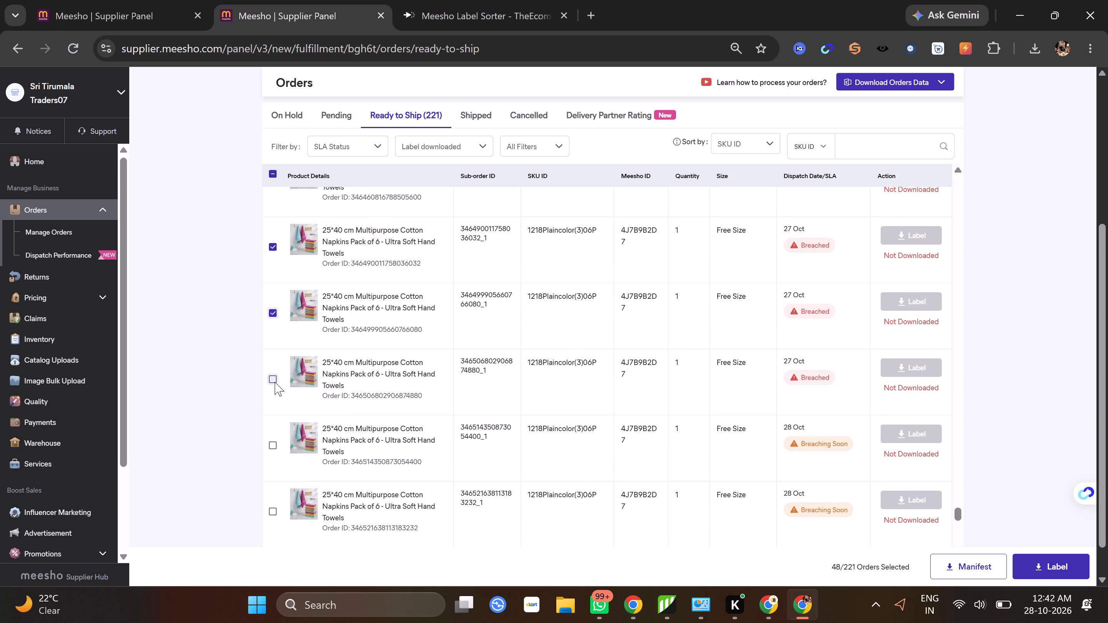
pyautogui.click(274, 380)
pyautogui.click(273, 443)
pyautogui.scroll(-2, 396, 287)
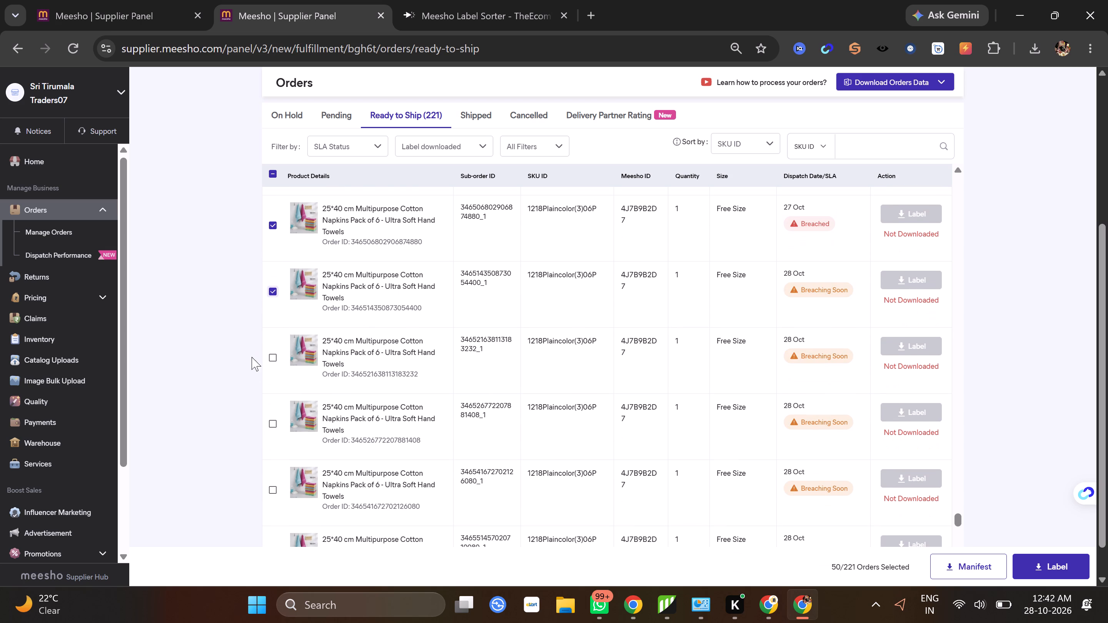
pyautogui.click(273, 357)
pyautogui.click(272, 423)
pyautogui.click(274, 488)
pyautogui.scroll(-3, 399, 312)
pyautogui.click(273, 326)
pyautogui.click(275, 392)
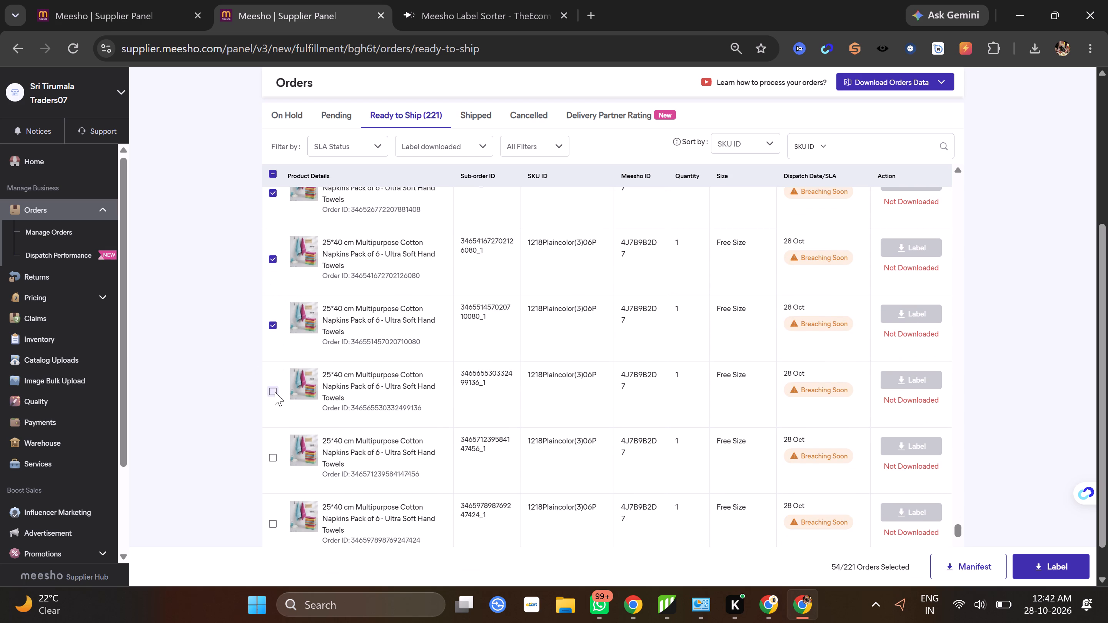
pyautogui.click(271, 456)
# Add the remaining eight 1218Plaincolor(3)06P orders with dispatch date 28 Oct to the selection.
pyautogui.scroll(-2, 327, 343)
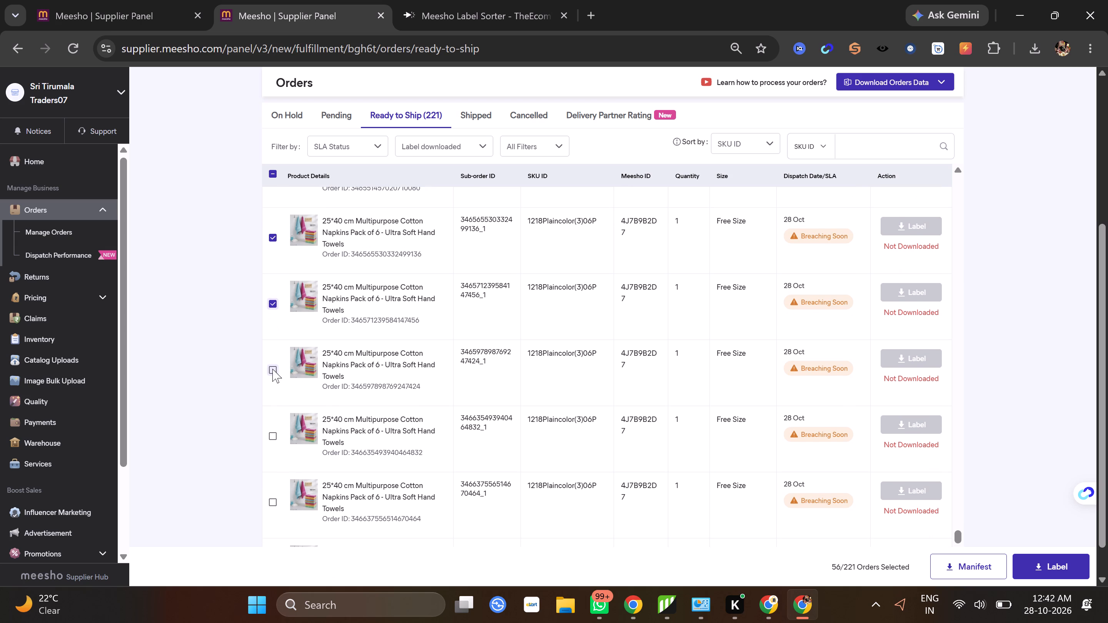
pyautogui.click(273, 369)
pyautogui.click(270, 440)
pyautogui.click(271, 505)
pyautogui.scroll(-3, 365, 348)
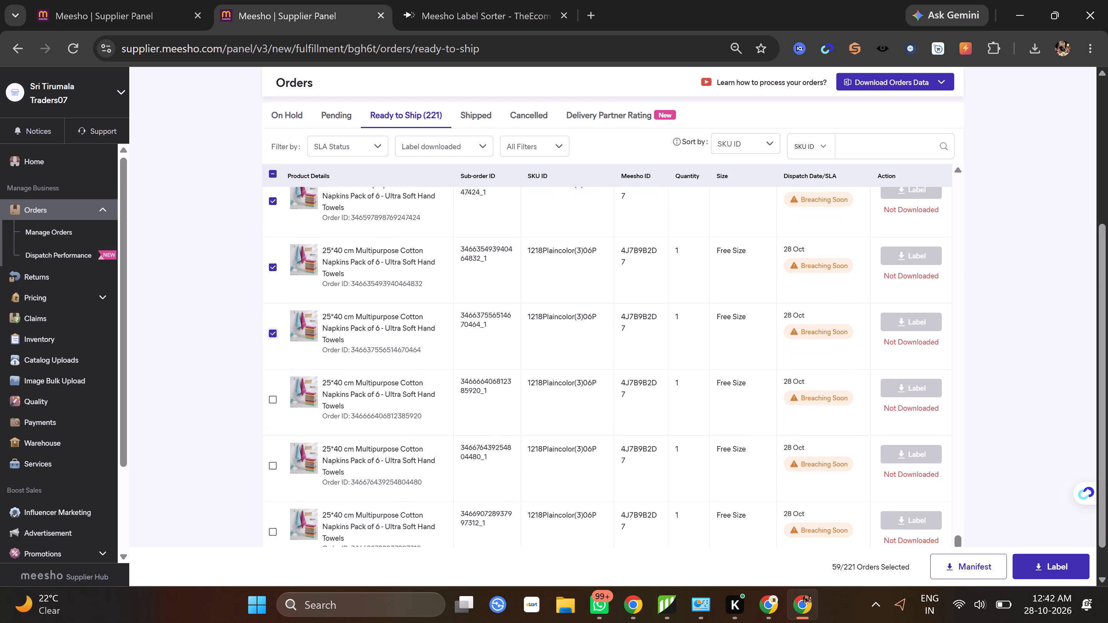
pyautogui.click(275, 338)
pyautogui.click(273, 406)
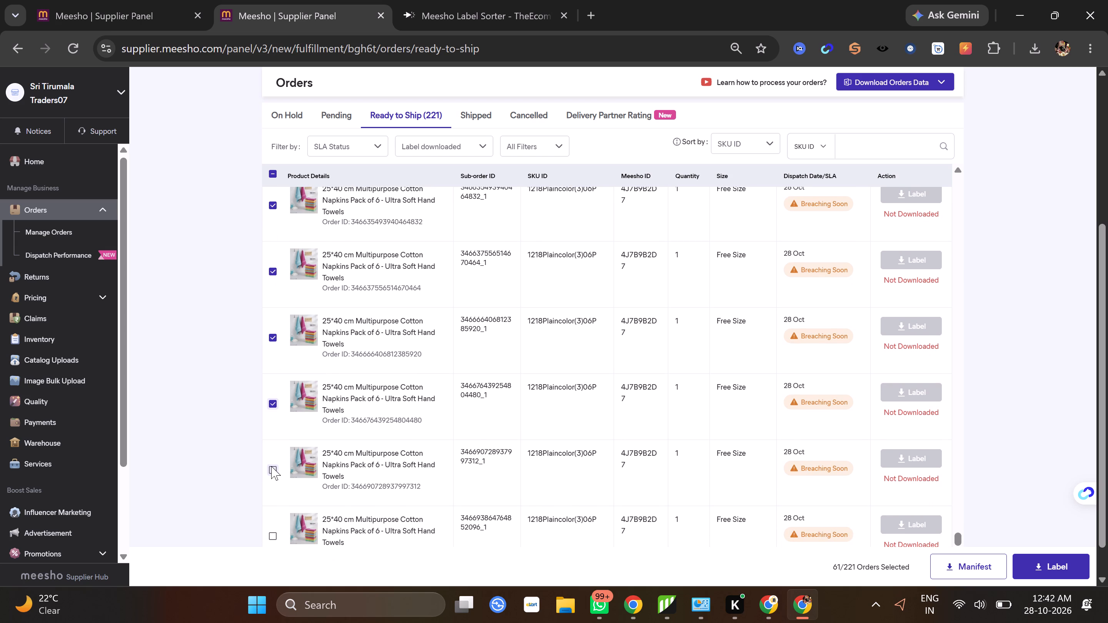
pyautogui.click(271, 466)
pyautogui.scroll(-1, 396, 321)
pyautogui.click(270, 458)
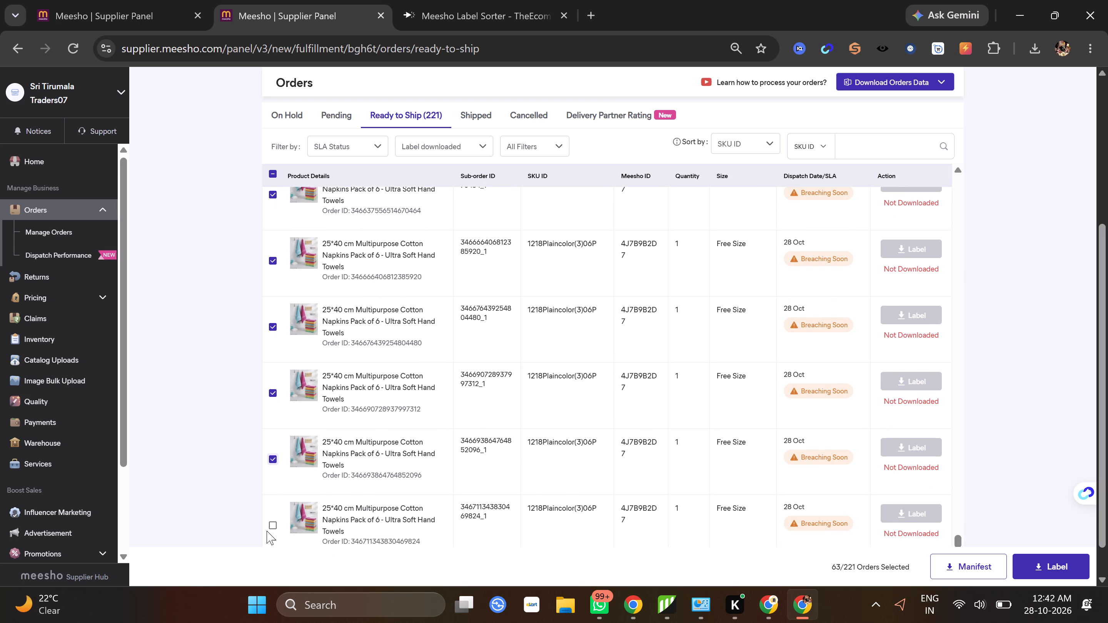
pyautogui.click(270, 529)
# Add the single 1218Plaincolor06P(14) order with dispatch date 28 Oct to the selection, leaving out the 12P orders.
pyautogui.scroll(-3, 417, 318)
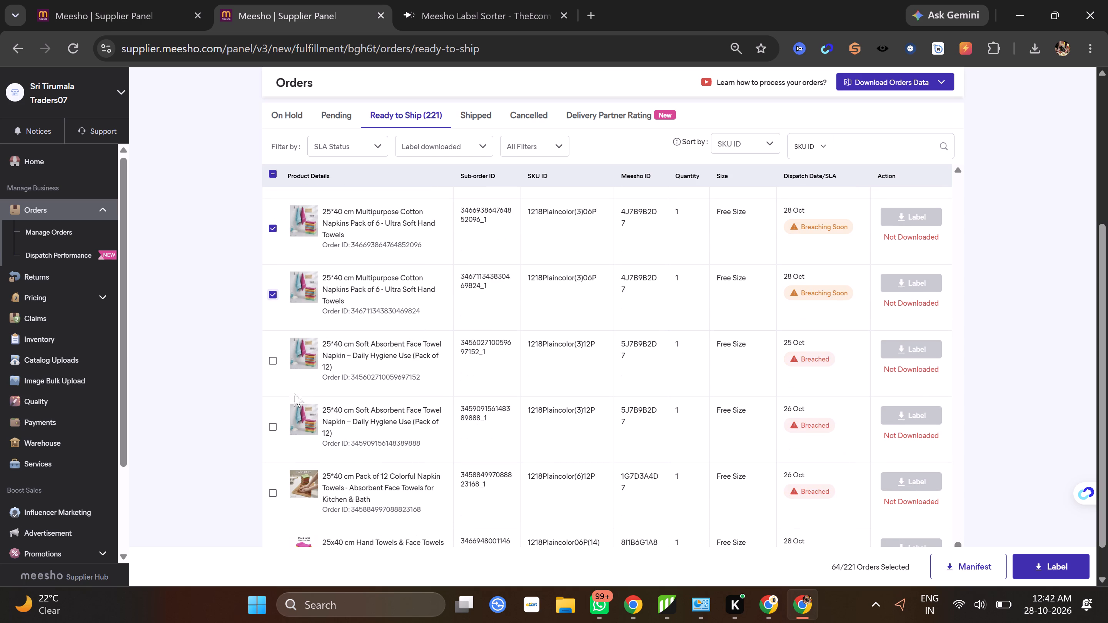
pyautogui.scroll(-1, 422, 330)
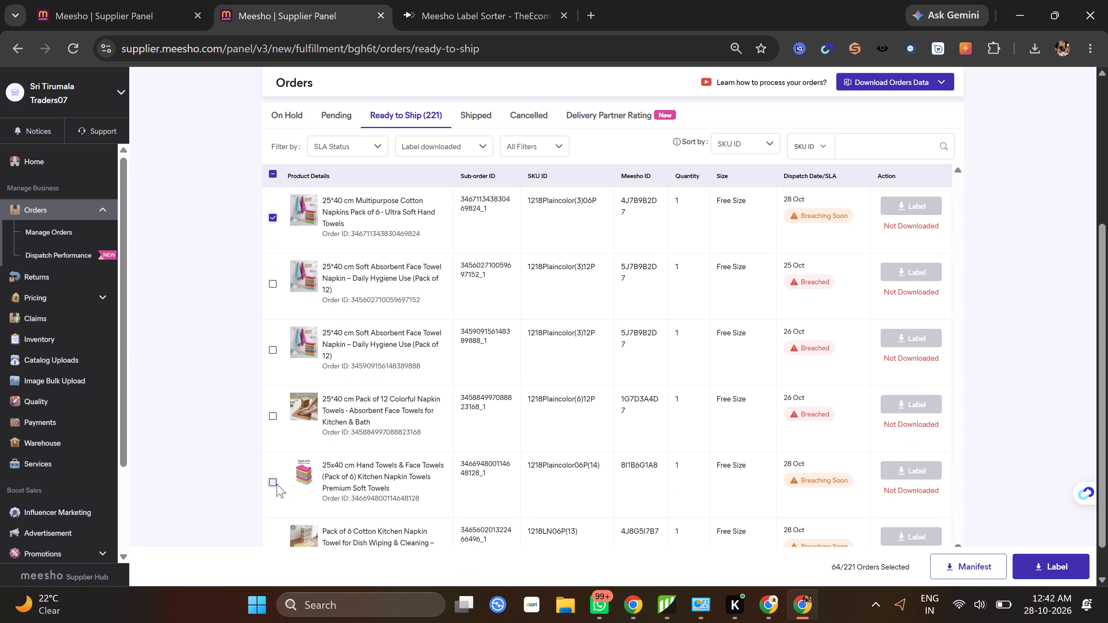
pyautogui.click(274, 480)
# Add the two-item 1218Plaincolor(1)06P order and the single-item one below it, both dated 28 Oct, to the selection.
pyautogui.scroll(-4, 458, 350)
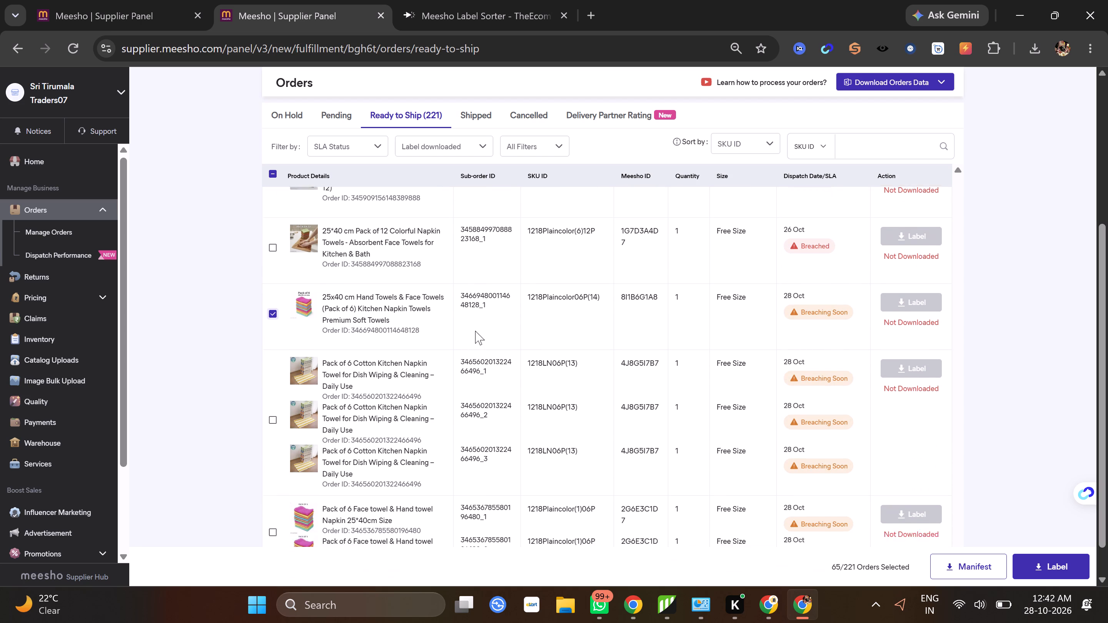
pyautogui.scroll(-1, 475, 331)
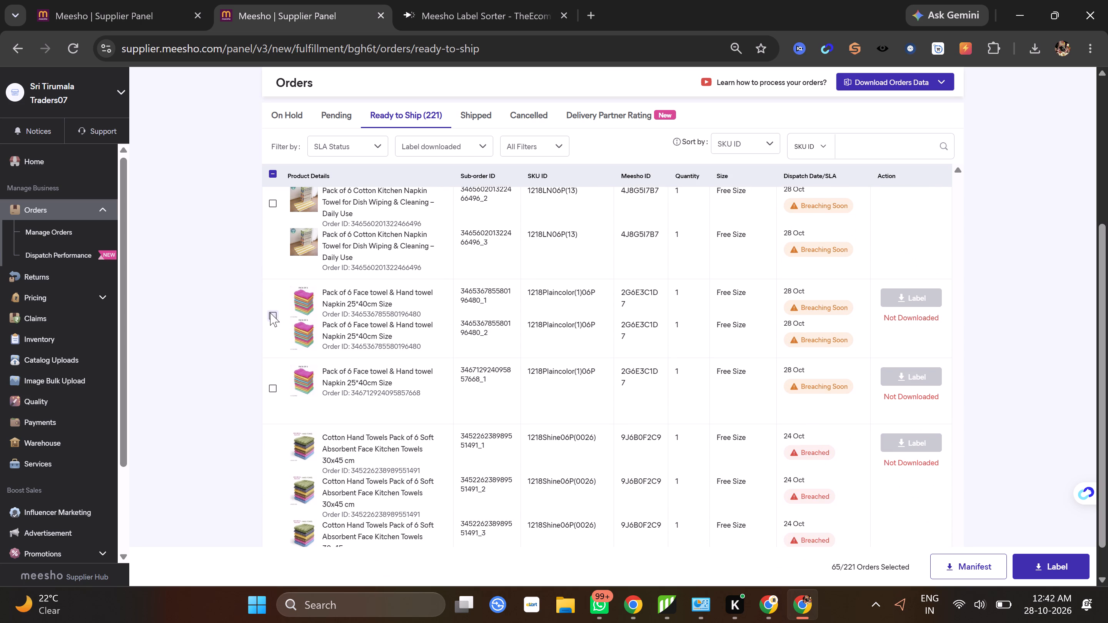
pyautogui.click(270, 313)
pyautogui.click(268, 389)
pyautogui.scroll(4, 446, 361)
pyautogui.scroll(-3, 446, 361)
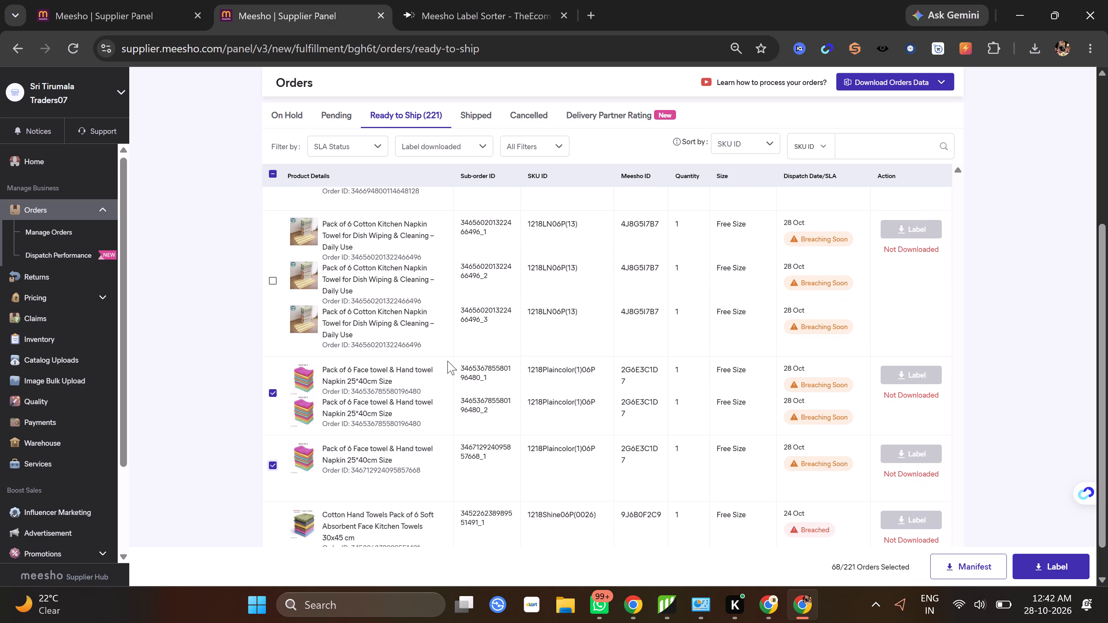
# Add the two auto-retrying-label 1218Plaincolor(1)06P orders with dispatch date 26 Oct to the selection.
pyautogui.scroll(-2, 499, 332)
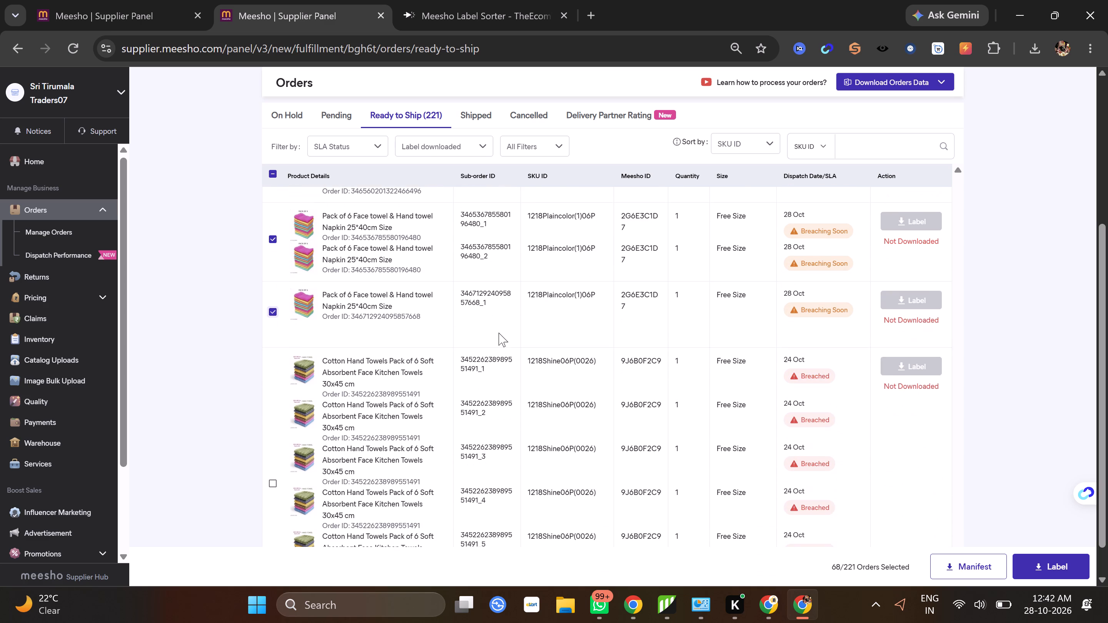
pyautogui.scroll(-10, 499, 333)
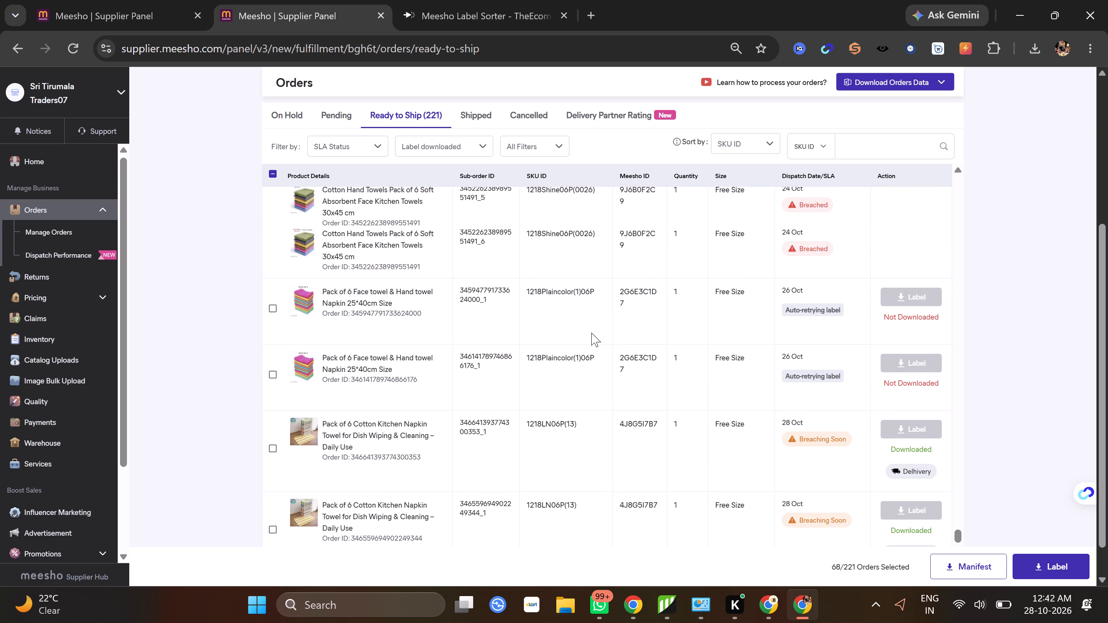
pyautogui.click(273, 312)
pyautogui.click(275, 377)
# Generate the labels for all selected pack-of-6 Plaincolor orders.
pyautogui.scroll(-2, 464, 353)
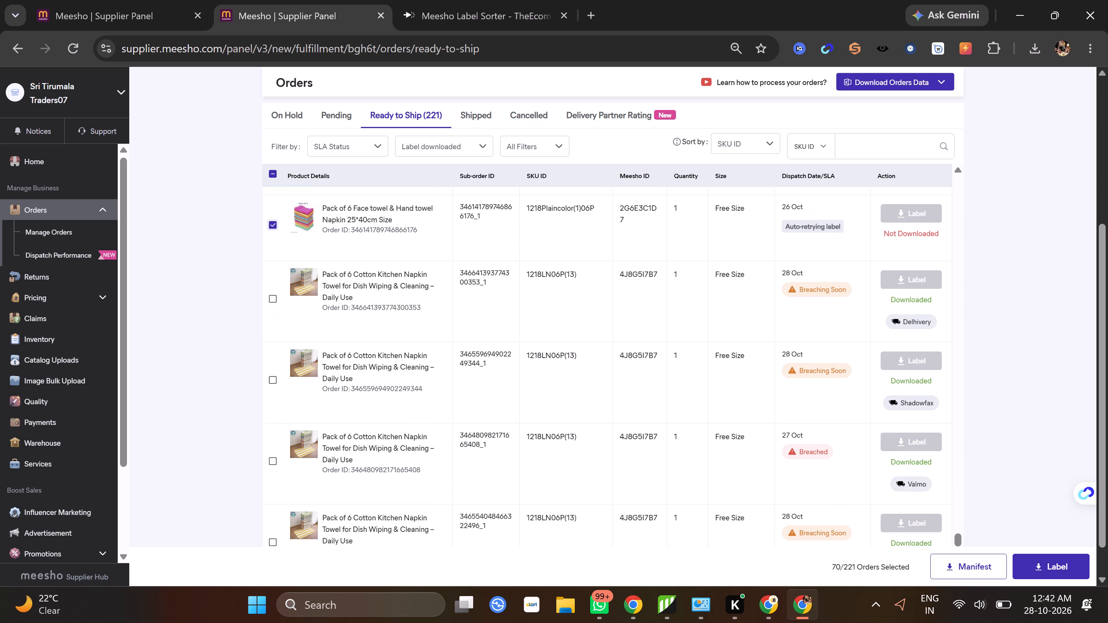
pyautogui.scroll(4, 499, 350)
pyautogui.click(1062, 560)
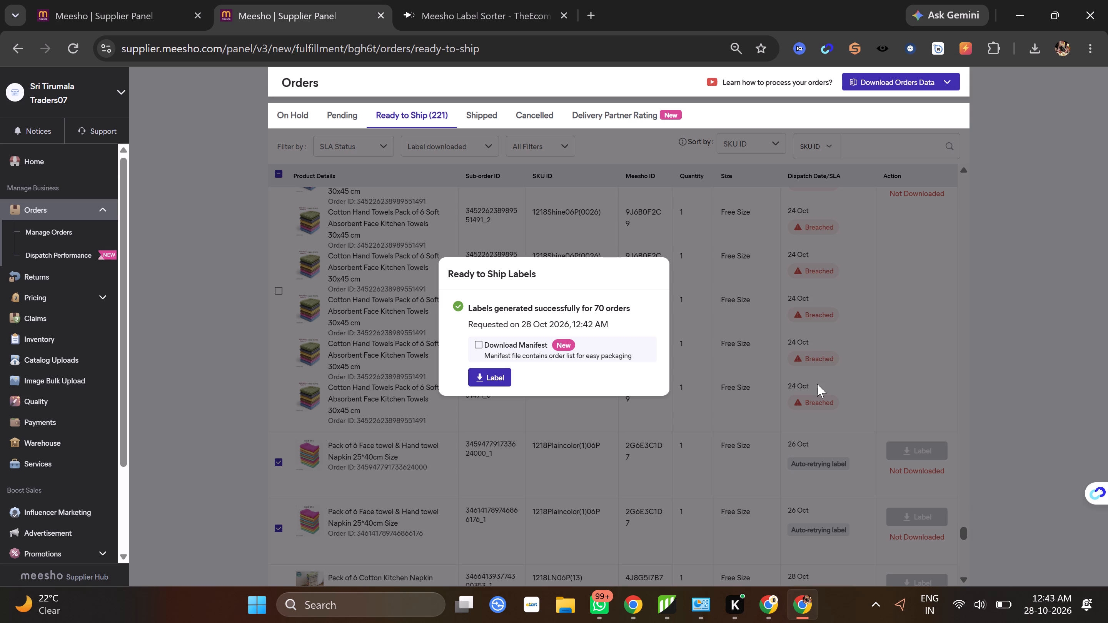
# Download the generated Ready to Ship labels without the manifest, return to the Meesho Label Sorter page and close the opened PDF.
pyautogui.click(481, 378)
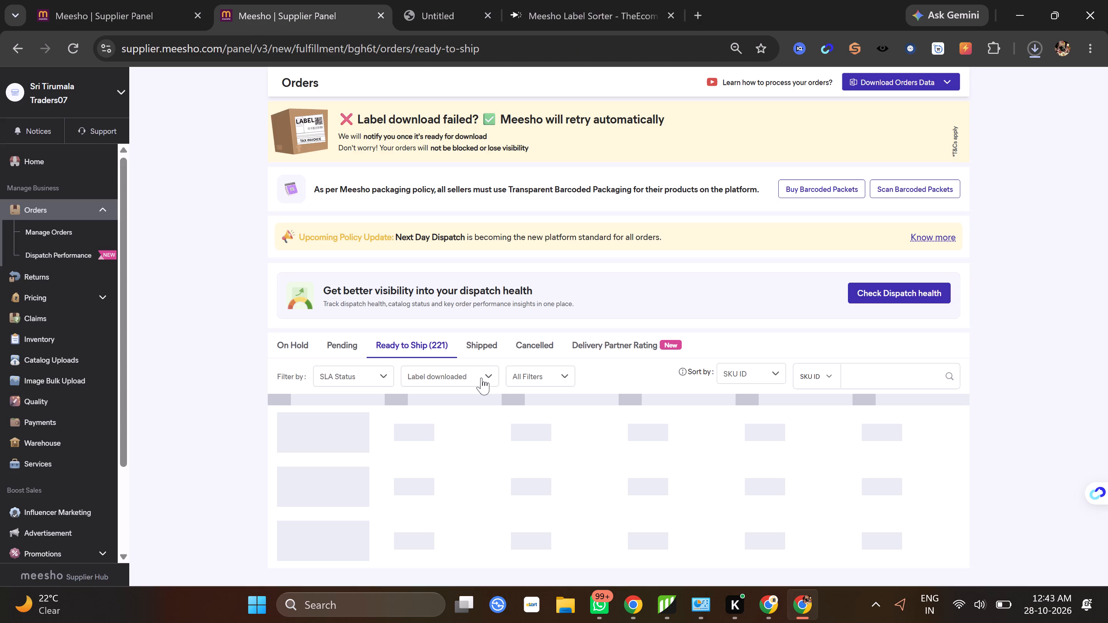
pyautogui.click(475, 0)
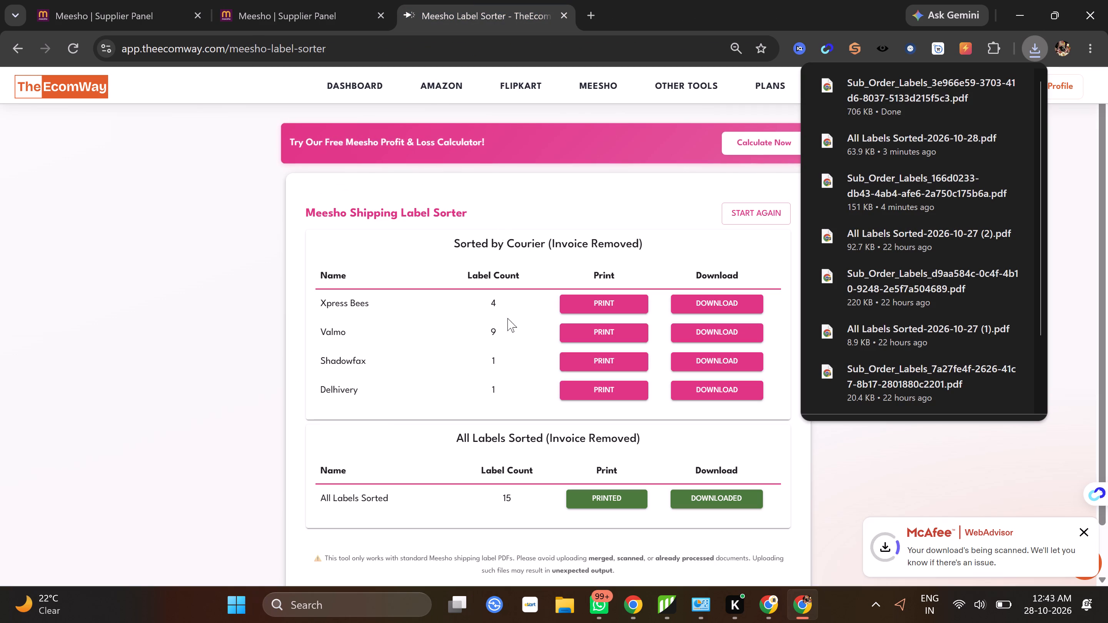
pyautogui.click(1081, 14)
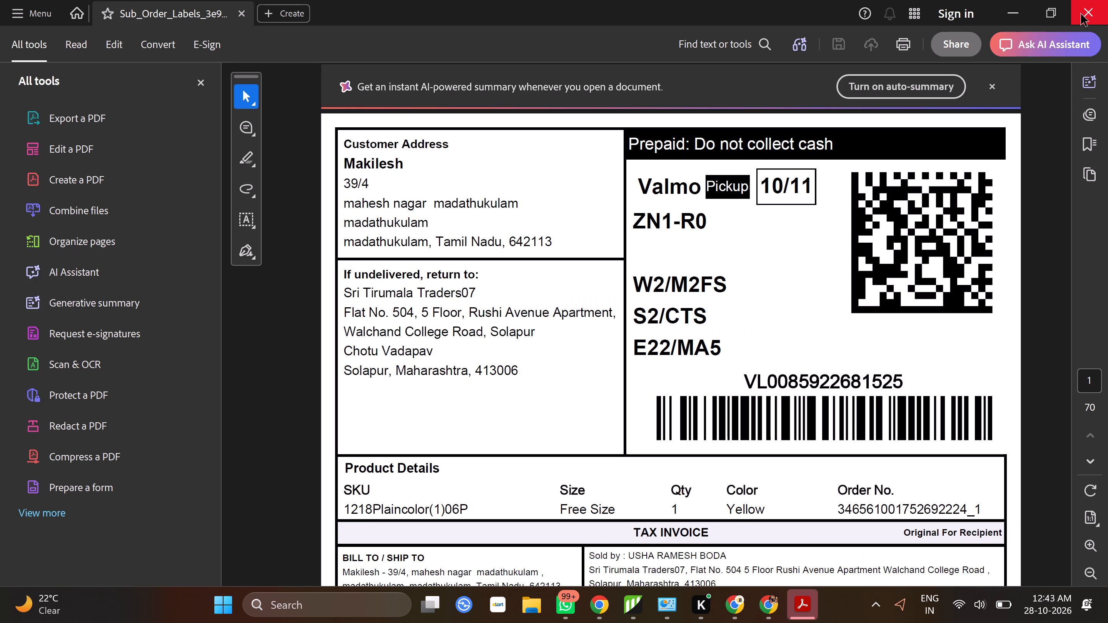
# Restart the label sorter and sort the earlier Sub_Order_Labels_166d0233 PDF from Downloads by product, with invoices removed.
pyautogui.click(759, 208)
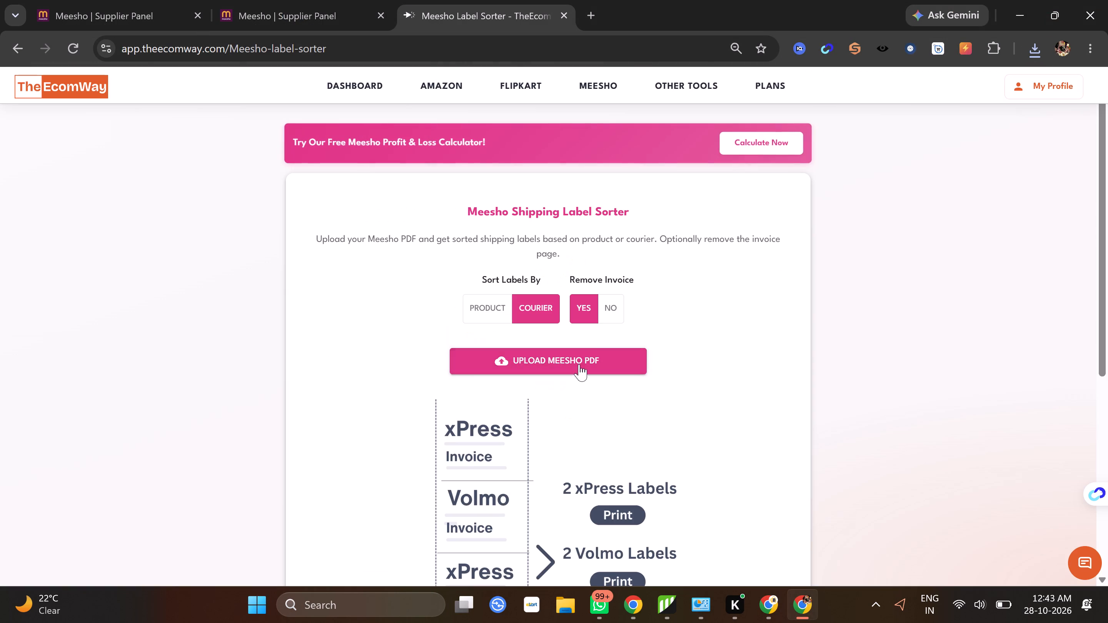
pyautogui.click(577, 366)
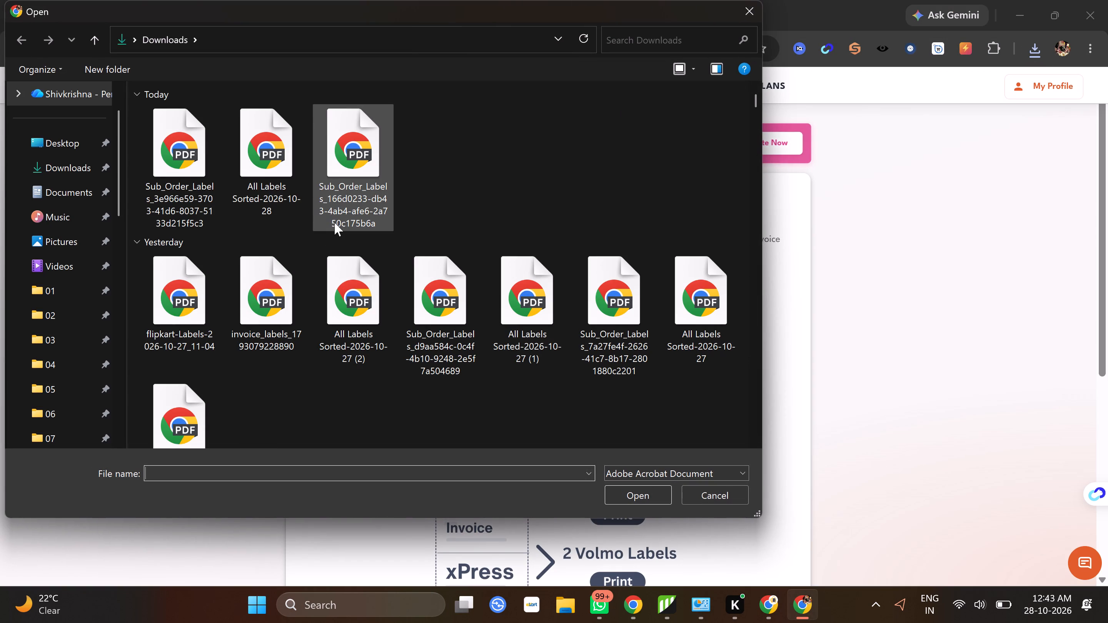
pyautogui.click(746, 7)
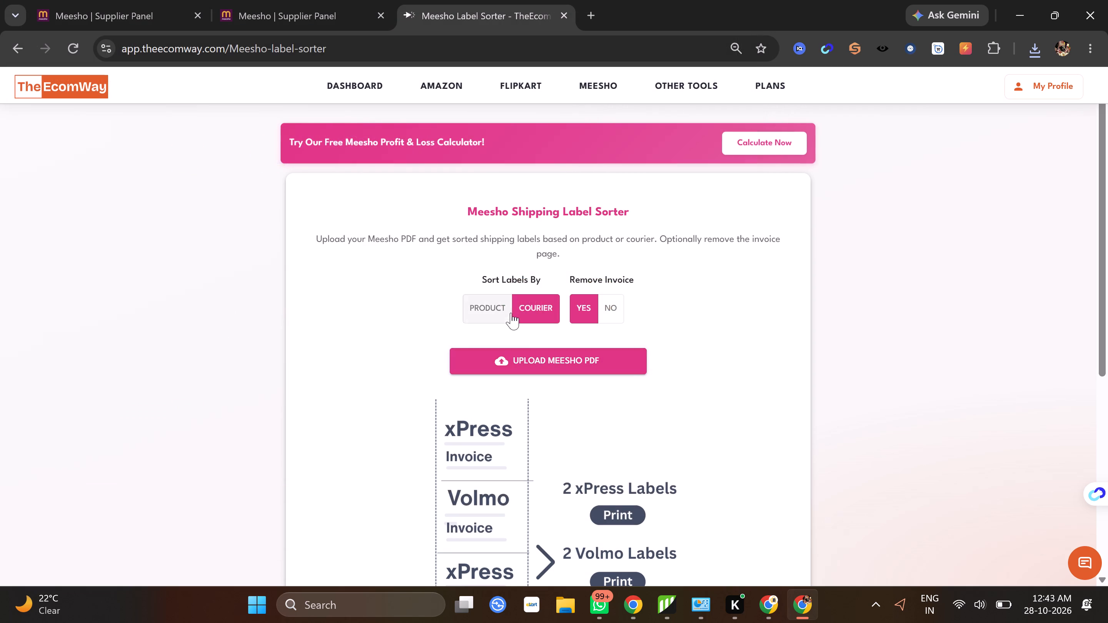
pyautogui.click(509, 311)
pyautogui.click(527, 353)
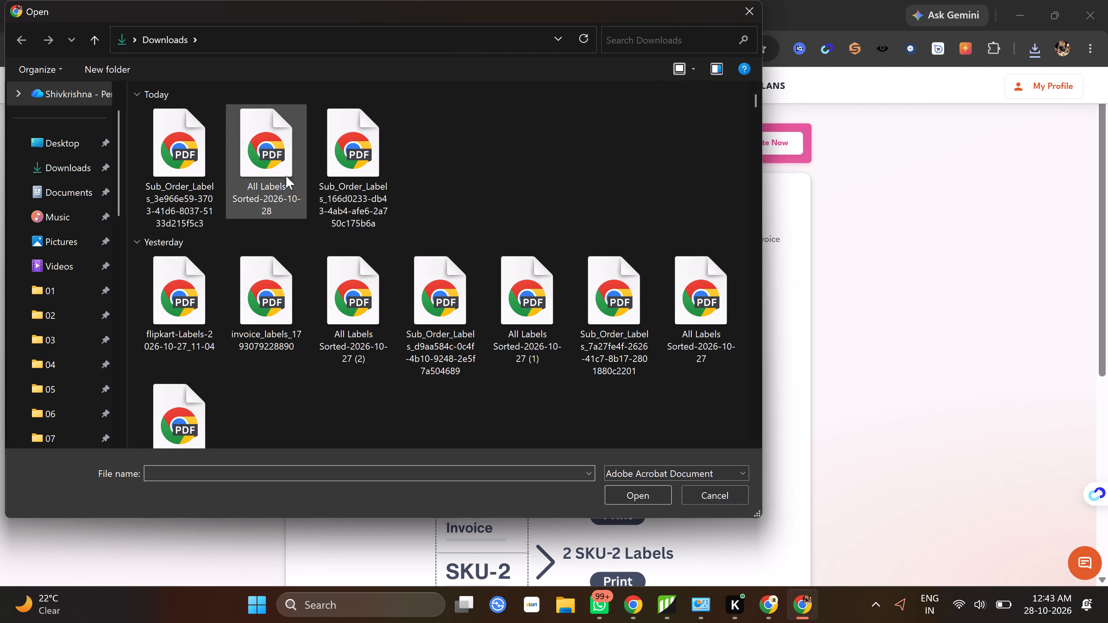
pyautogui.doubleClick(338, 150)
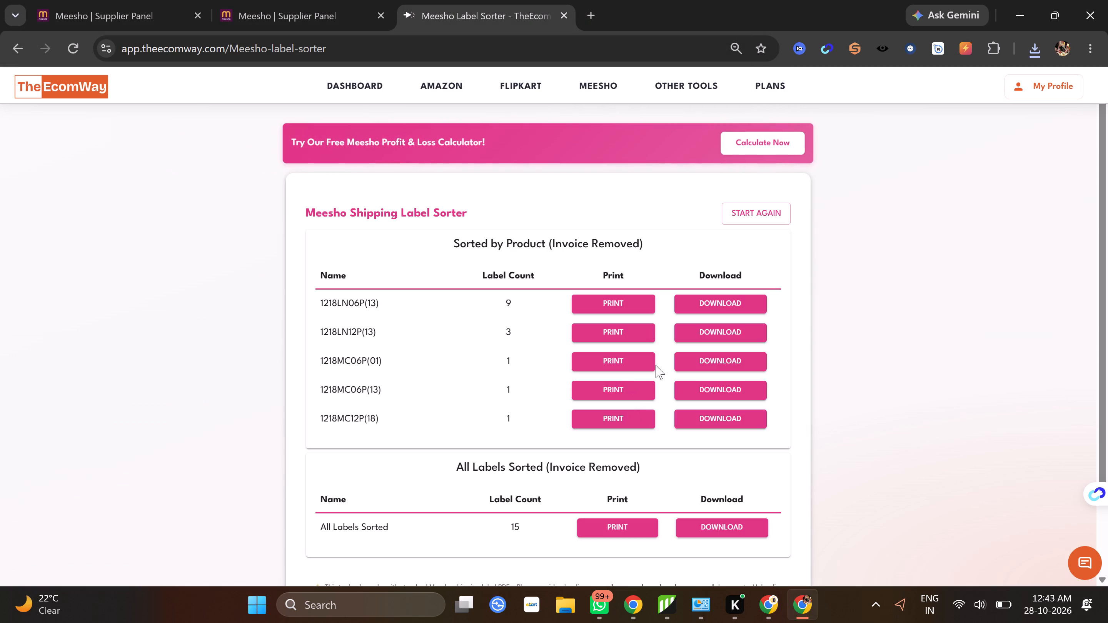
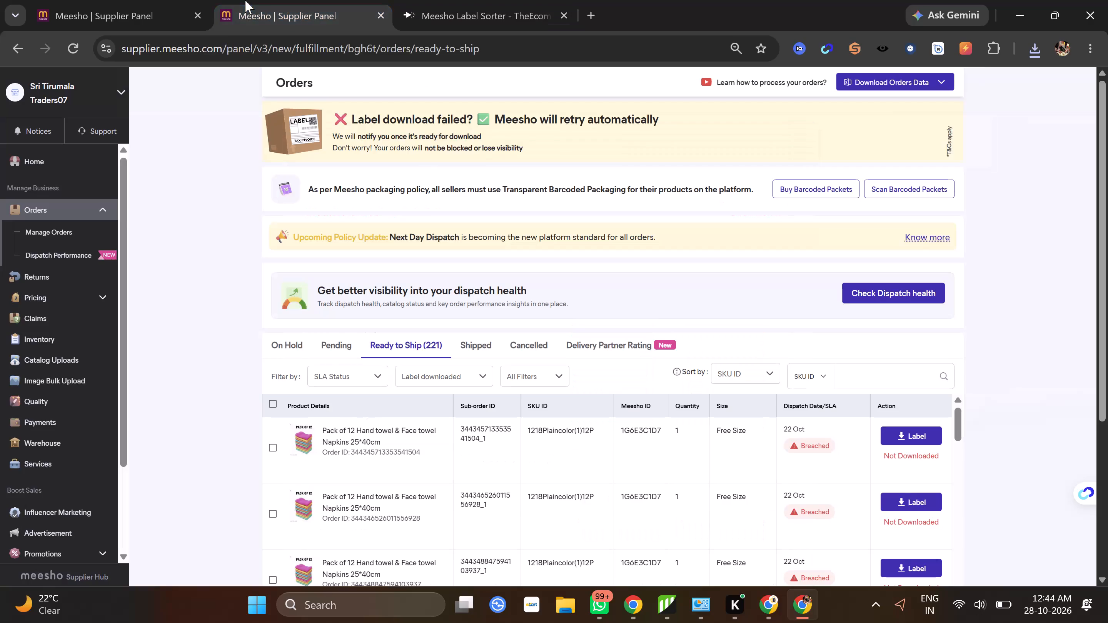
# Filter the Ready to Ship orders to those whose labels have not been downloaded.
pyautogui.scroll(-2, 538, 289)
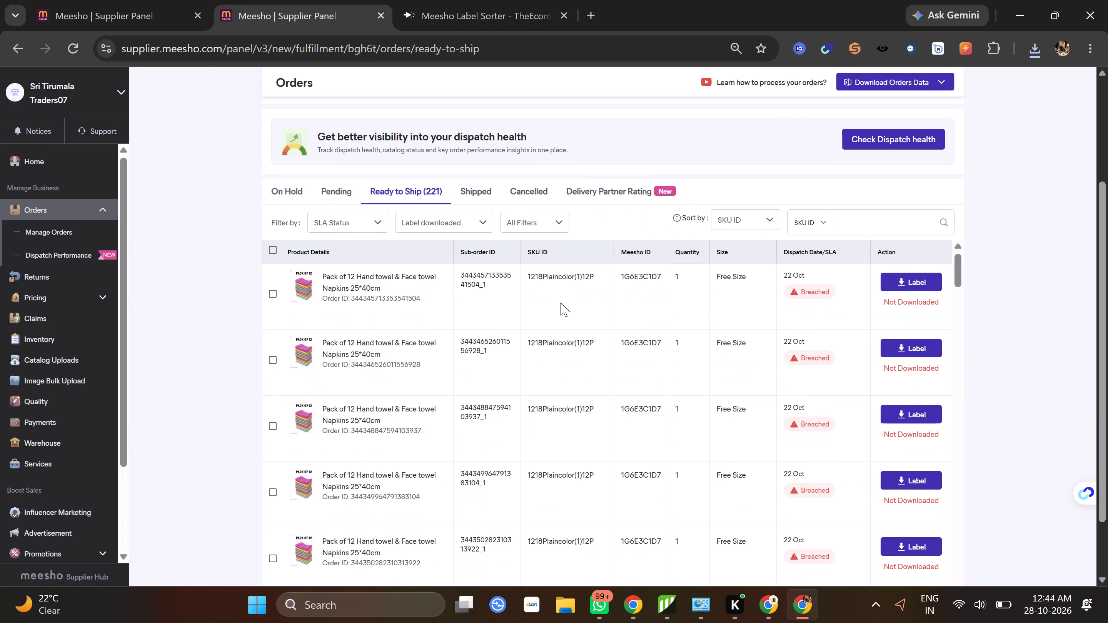
pyautogui.scroll(-1, 633, 227)
pyautogui.click(484, 148)
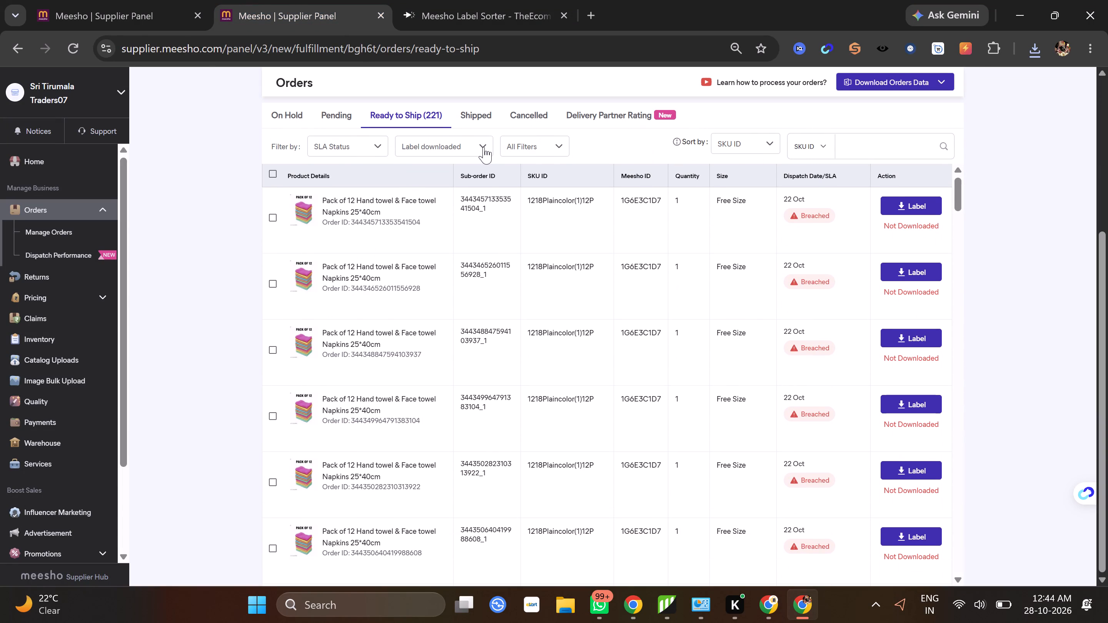
pyautogui.click(442, 193)
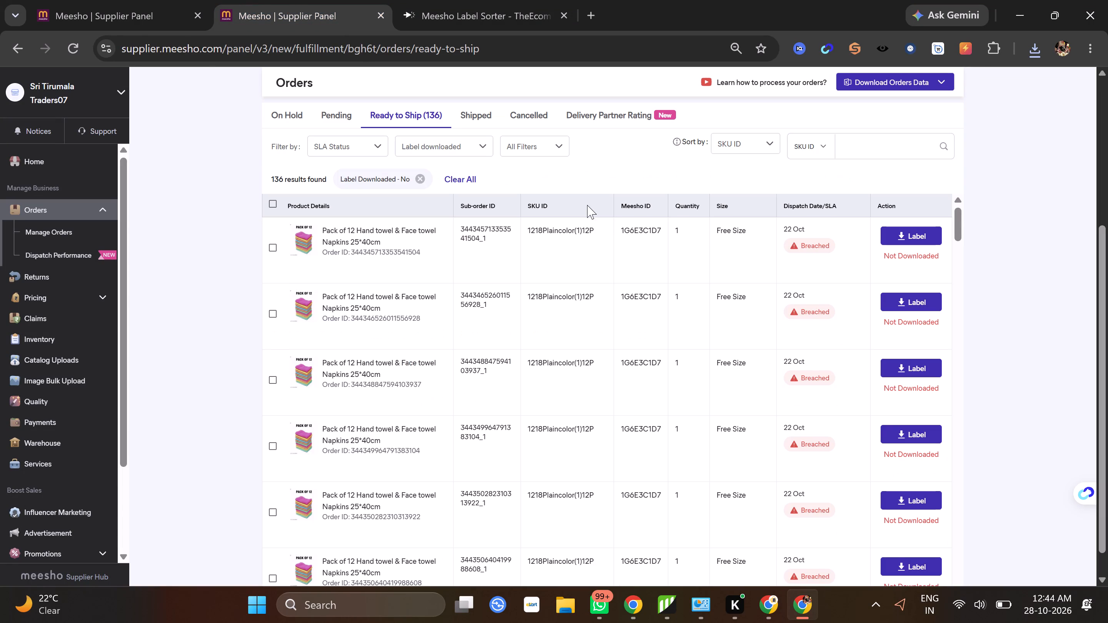
# Examine the filtered orders through to the end of the list, checking SKU IDs, dispatch dates and multi-item orders.
pyautogui.scroll(-3, 676, 135)
pyautogui.scroll(-2, 732, 282)
pyautogui.scroll(-3, 744, 327)
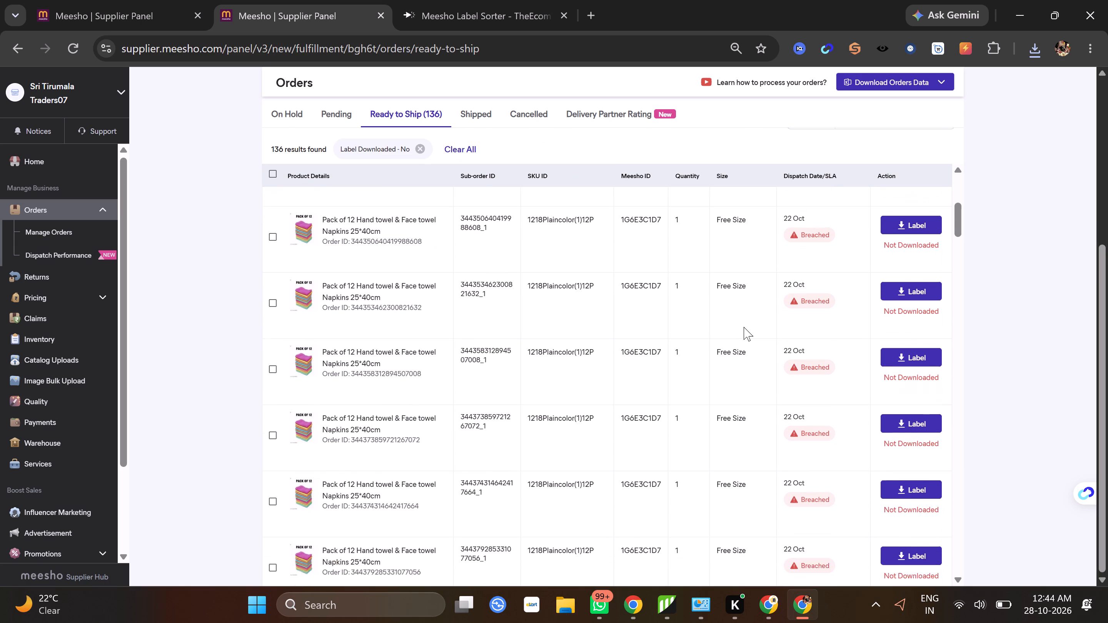
pyautogui.scroll(-15, 740, 355)
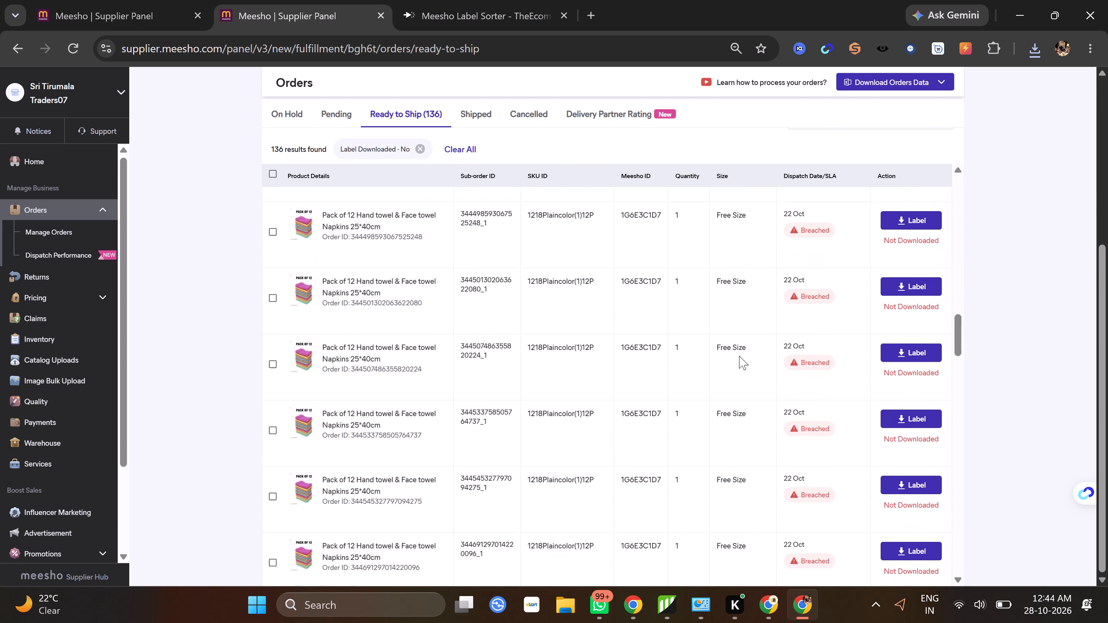
pyautogui.scroll(-17, 739, 356)
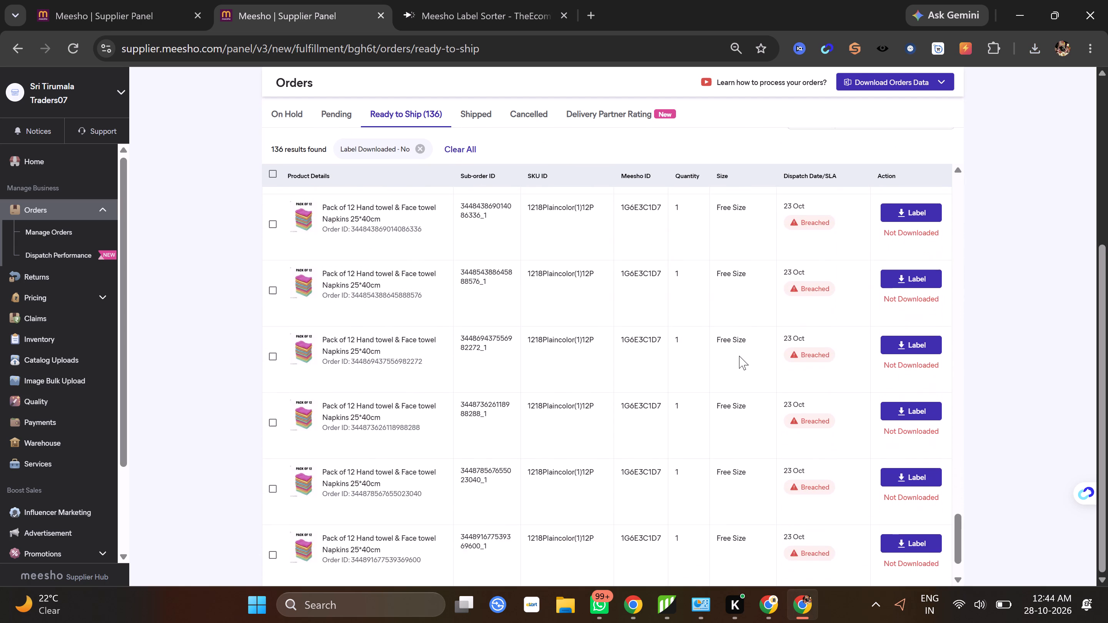
pyautogui.scroll(-17, 739, 356)
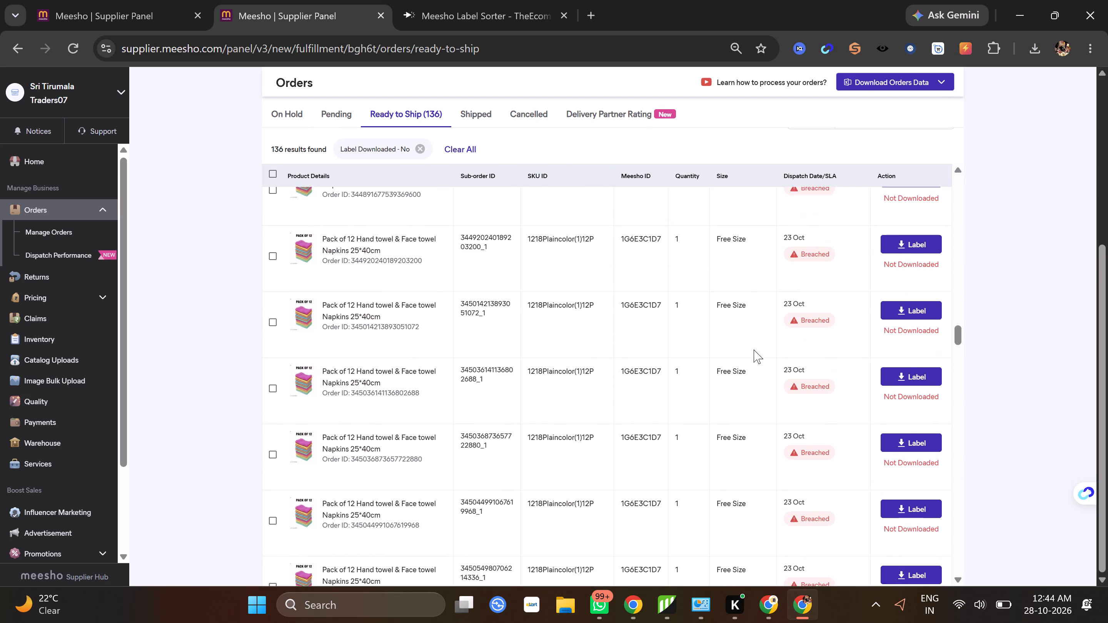
pyautogui.scroll(-19, 754, 350)
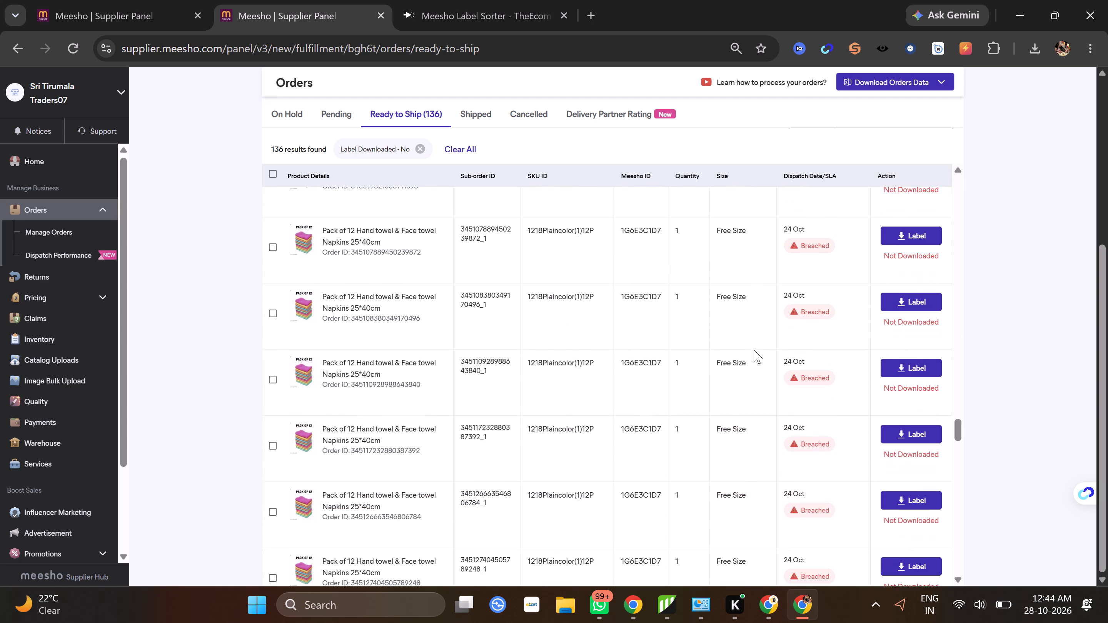
pyautogui.scroll(-20, 754, 350)
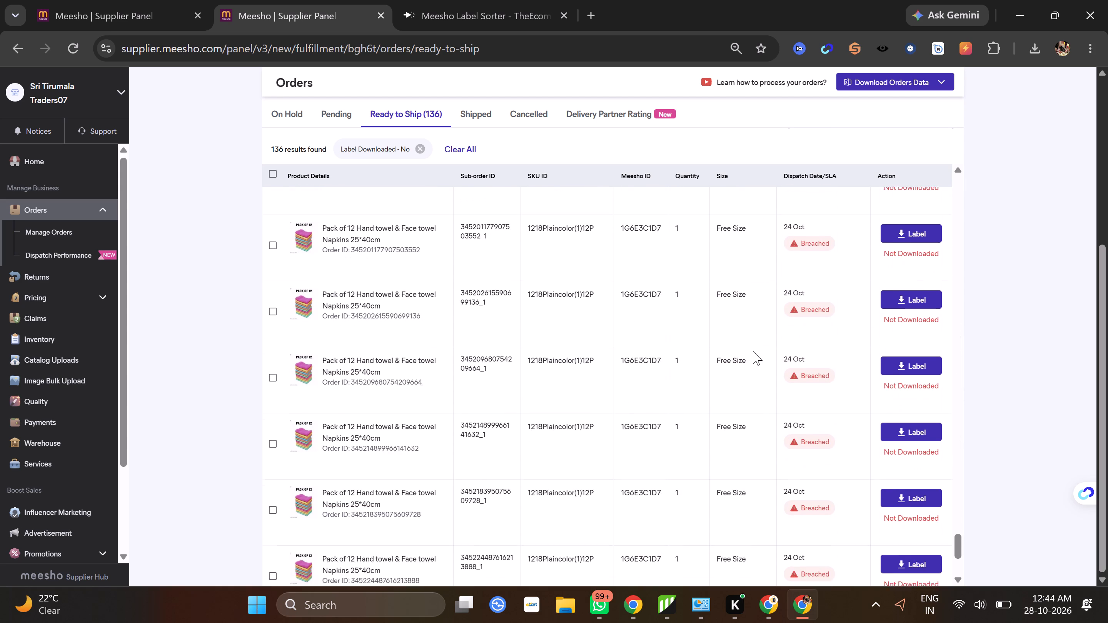
pyautogui.scroll(-6, 753, 351)
pyautogui.scroll(1, 753, 351)
pyautogui.scroll(-13, 753, 351)
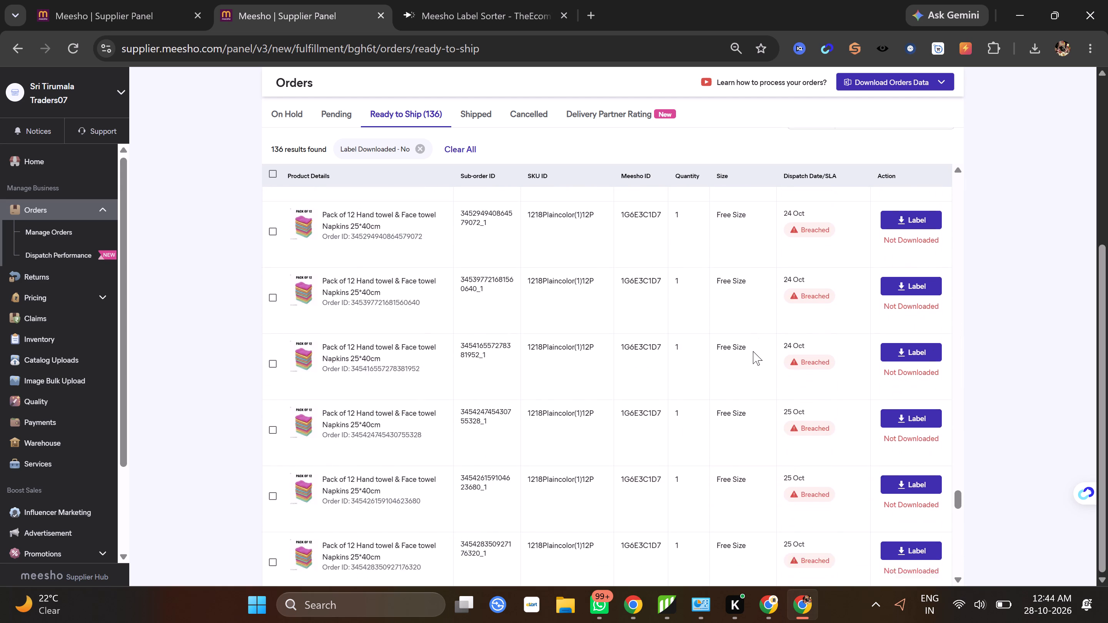
pyautogui.scroll(-12, 753, 351)
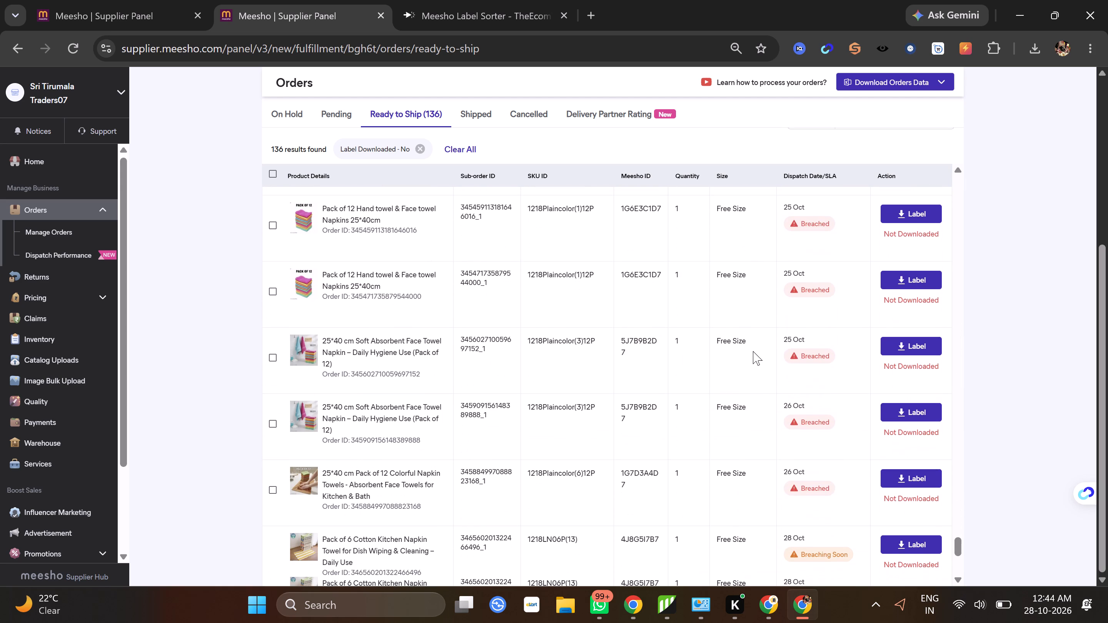
pyautogui.scroll(-3, 434, 332)
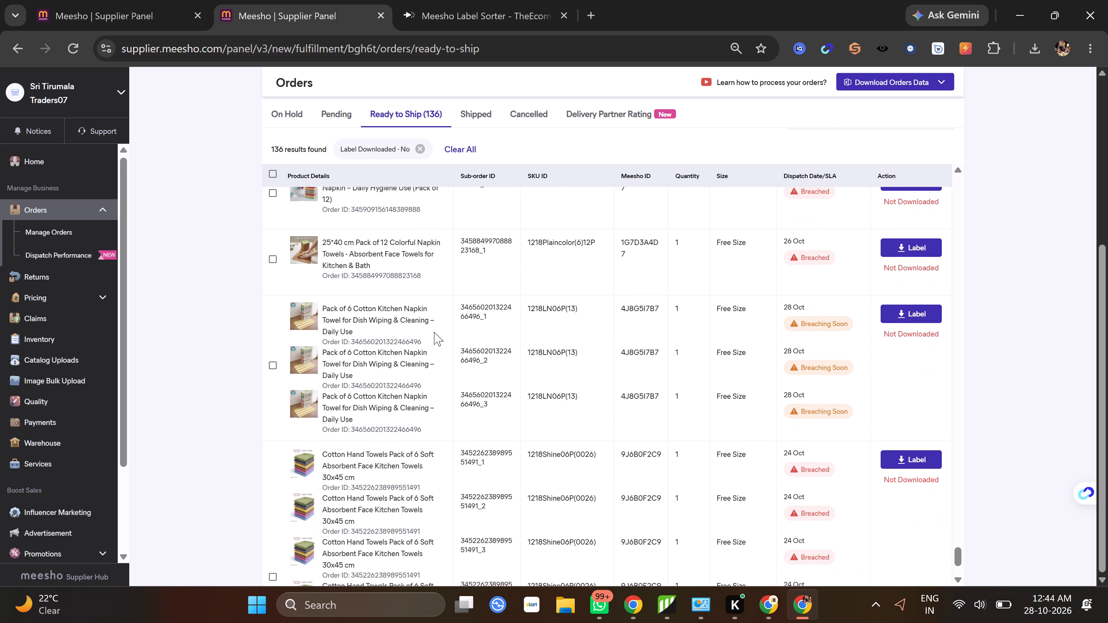
pyautogui.scroll(-6, 434, 332)
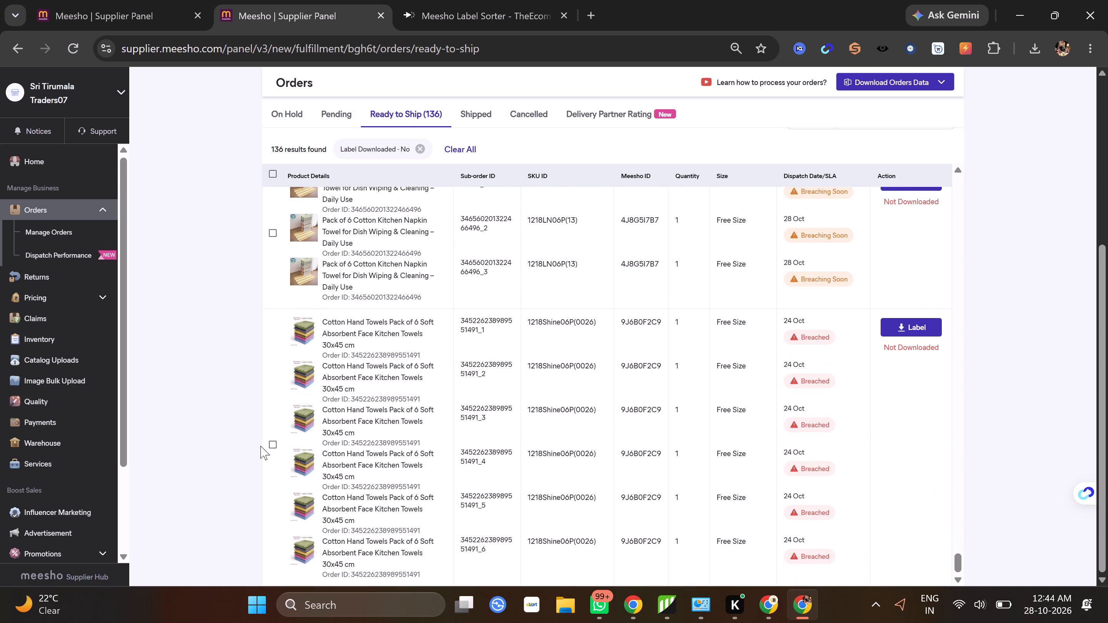
pyautogui.scroll(1, 492, 436)
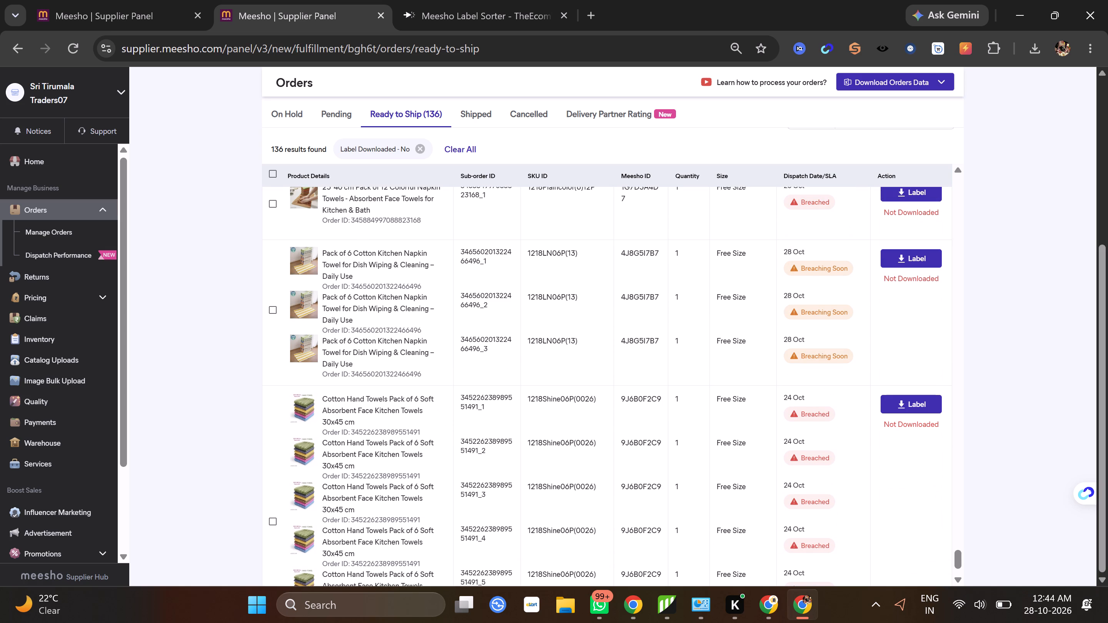
# Select all filtered orders except the multi-item 1218Shine06P(0026) and 1218LN06P(13) orders, and generate their labels.
pyautogui.click(269, 173)
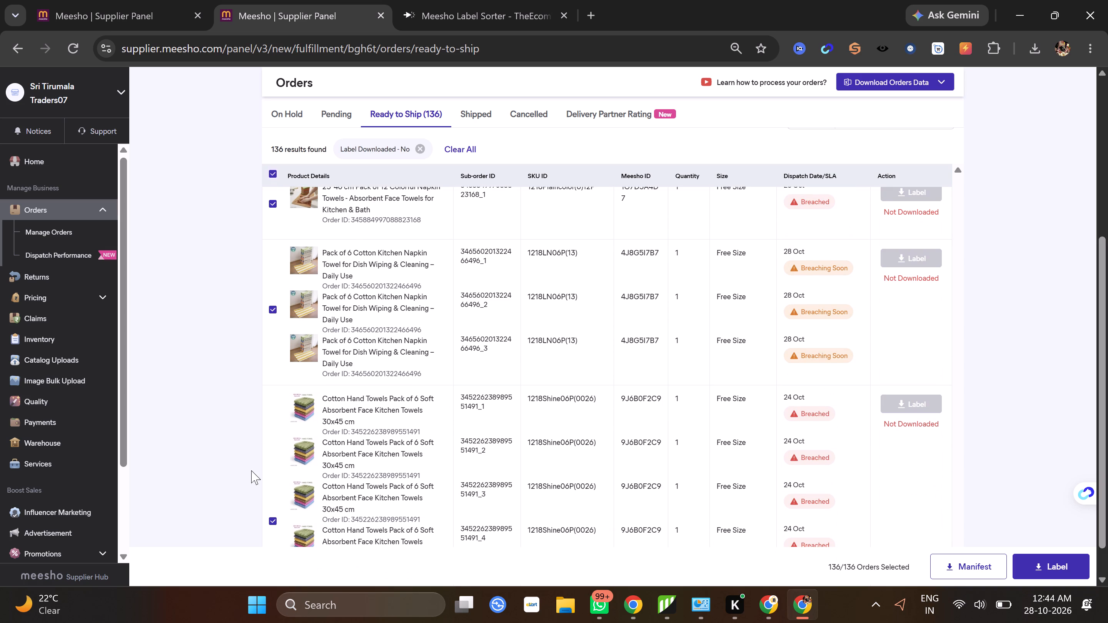
pyautogui.click(271, 523)
pyautogui.scroll(1, 485, 365)
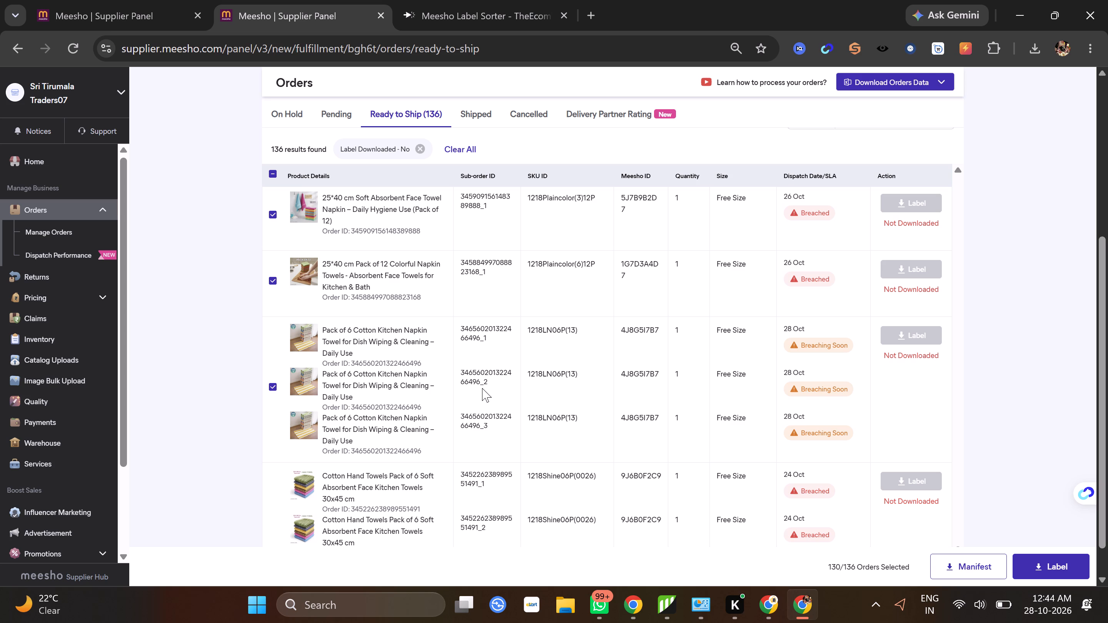
pyautogui.click(272, 388)
pyautogui.click(1063, 561)
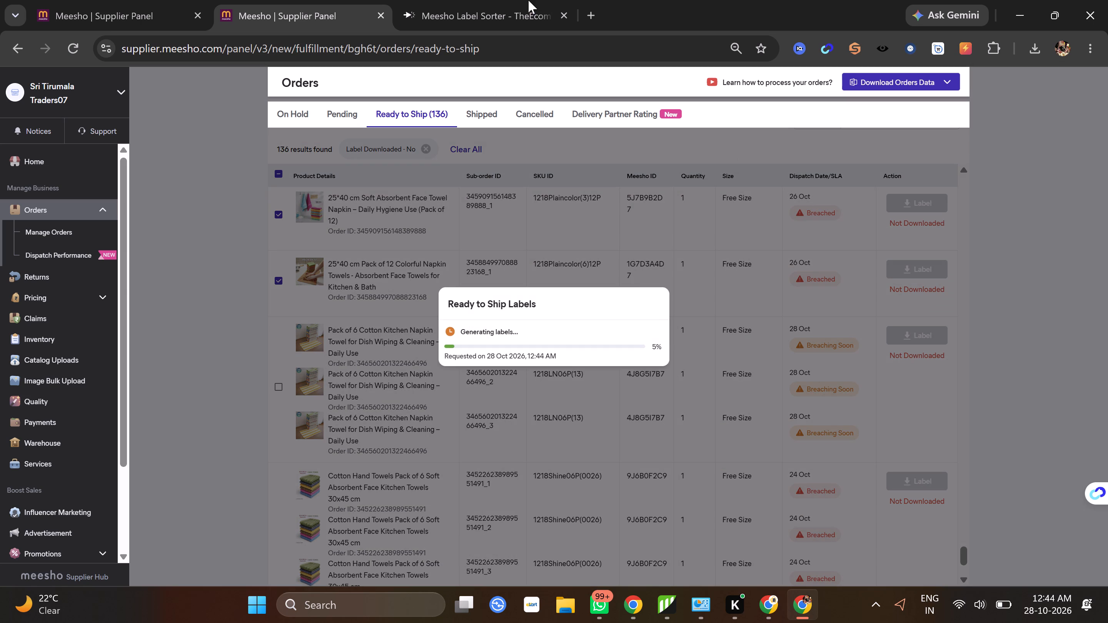
# Restart the label sorter, sort the Sub_Order_Labels_3e966e59 PDF by courier with invoices removed, and download all sorted labels in one file.
pyautogui.click(489, 0)
pyautogui.click(752, 209)
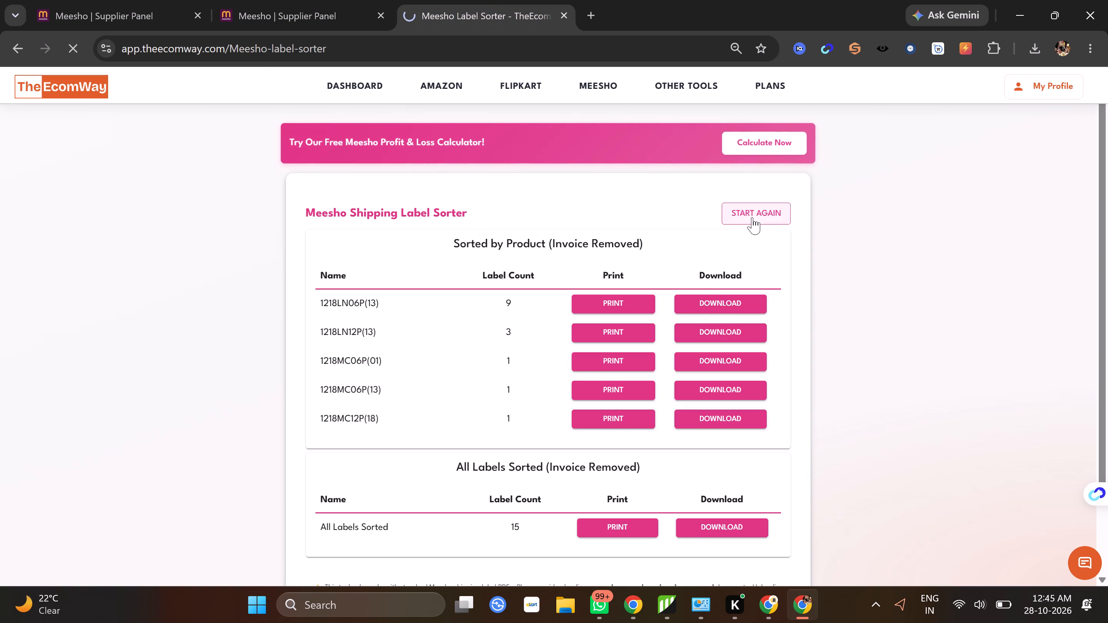
pyautogui.click(546, 364)
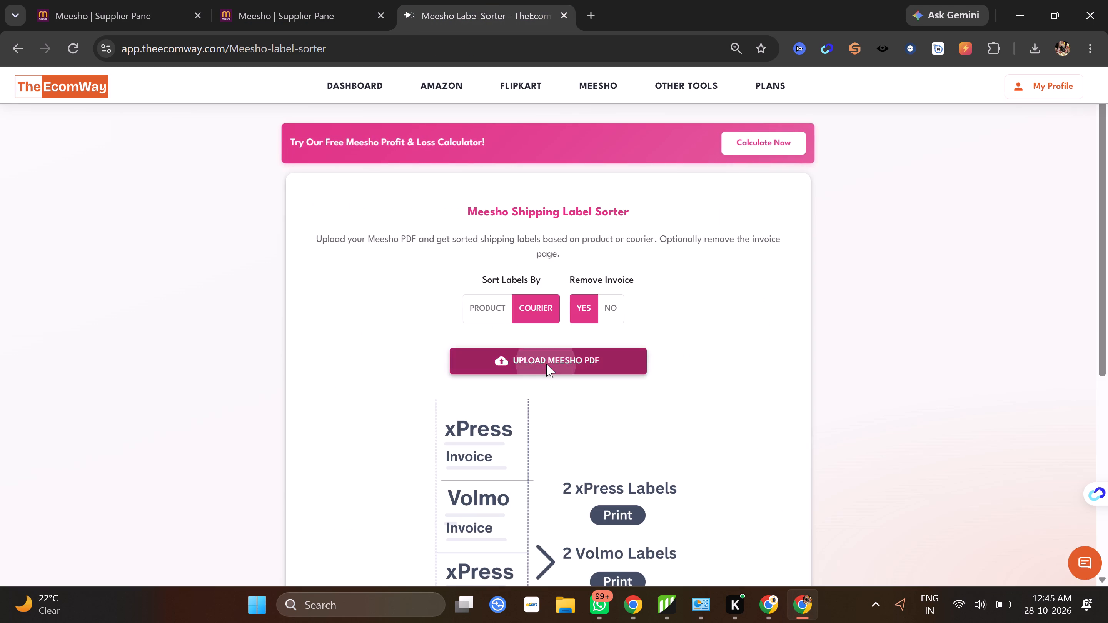
pyautogui.doubleClick(189, 160)
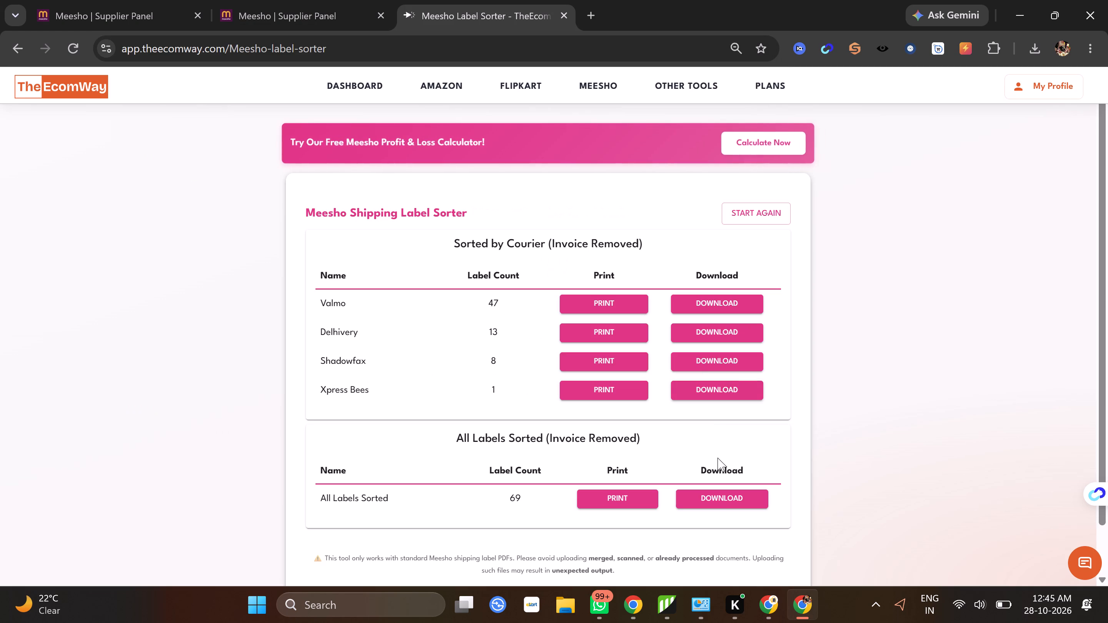
pyautogui.click(716, 496)
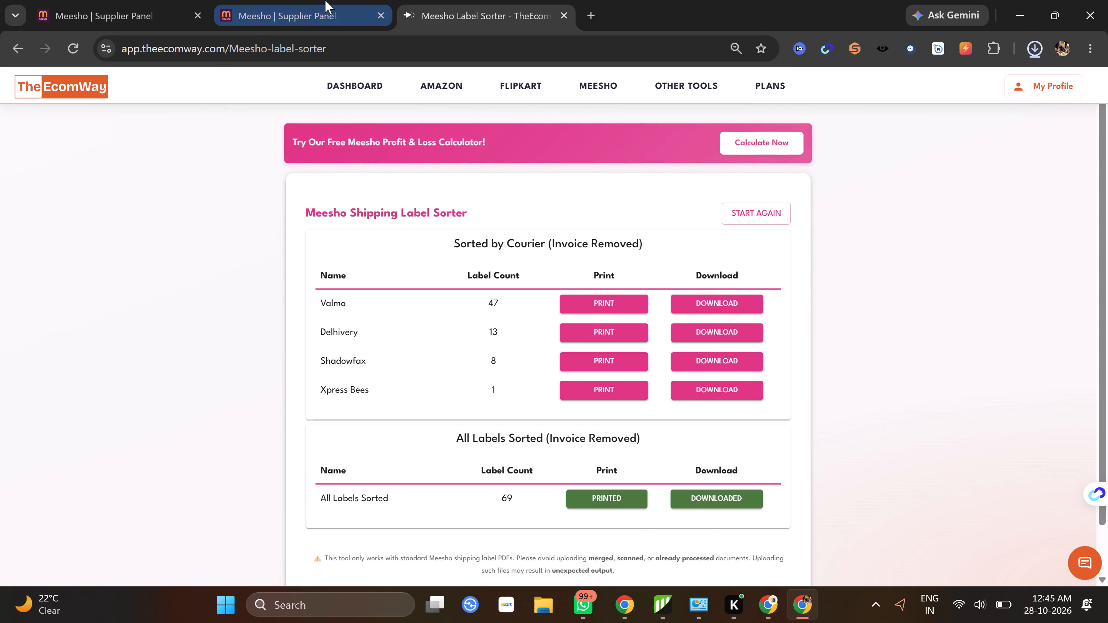
pyautogui.click(1093, 5)
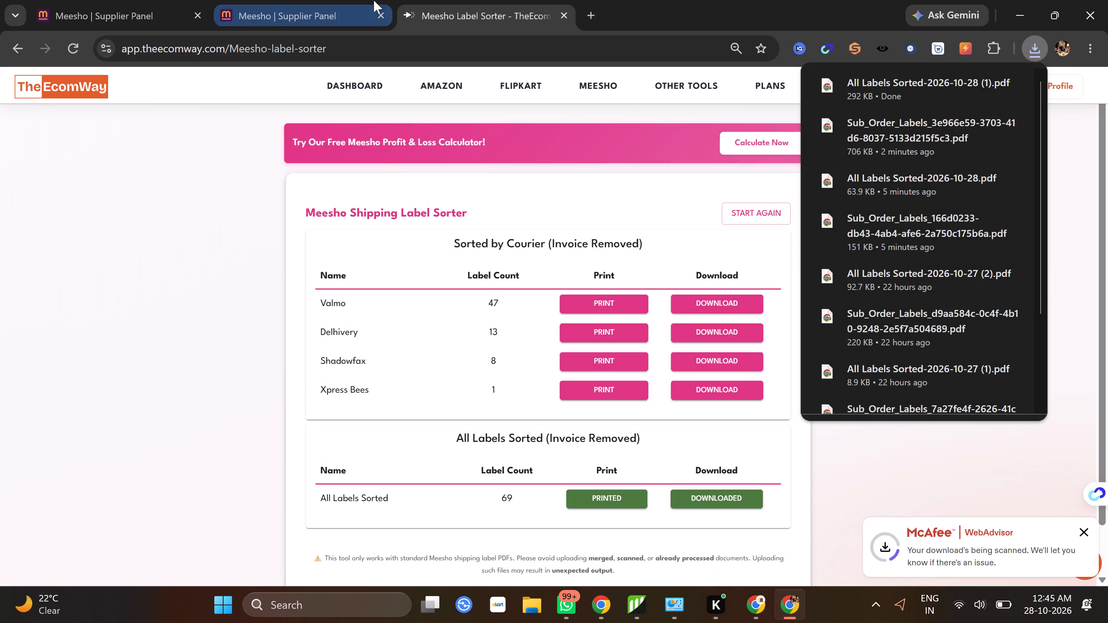
# Download the generated Ready to Ship labels from the Supplier Panel without the manifest.
pyautogui.click(337, 0)
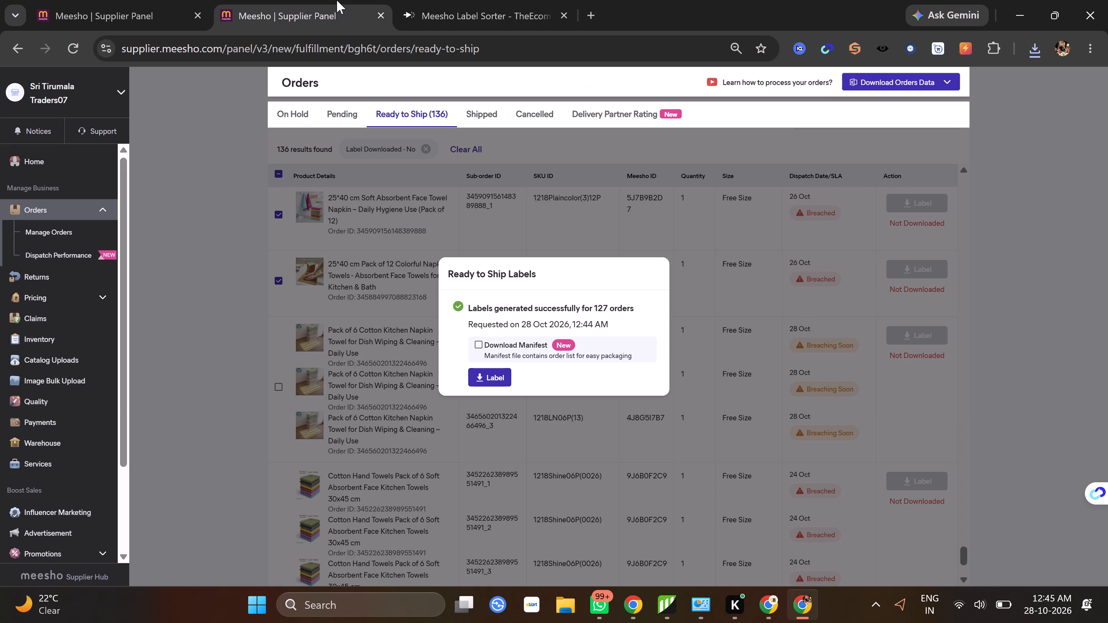
pyautogui.click(485, 380)
# Restart the label sorter, sort the new Sub_Order_Labels_d49e9f94 PDF by courier with invoices removed, and download all sorted labels in one file.
pyautogui.click(516, 0)
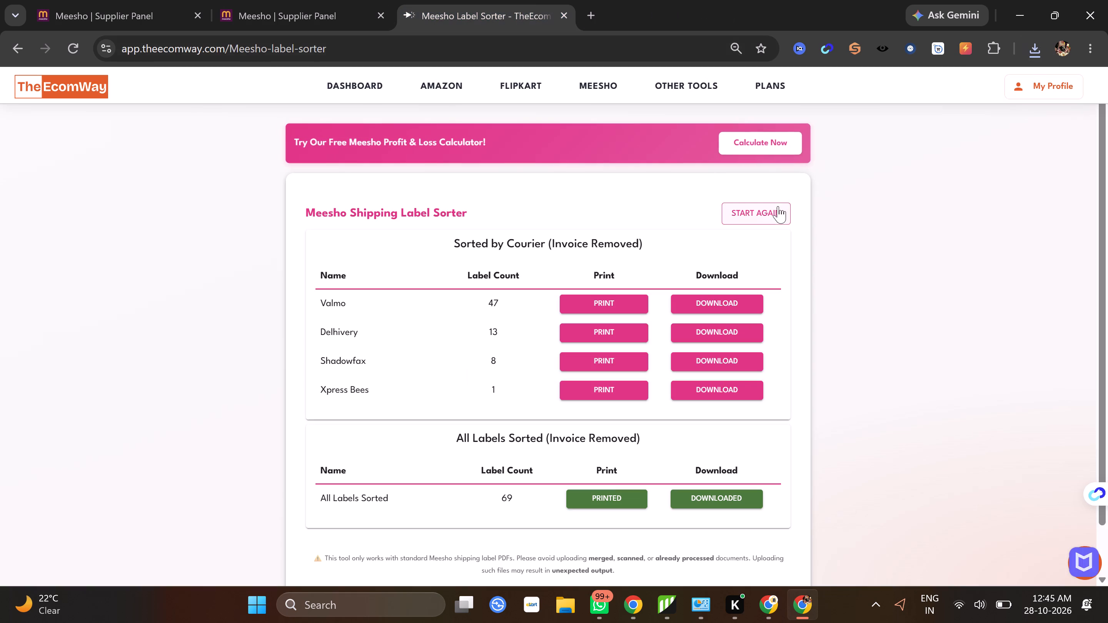
pyautogui.click(776, 201)
pyautogui.click(778, 208)
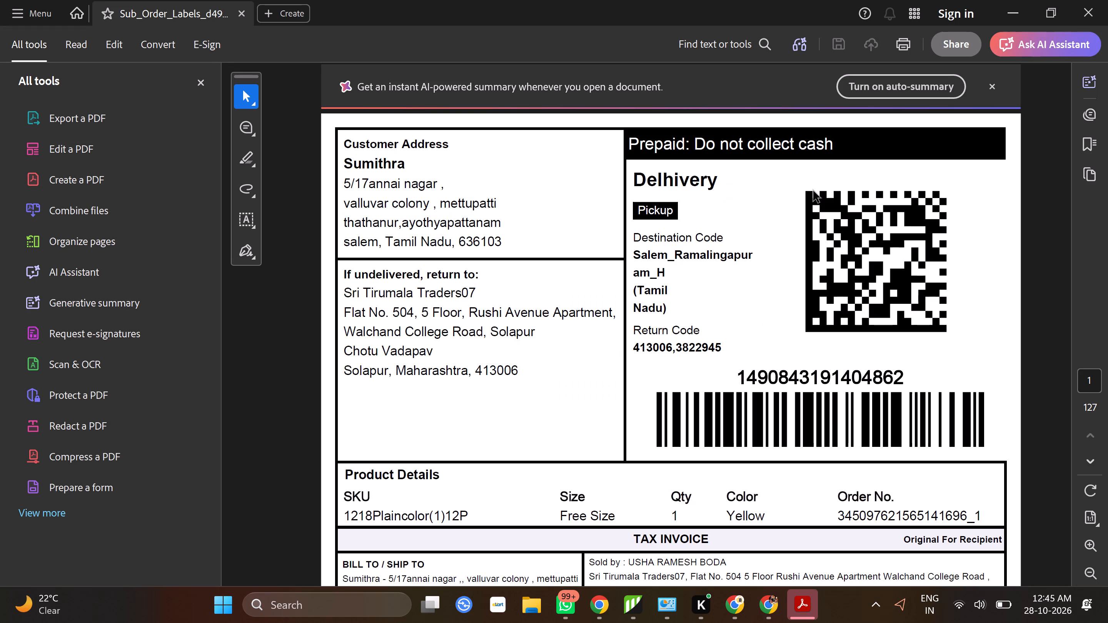
pyautogui.click(1099, 1)
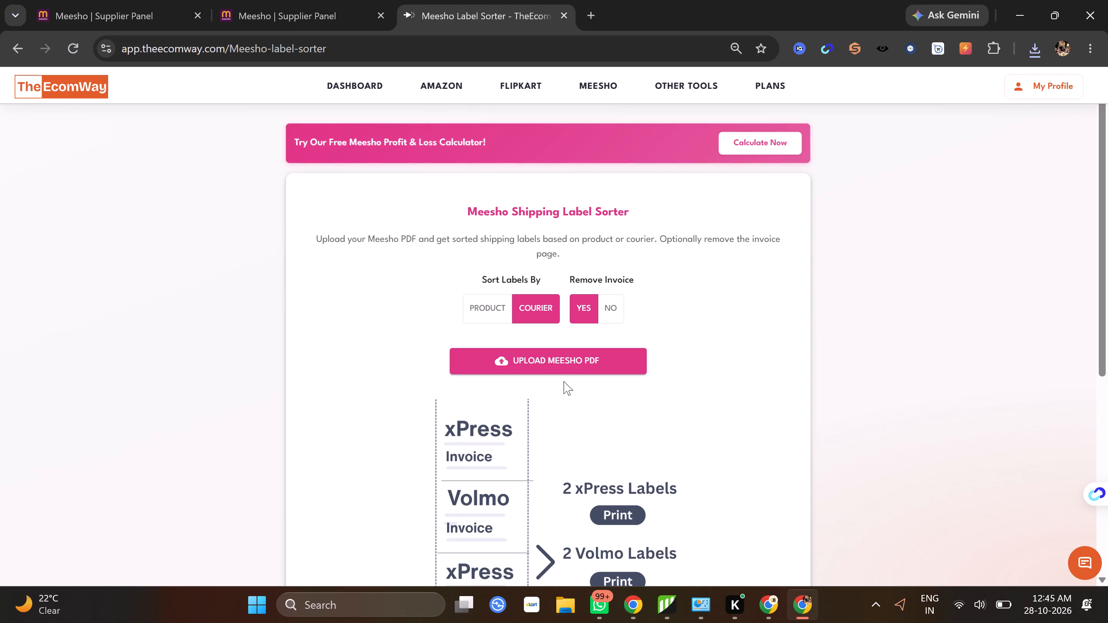
pyautogui.click(564, 364)
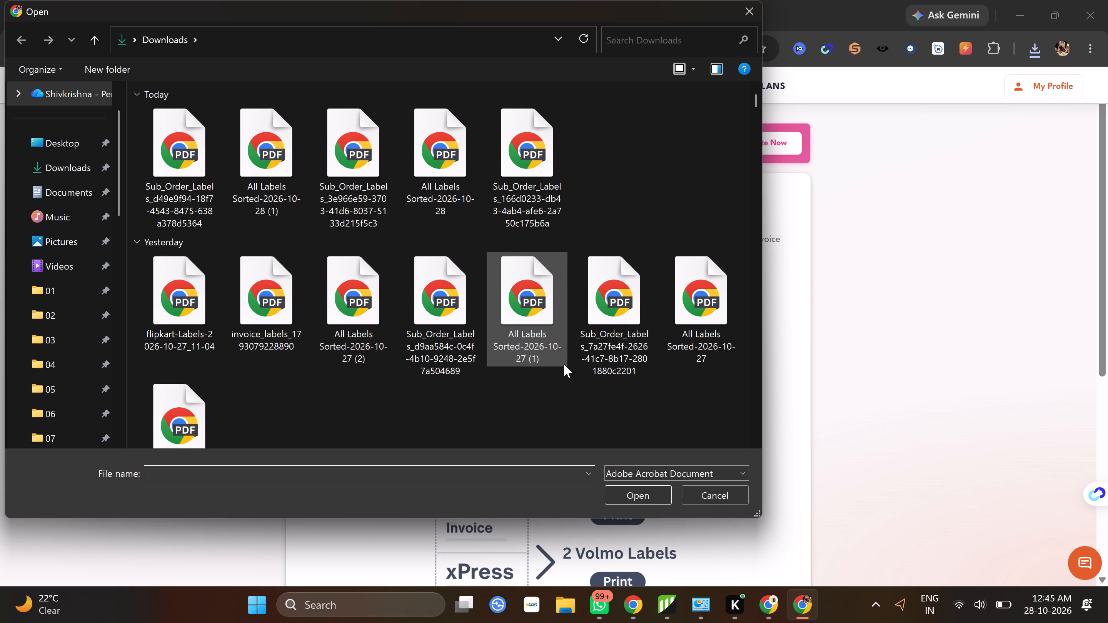
pyautogui.doubleClick(169, 148)
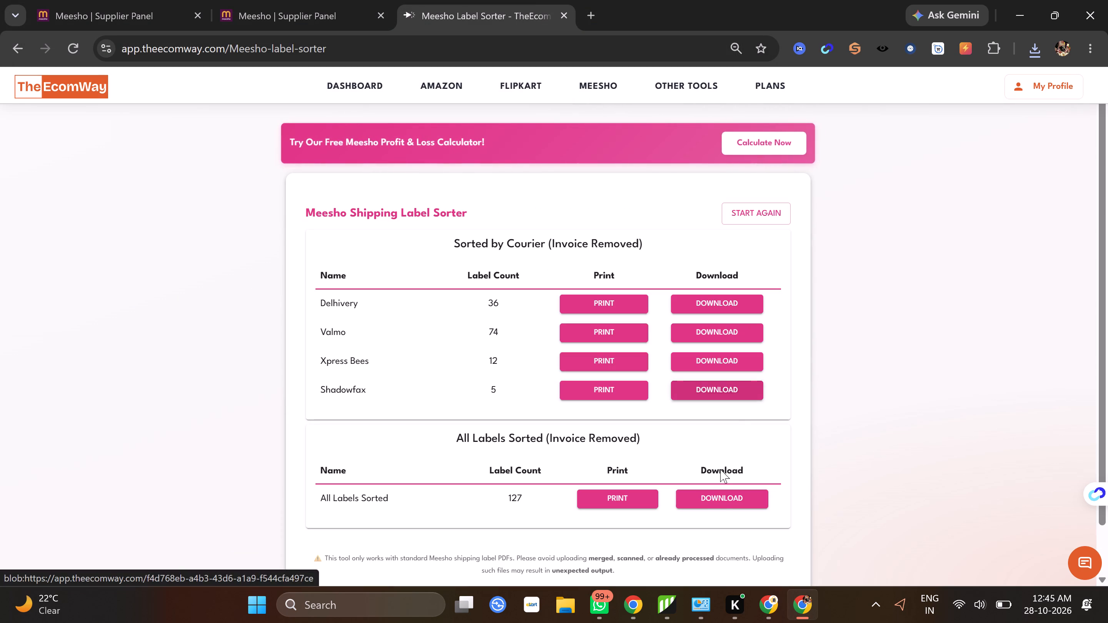
pyautogui.click(723, 495)
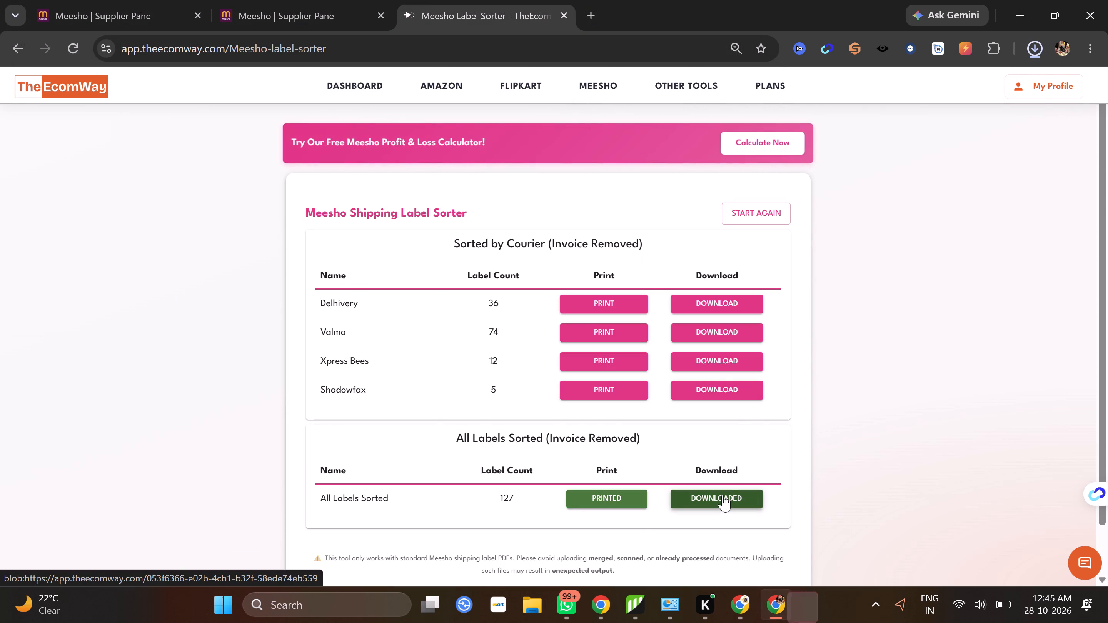
pyautogui.click(1099, 5)
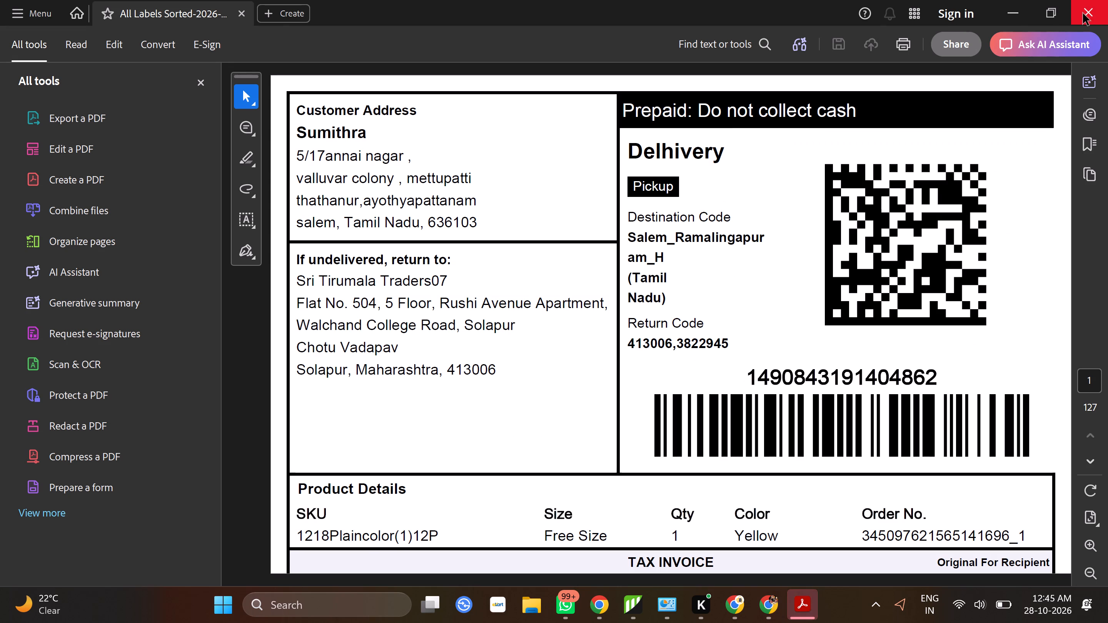
pyautogui.click(142, 351)
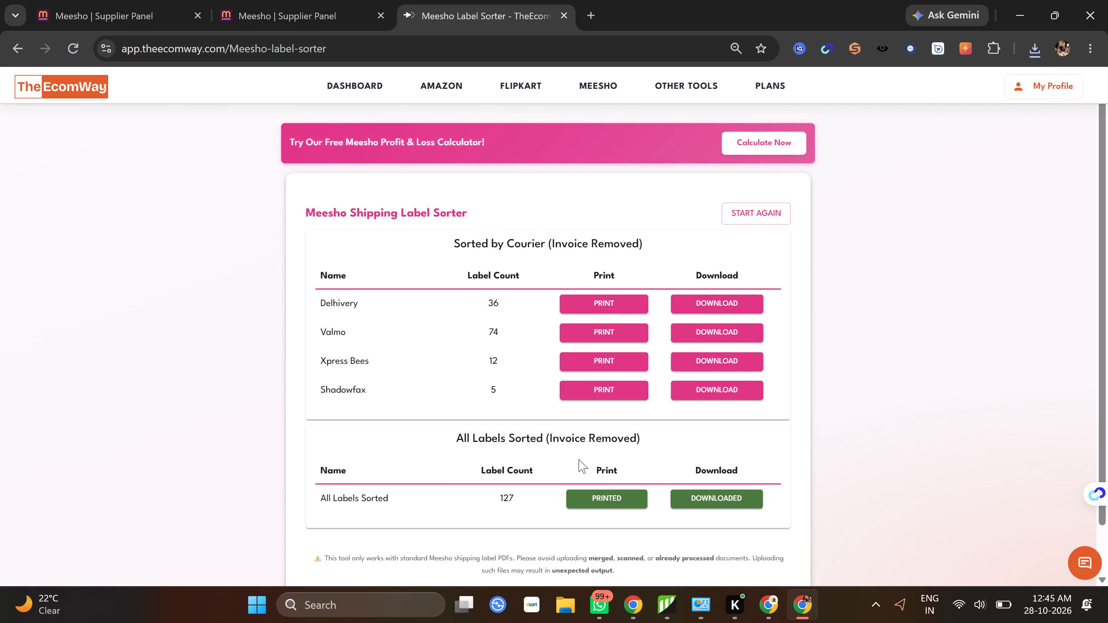
# Filter the Ready to Ship orders to labels not yet downloaded, review the remaining orders, and clear the filter.
pyautogui.click(129, 0)
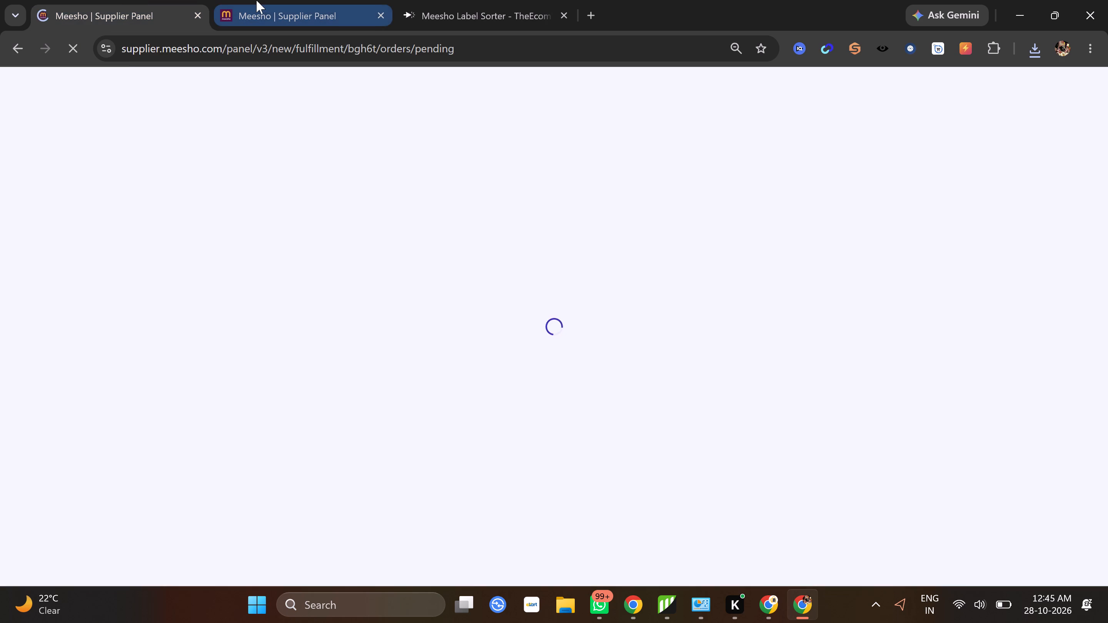
pyautogui.click(267, 0)
pyautogui.scroll(-2, 518, 211)
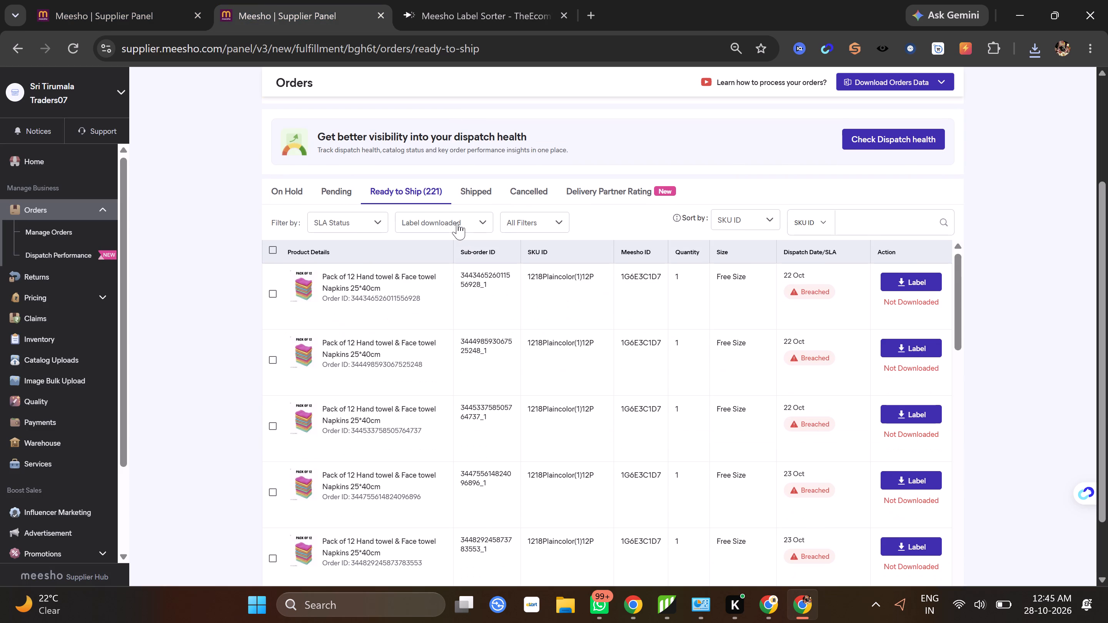
pyautogui.click(457, 223)
pyautogui.click(469, 271)
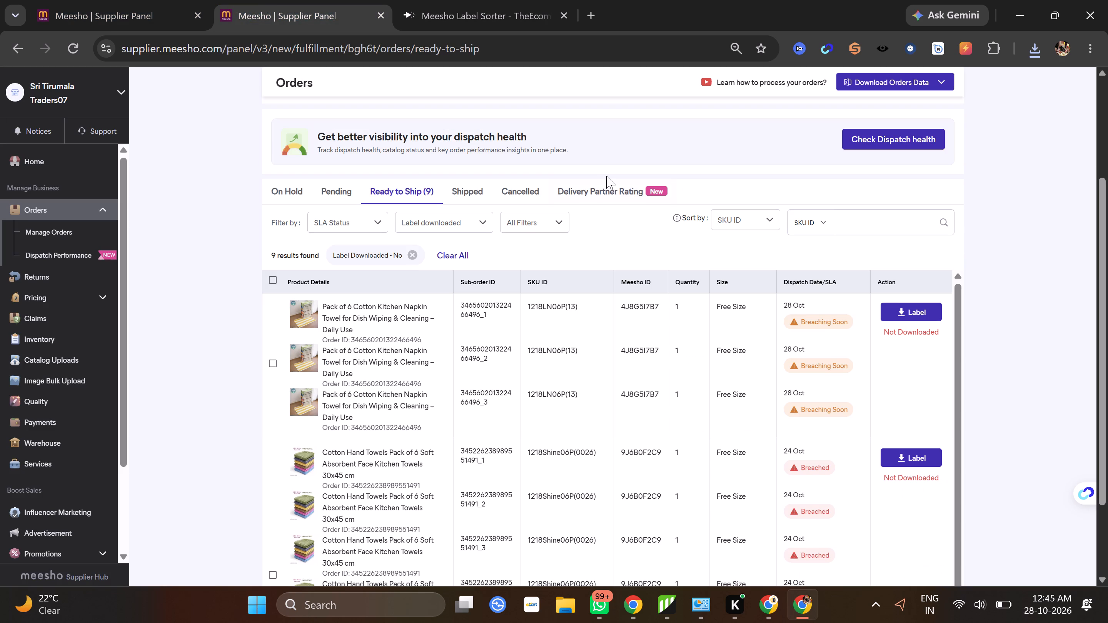
pyautogui.scroll(-4, 628, 273)
pyautogui.scroll(-4, 664, 421)
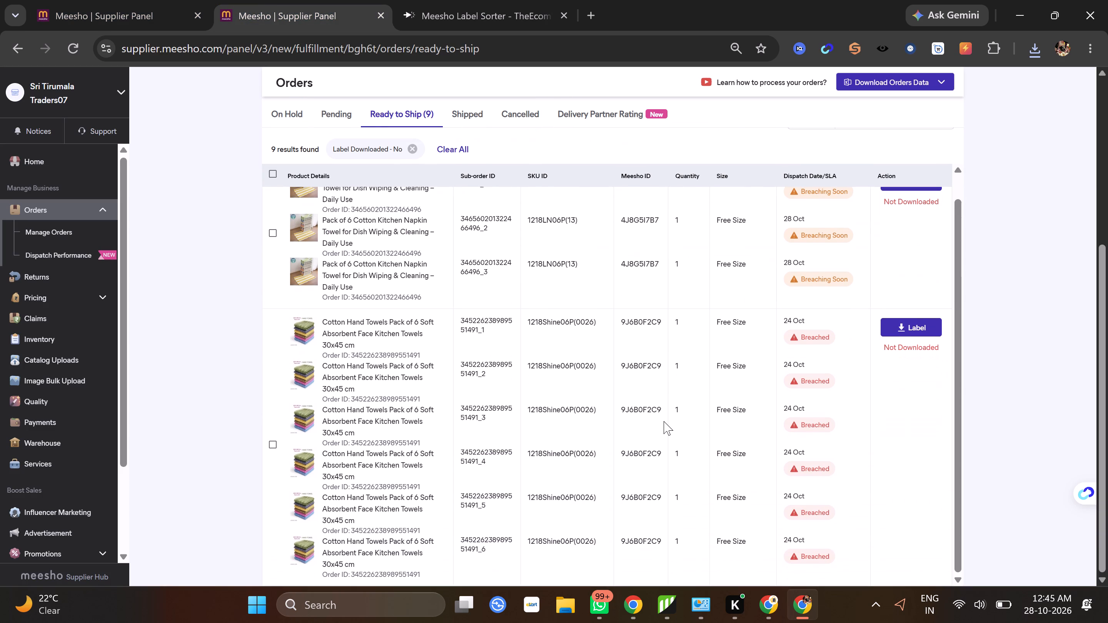
pyautogui.scroll(3, 664, 421)
pyautogui.click(415, 151)
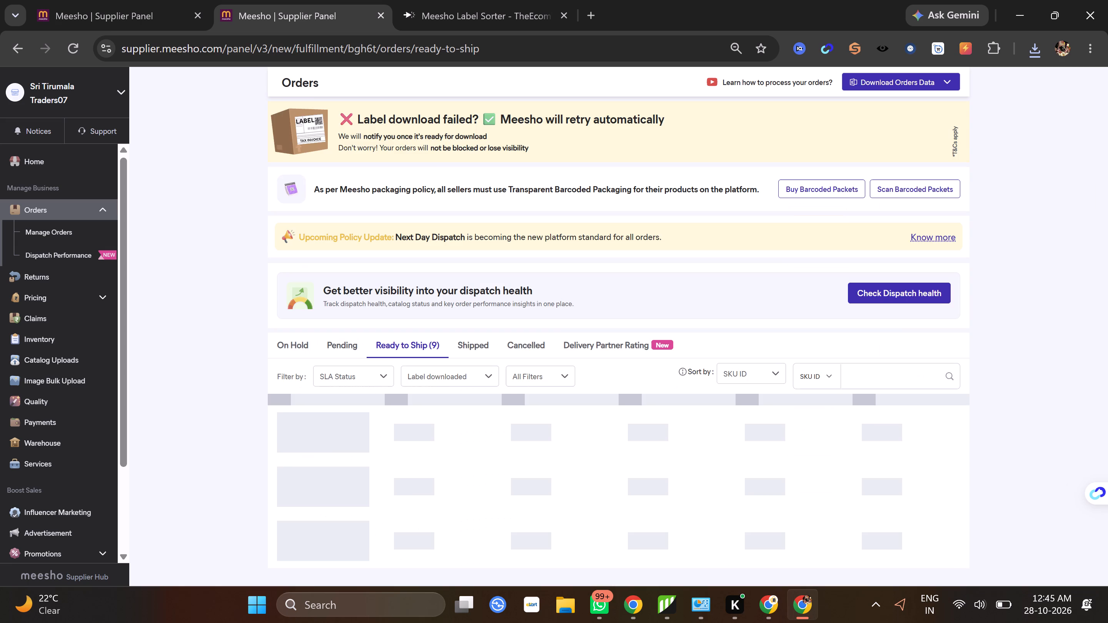
pyautogui.scroll(-2, 634, 235)
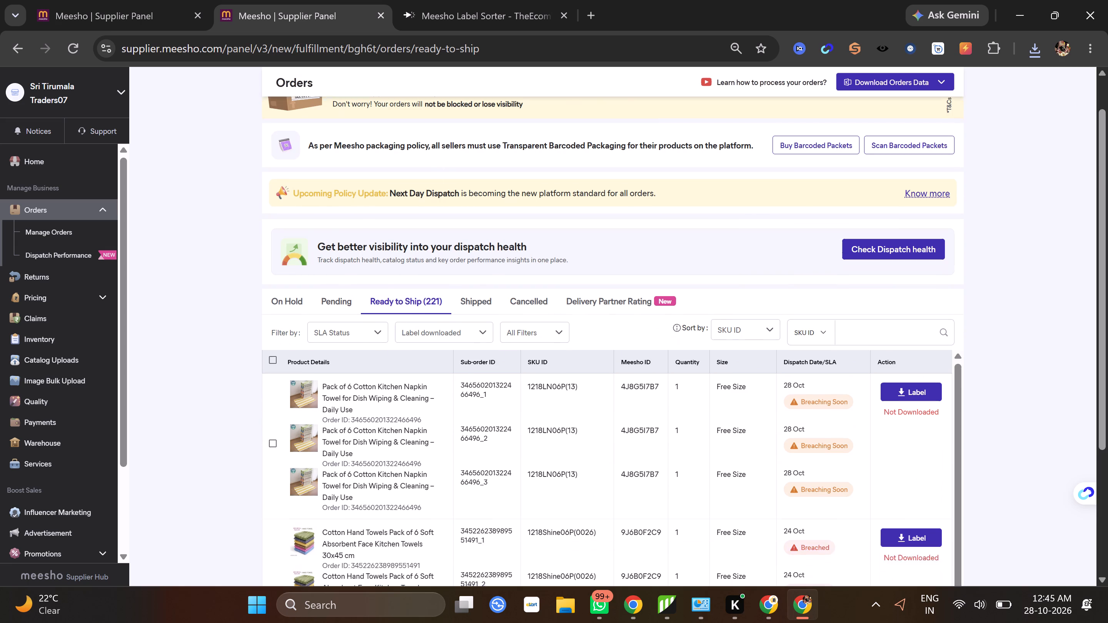
pyautogui.click(442, 0)
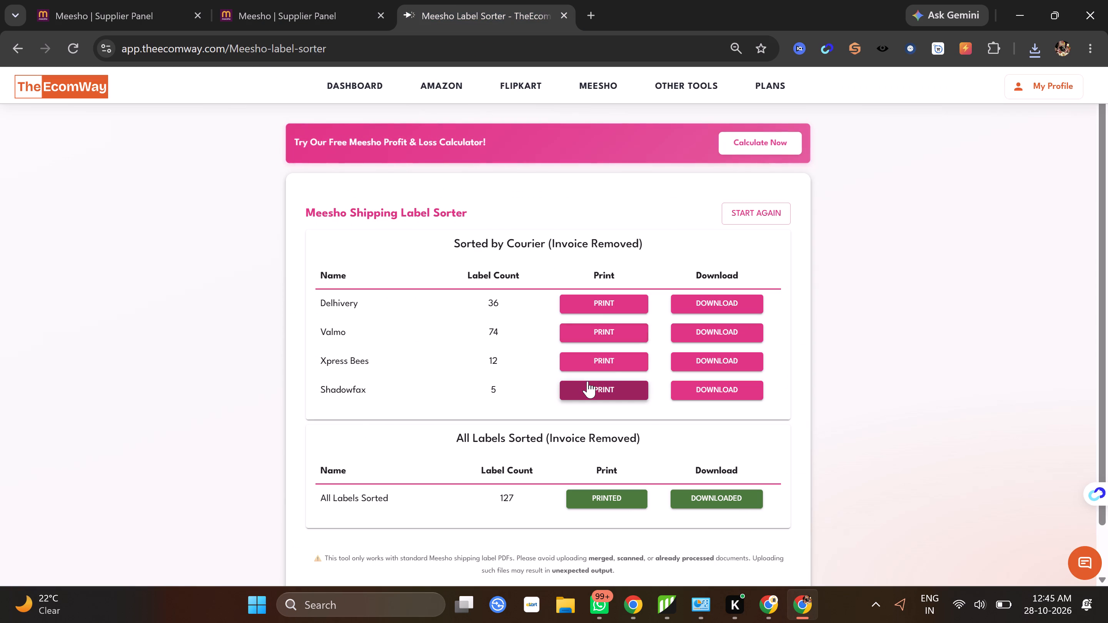
pyautogui.click(271, 0)
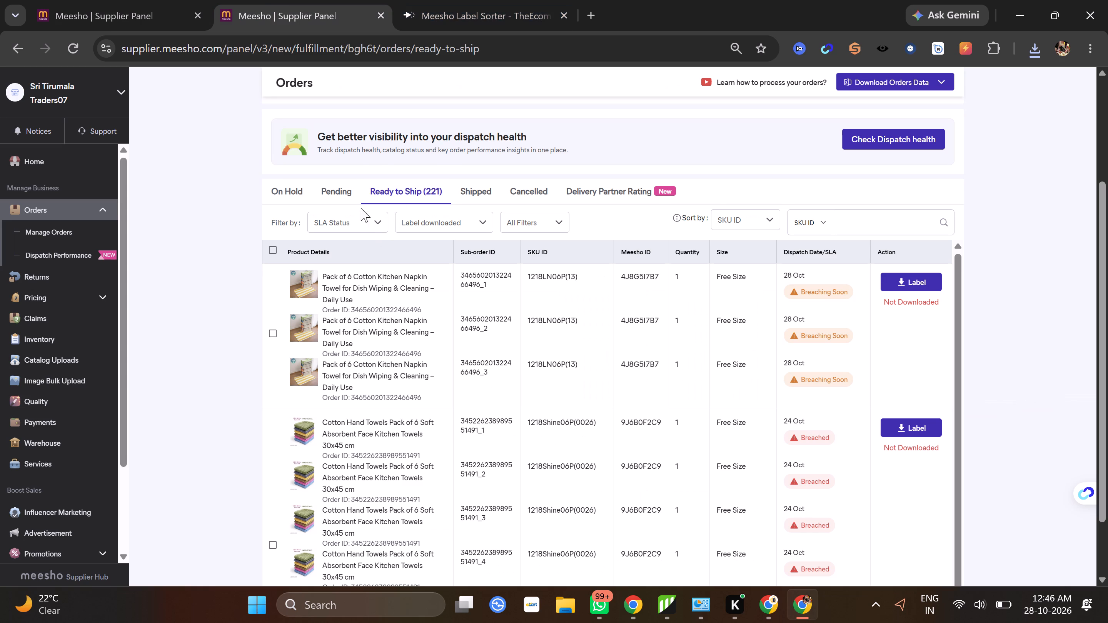
# In the Pending orders, select the first nine orders, all with a 24 Oct dispatch date.
pyautogui.click(350, 192)
pyautogui.scroll(-3, 735, 224)
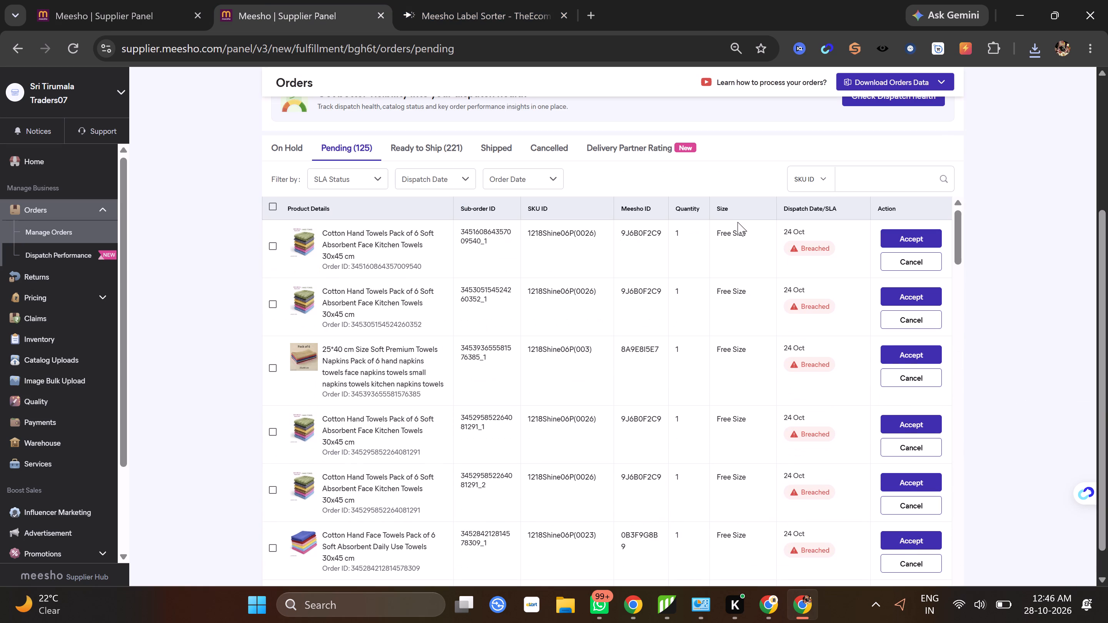
pyautogui.click(272, 209)
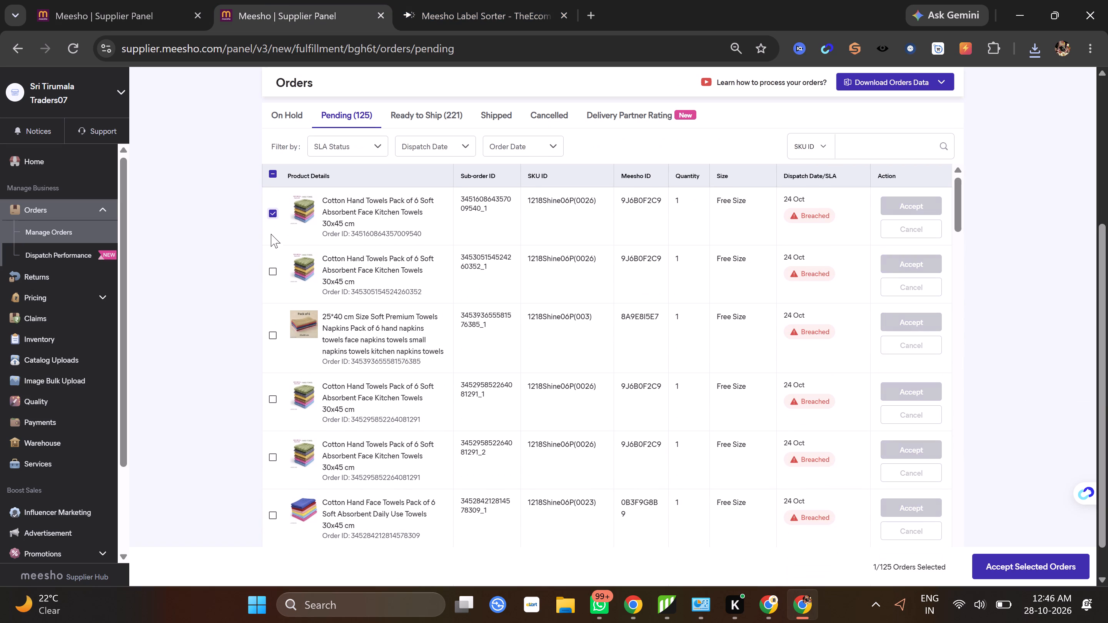
pyautogui.click(272, 275)
pyautogui.click(273, 341)
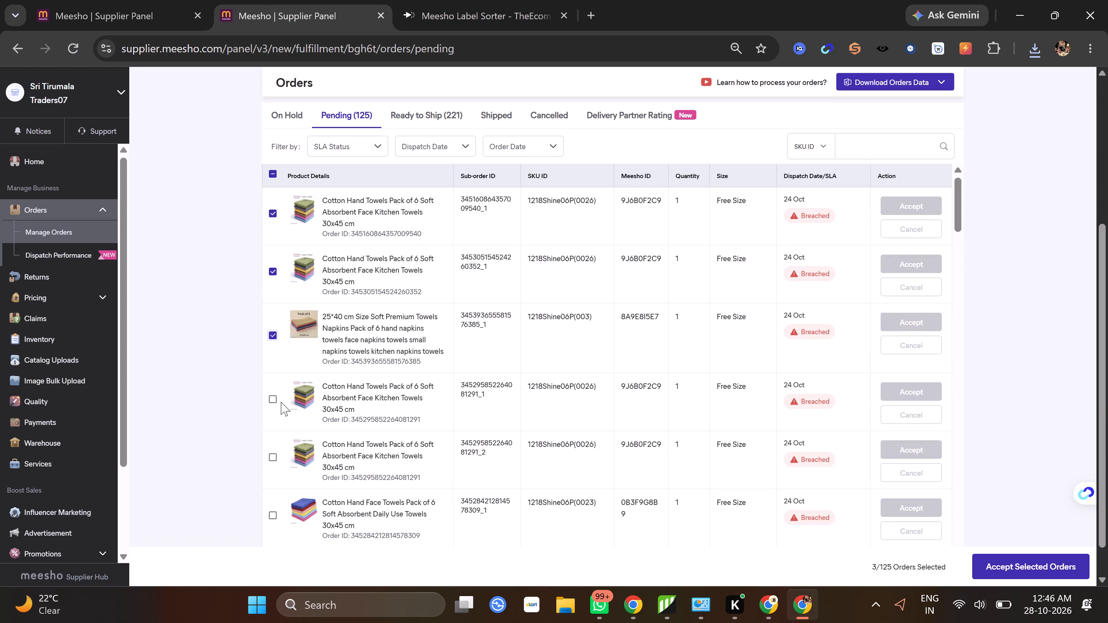
pyautogui.click(277, 401)
pyautogui.click(273, 456)
pyautogui.click(272, 514)
pyautogui.scroll(-3, 409, 357)
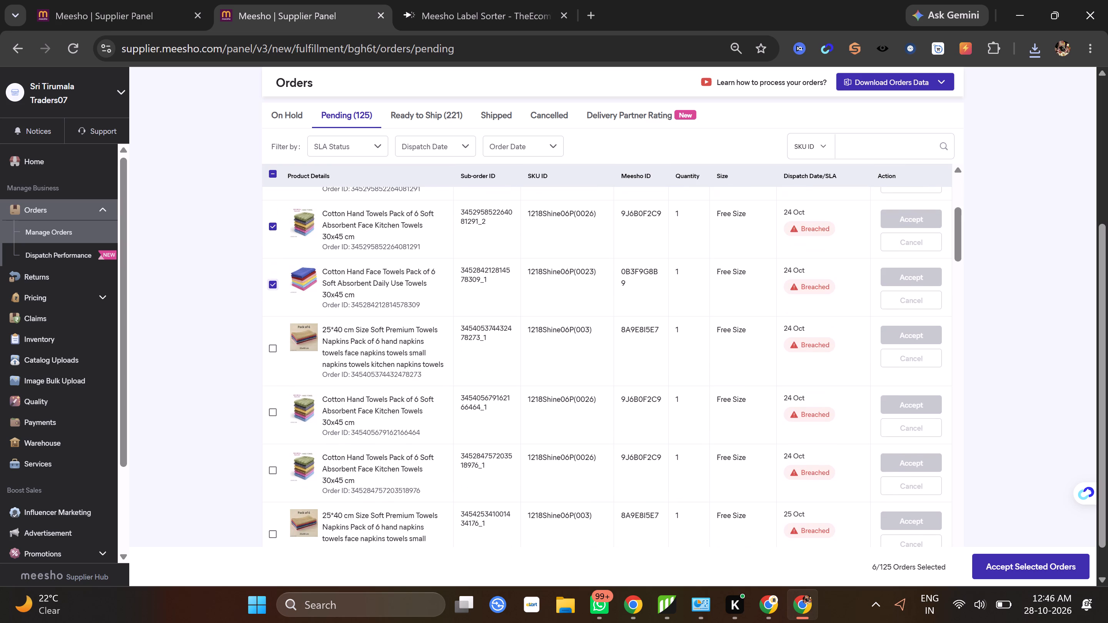
pyautogui.click(272, 351)
pyautogui.click(275, 414)
pyautogui.click(272, 477)
pyautogui.click(273, 467)
# Add the first eight pending orders with a 25 Oct dispatch date to the selection, ending with the first 1218Shine06P(0028) order.
pyautogui.scroll(-2, 453, 306)
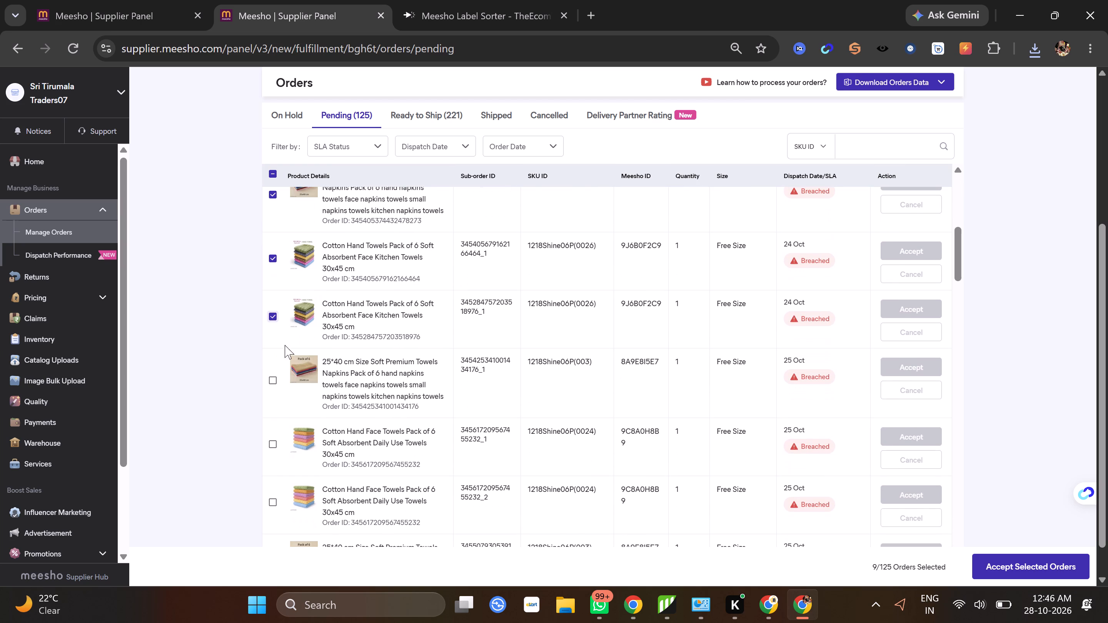
pyautogui.click(273, 383)
pyautogui.click(275, 442)
pyautogui.click(272, 446)
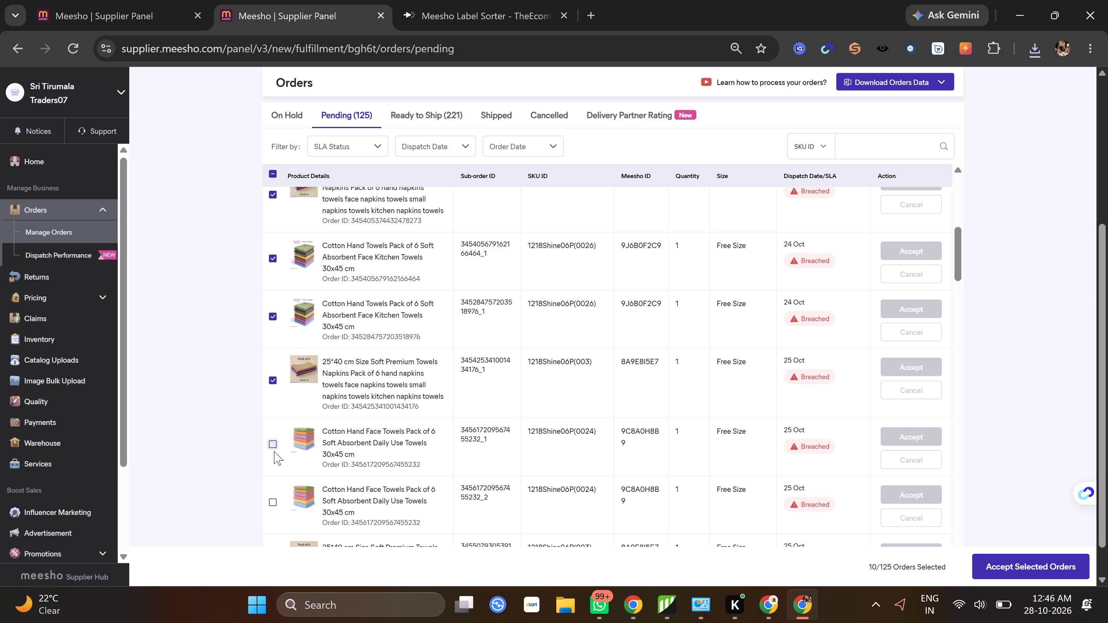
pyautogui.click(272, 447)
pyautogui.scroll(-2, 426, 366)
pyautogui.click(272, 347)
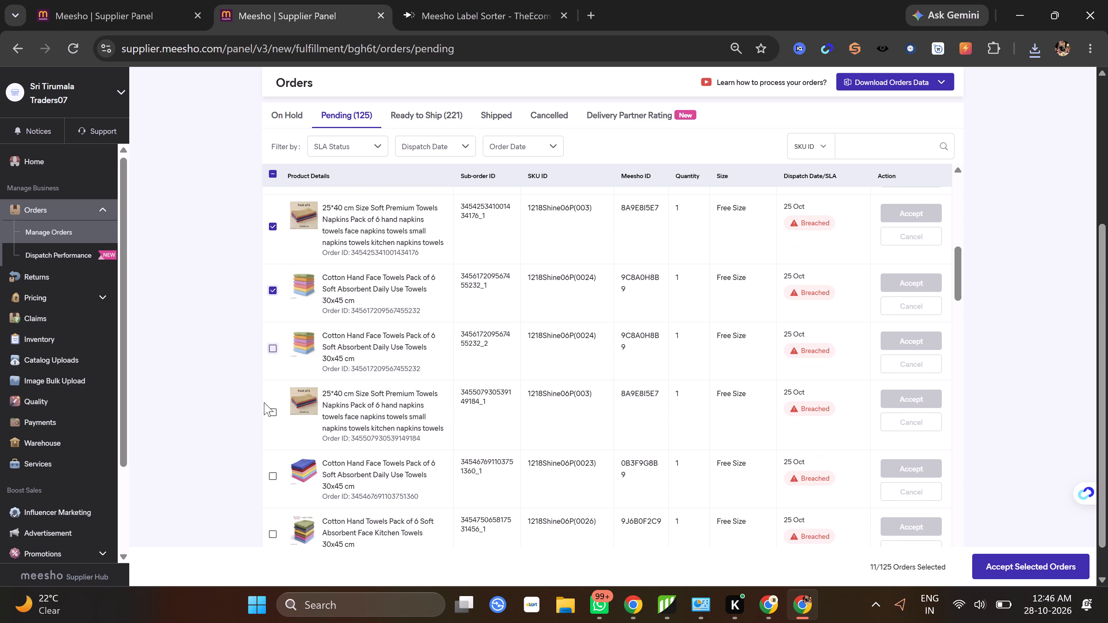
pyautogui.click(274, 411)
pyautogui.scroll(-2, 423, 310)
pyautogui.click(271, 318)
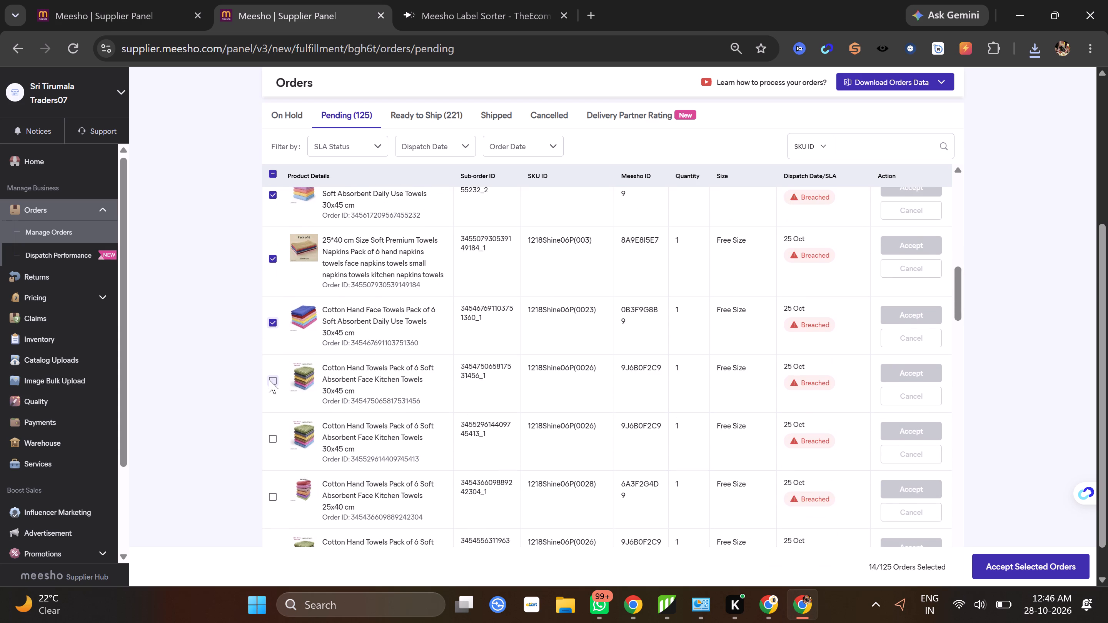
pyautogui.click(271, 379)
pyautogui.click(274, 440)
pyautogui.click(273, 498)
# Add the following eight 25 Oct pending orders to the selection, bringing it to 25 orders.
pyautogui.scroll(-2, 437, 341)
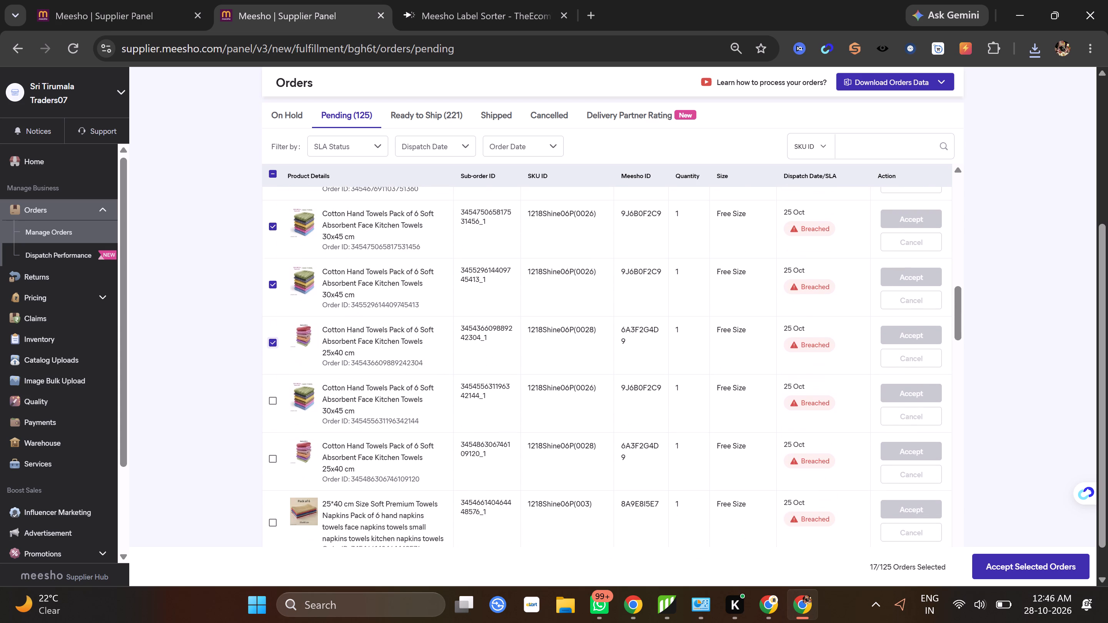
pyautogui.click(271, 401)
pyautogui.click(271, 456)
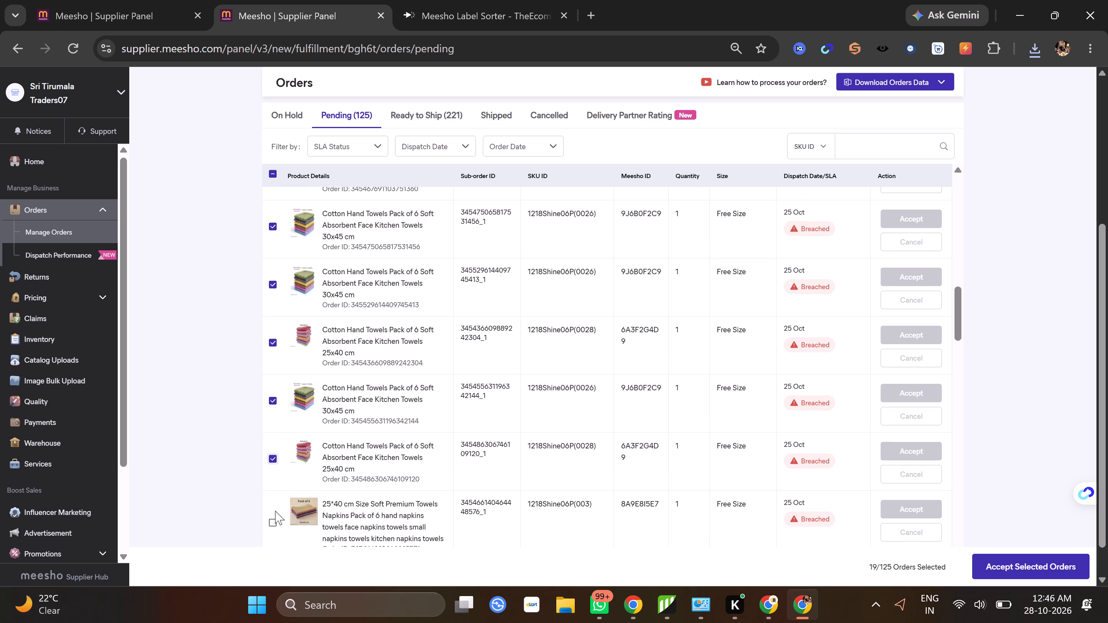
pyautogui.click(274, 527)
pyautogui.scroll(-3, 404, 380)
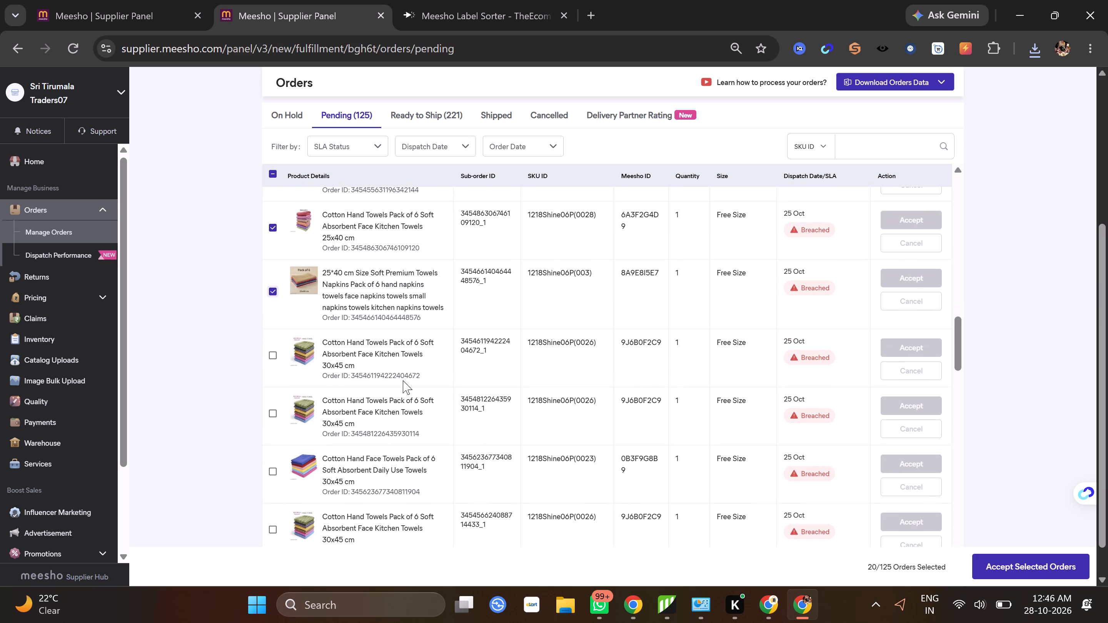
pyautogui.click(277, 355)
pyautogui.click(276, 413)
pyautogui.click(273, 469)
pyautogui.click(277, 530)
pyautogui.scroll(-1, 489, 396)
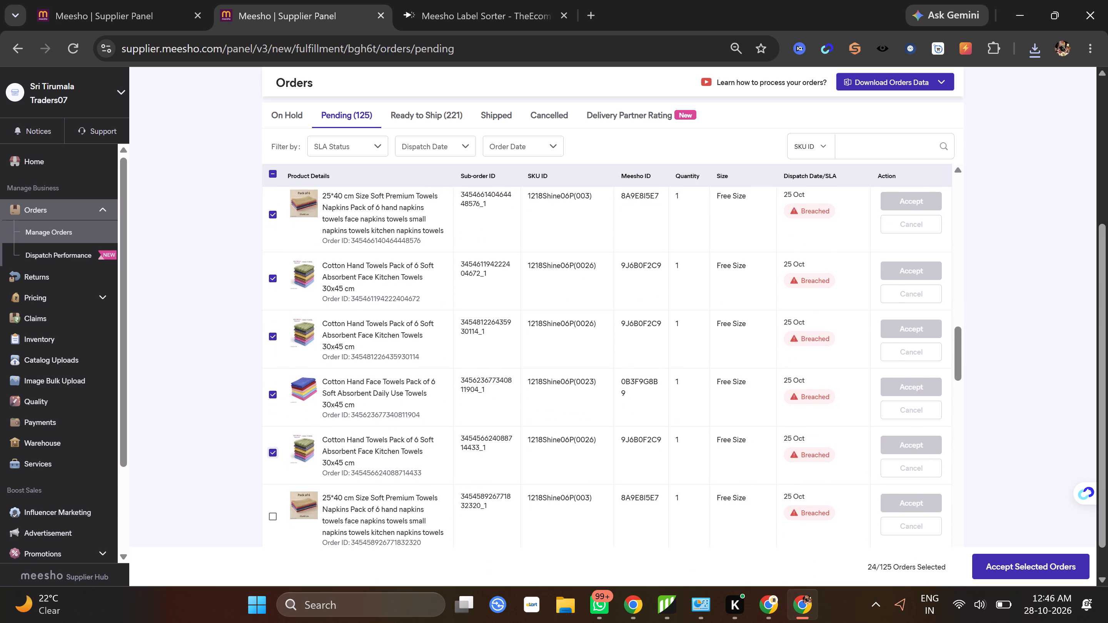
pyautogui.click(270, 516)
# Look through the remaining unselected pending orders and their SKU IDs.
pyautogui.scroll(-2, 391, 396)
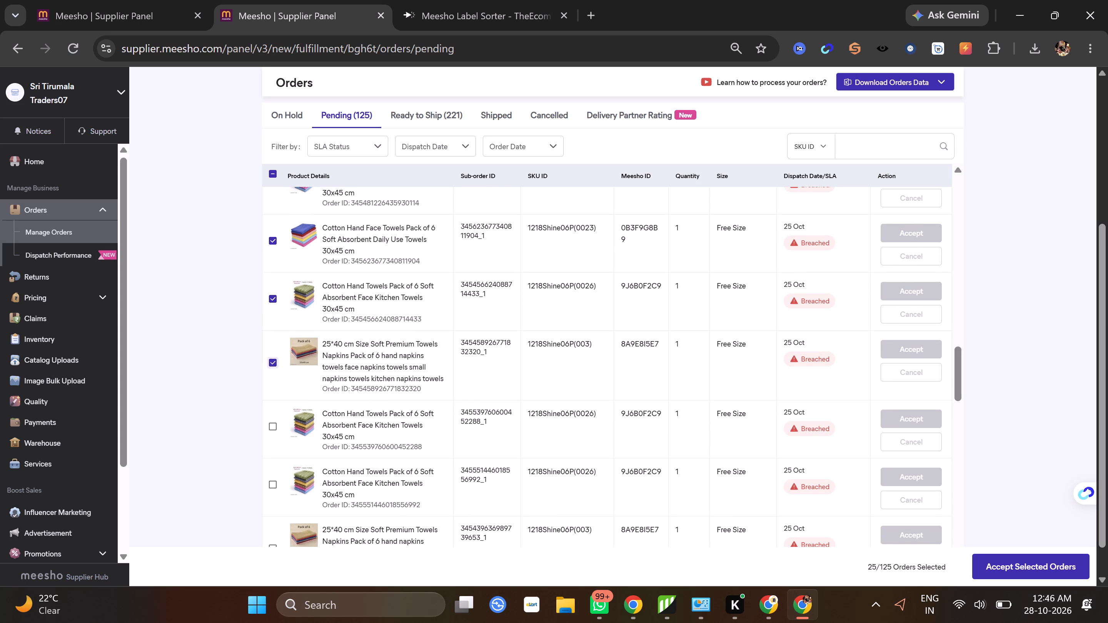
pyautogui.scroll(-2, 506, 321)
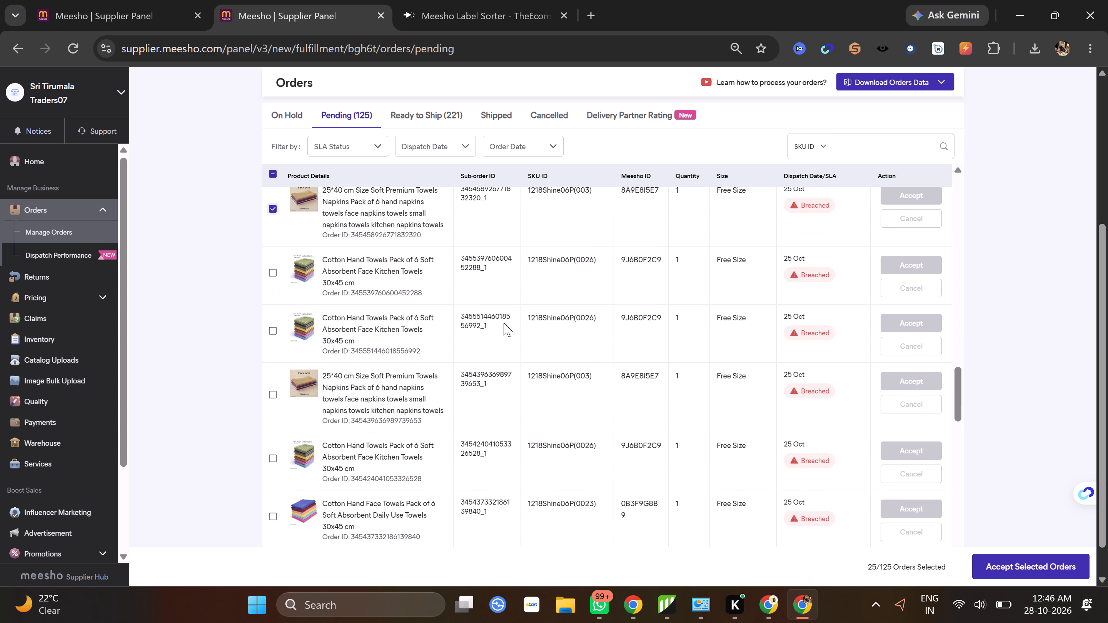
pyautogui.scroll(-2, 504, 323)
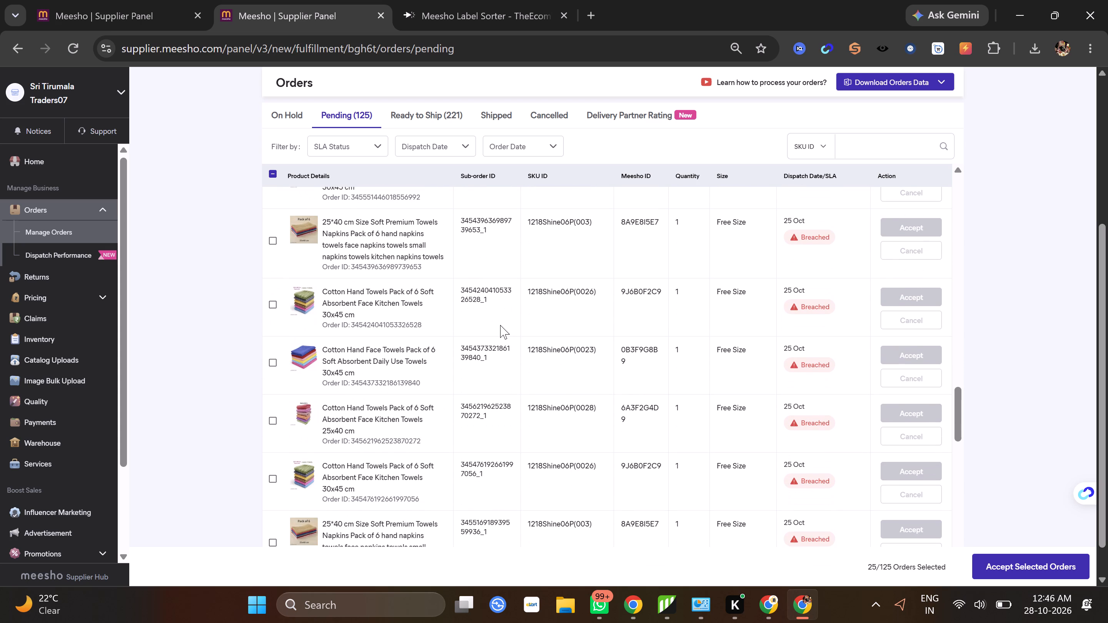
pyautogui.scroll(-7, 500, 325)
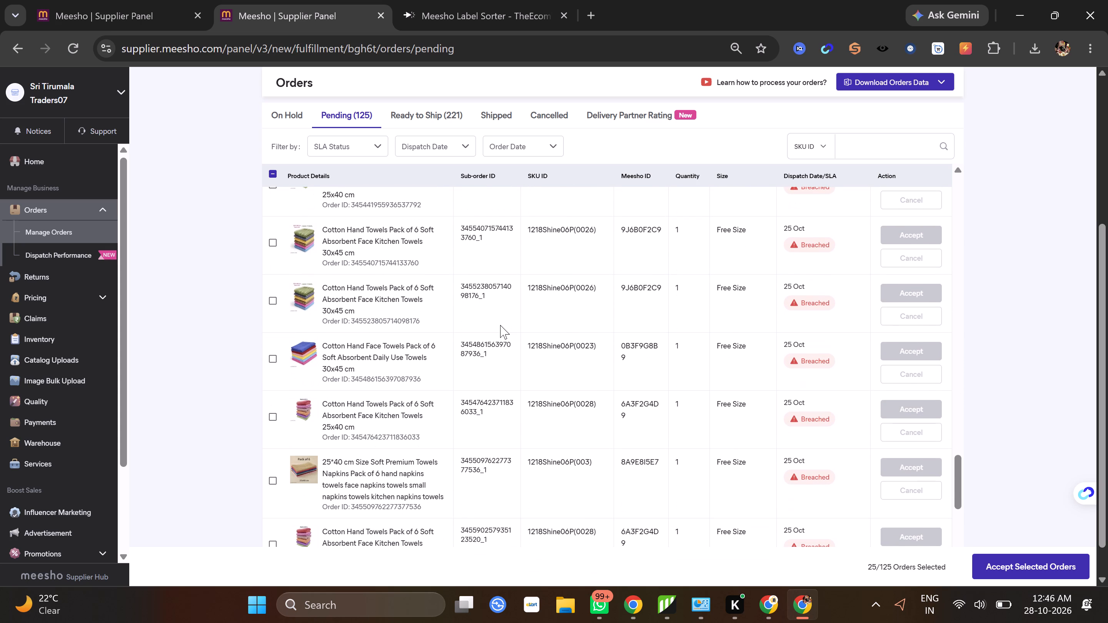
pyautogui.scroll(-3, 500, 325)
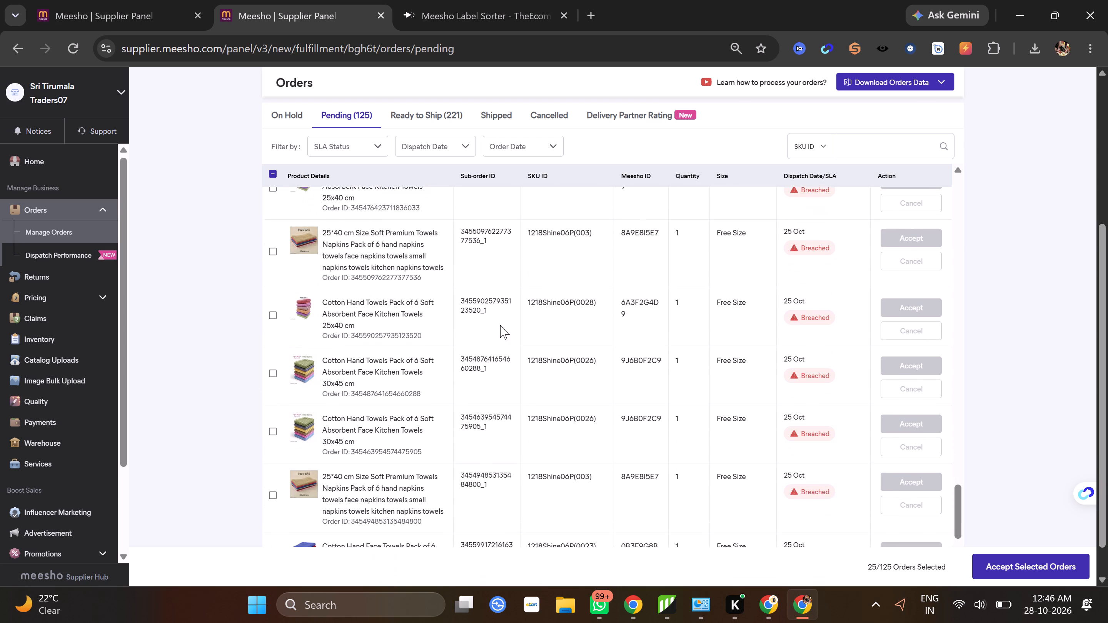
pyautogui.scroll(-1, 500, 325)
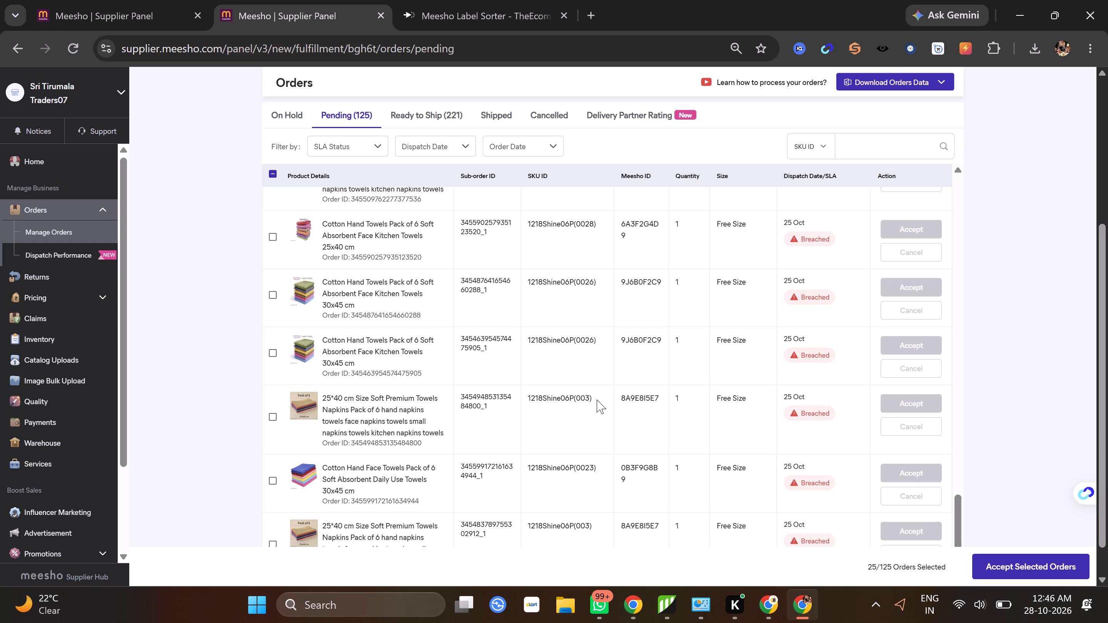
# Copy the SKU ID 1218Shine06P(003) from the pending orders and search for it in Manage Pricing in the other Supplier Panel tab.
pyautogui.moveTo(597, 400); pyautogui.dragTo(494, 405)
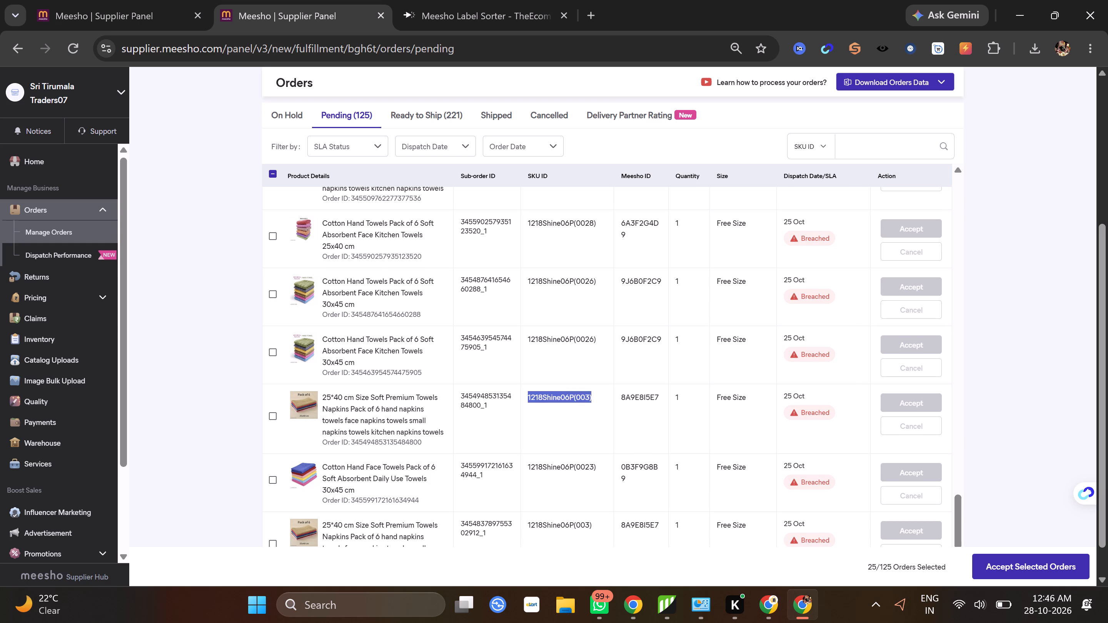
pyautogui.rightClick(571, 399)
pyautogui.click(617, 163)
pyautogui.click(90, 0)
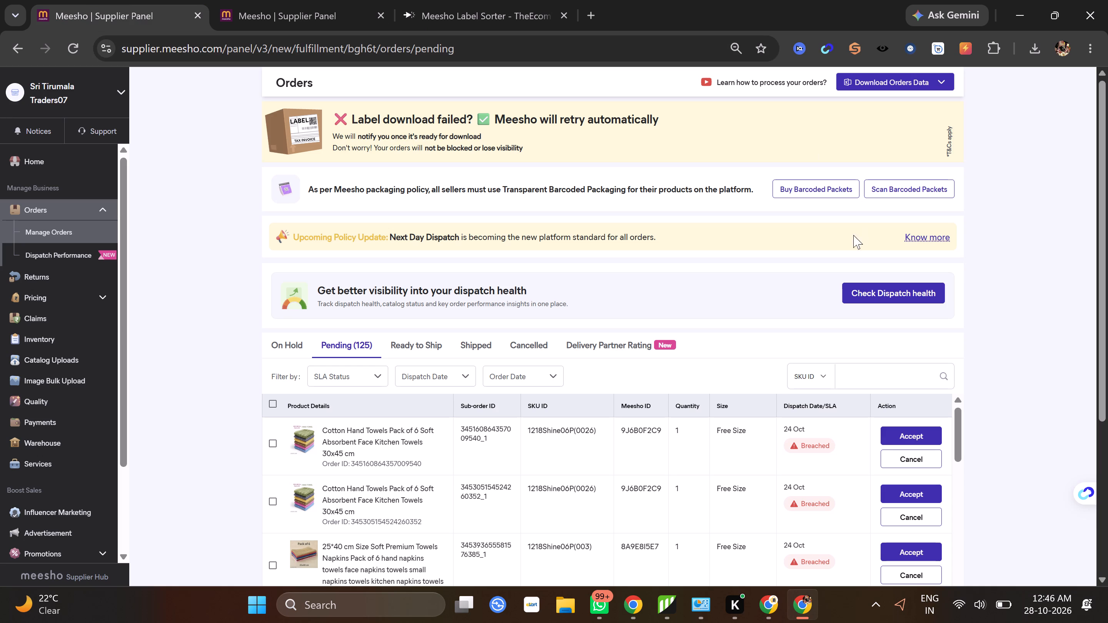
pyautogui.click(43, 345)
pyautogui.click(55, 277)
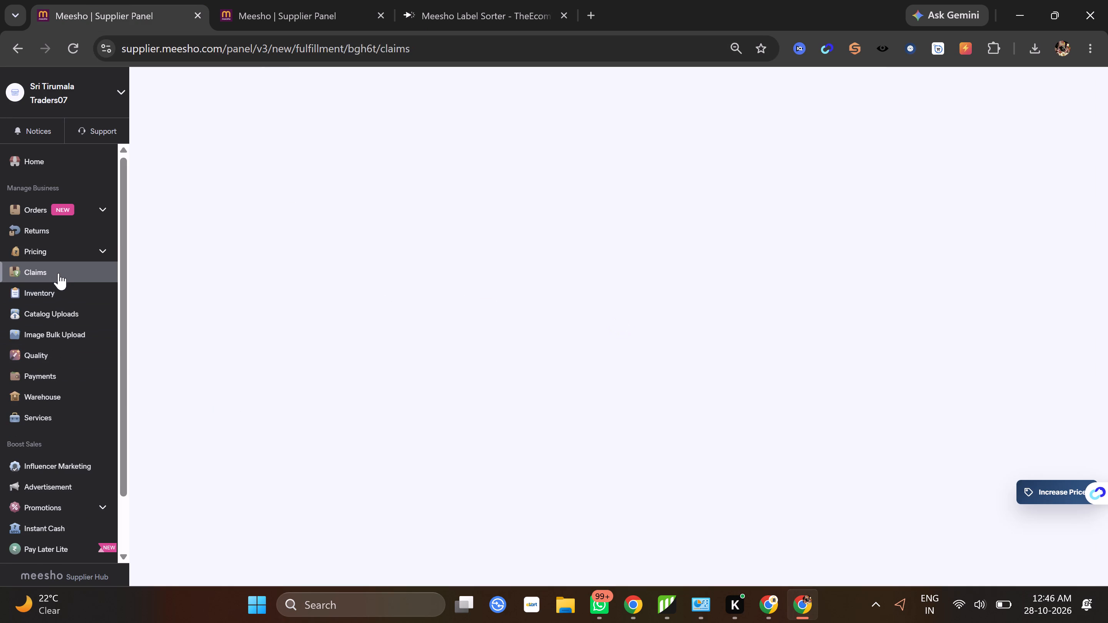
pyautogui.click(70, 253)
pyautogui.click(863, 86)
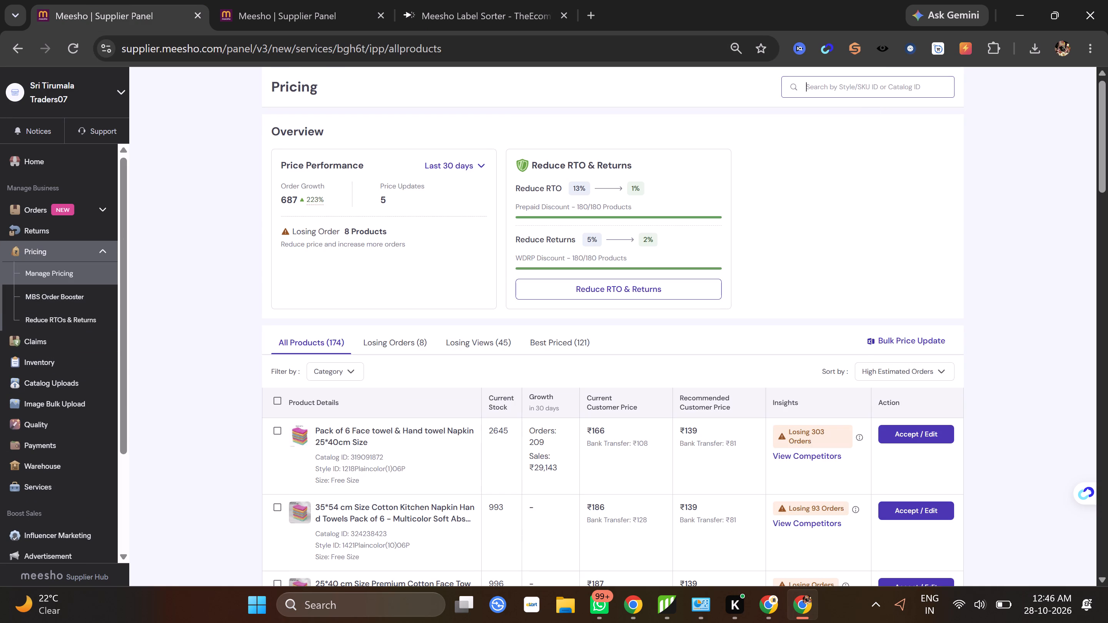
pyautogui.rightClick(863, 86)
pyautogui.click(712, 286)
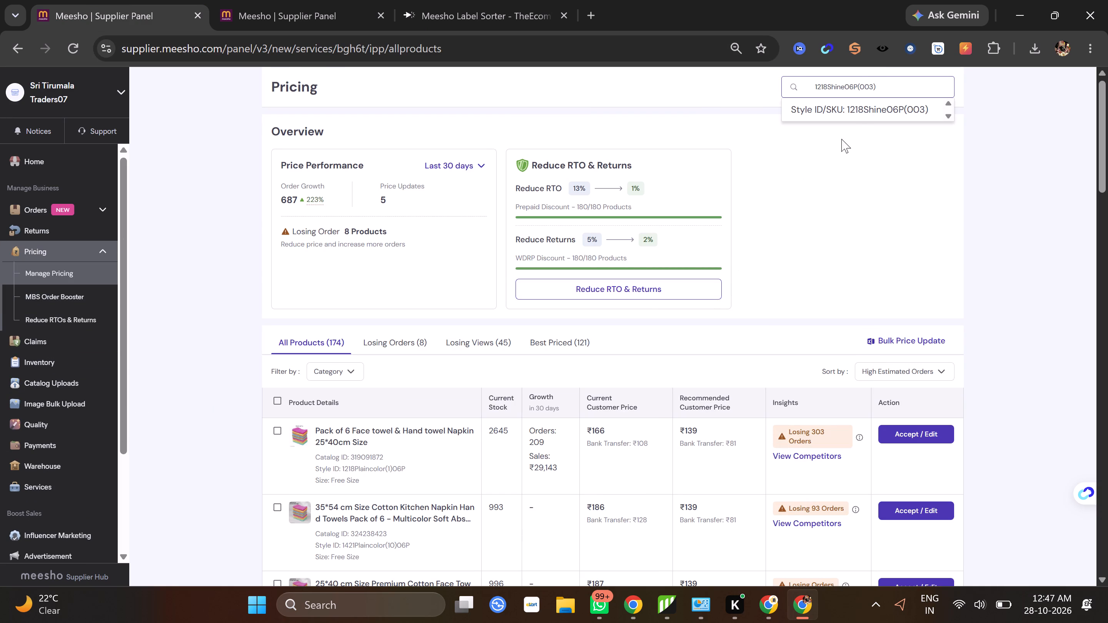
pyautogui.click(886, 106)
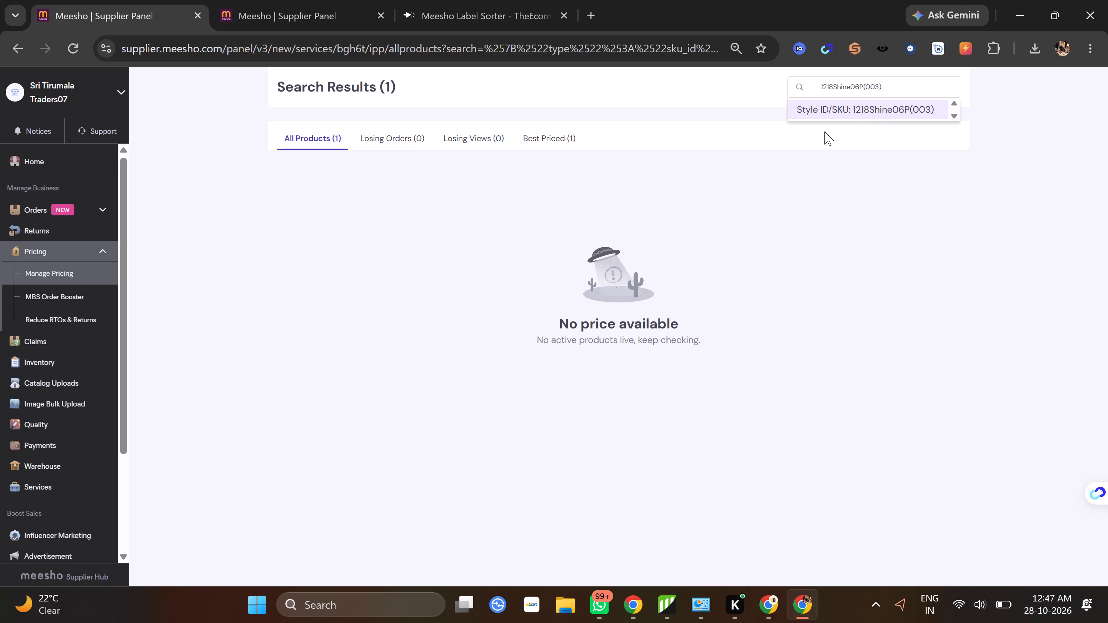
# Recopy SKU ID 1218Shine06P(003) from the pending orders, search Manage Pricing for it without leading spaces, and check its Best Priced and All Products results.
pyautogui.click(359, 0)
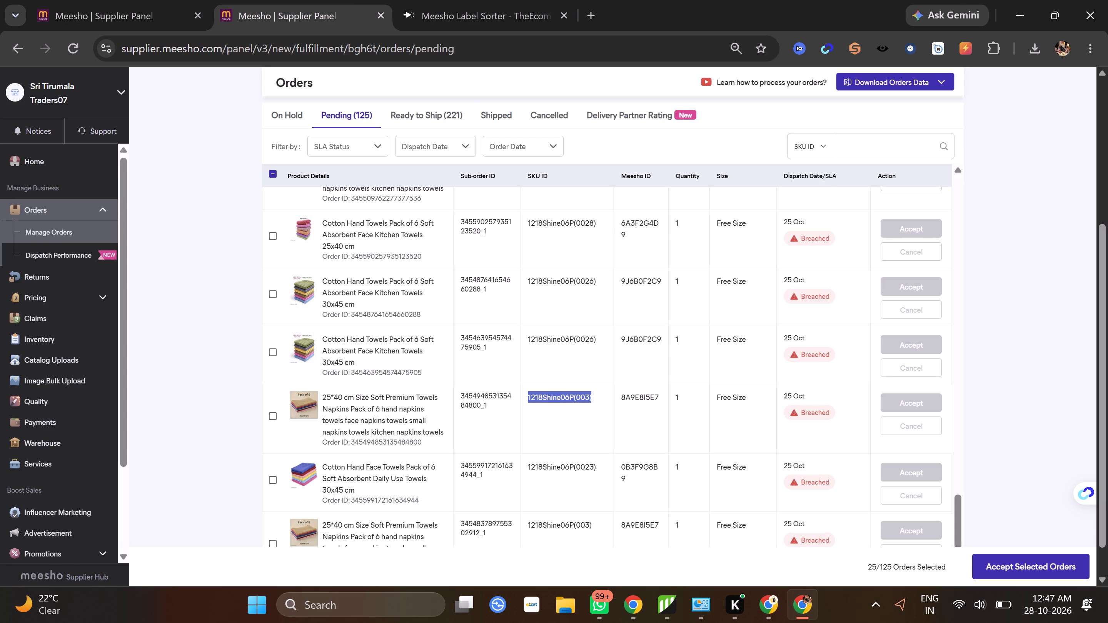
pyautogui.rightClick(550, 394)
pyautogui.click(594, 153)
pyautogui.click(76, 0)
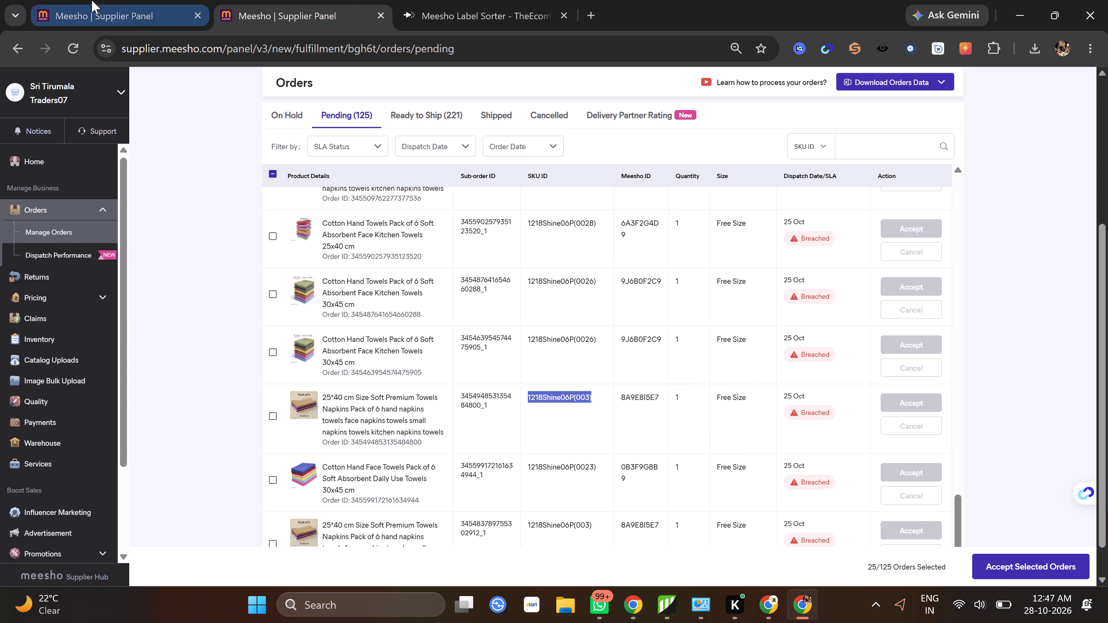
pyautogui.moveTo(910, 85); pyautogui.dragTo(752, 90)
pyautogui.rightClick(908, 87)
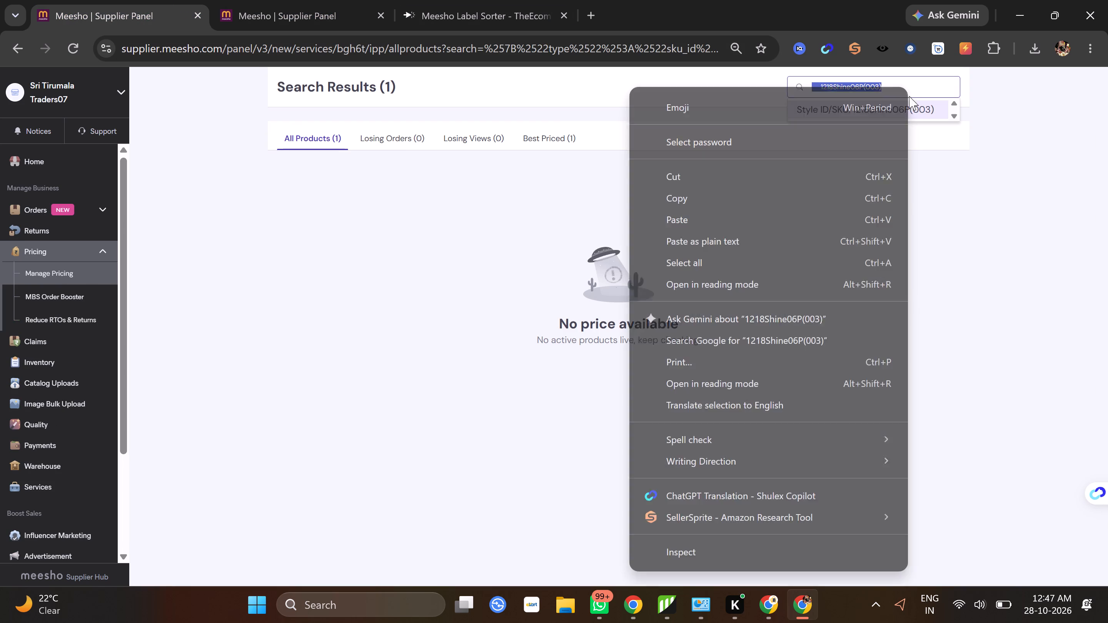
pyautogui.click(720, 219)
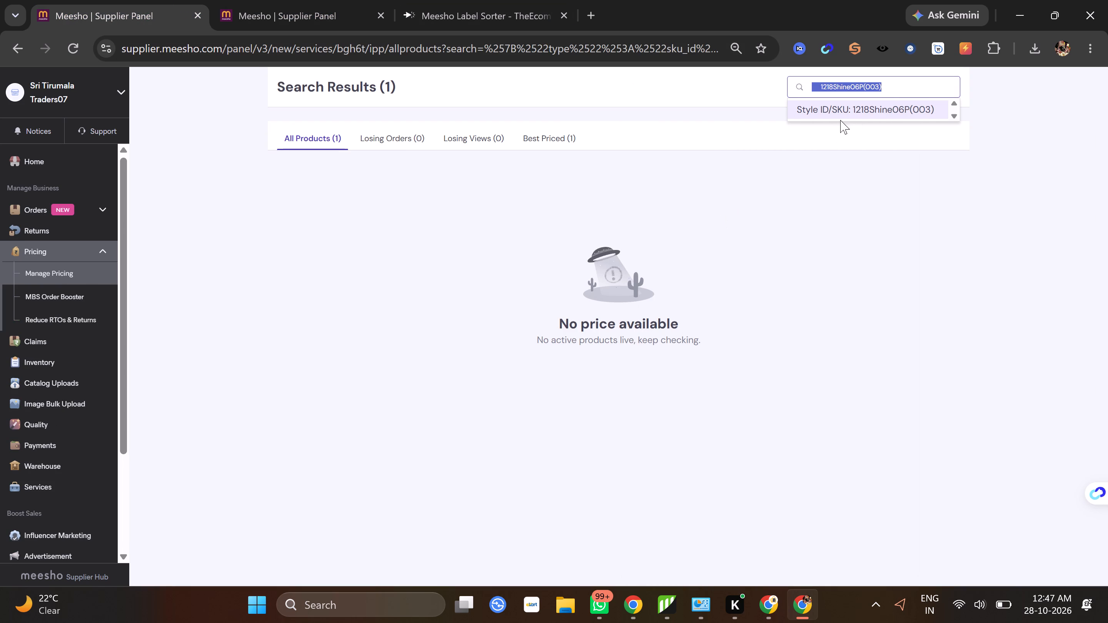
pyautogui.click(847, 112)
pyautogui.click(820, 90)
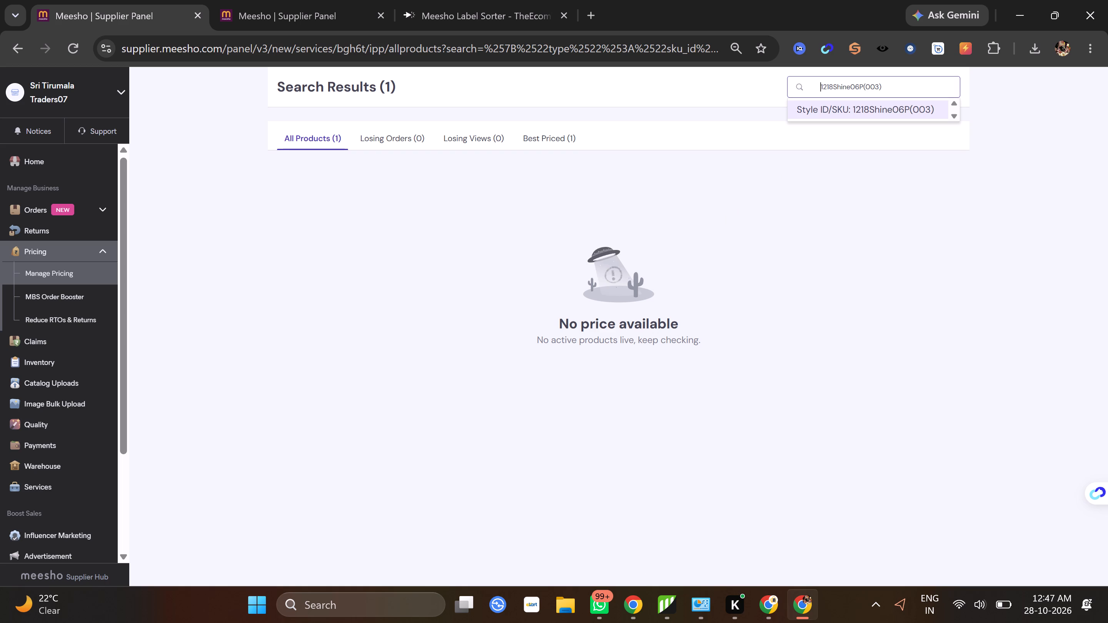
pyautogui.press('BackSpace')
pyautogui.press('BackSpace')
pyautogui.press('BackSpace')
pyautogui.press('BackSpace')
pyautogui.press('BackSpace')
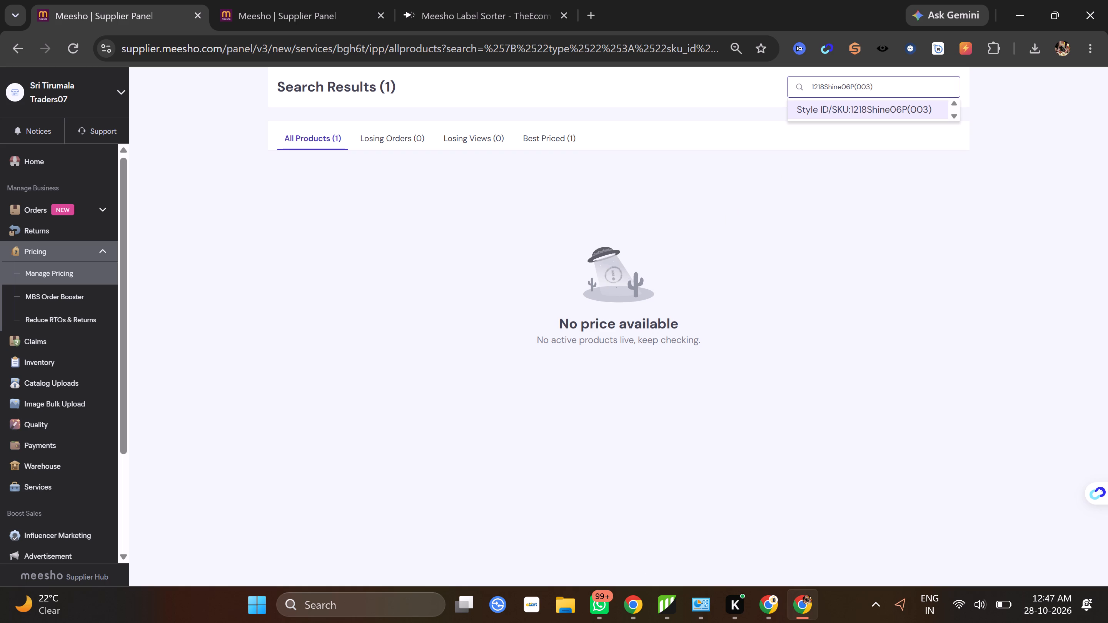
pyautogui.press('Return')
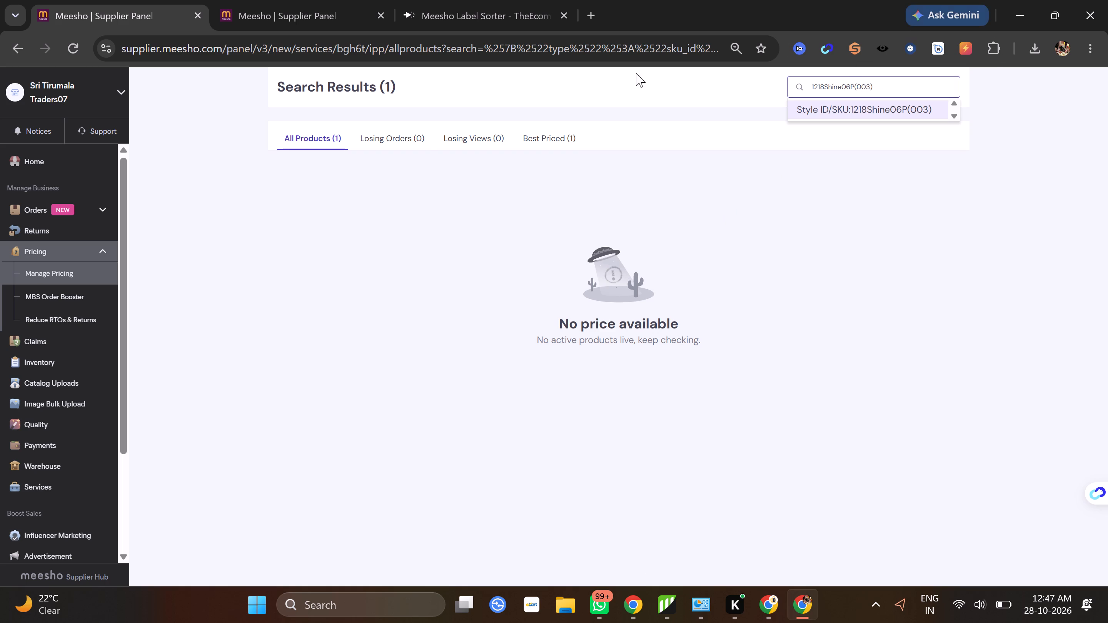
pyautogui.click(534, 132)
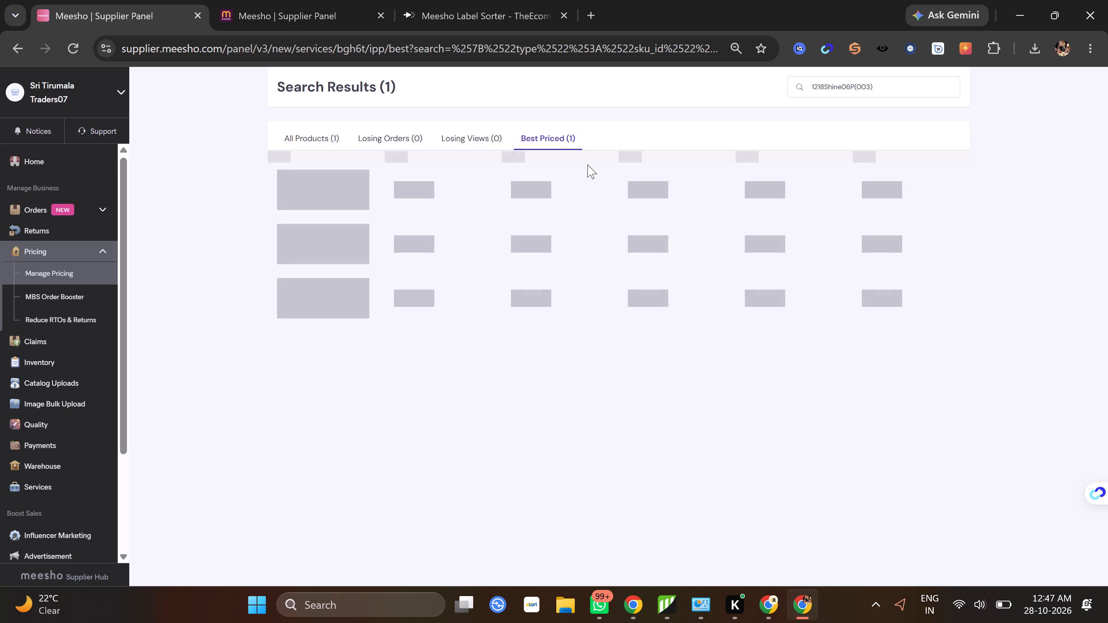
pyautogui.click(337, 131)
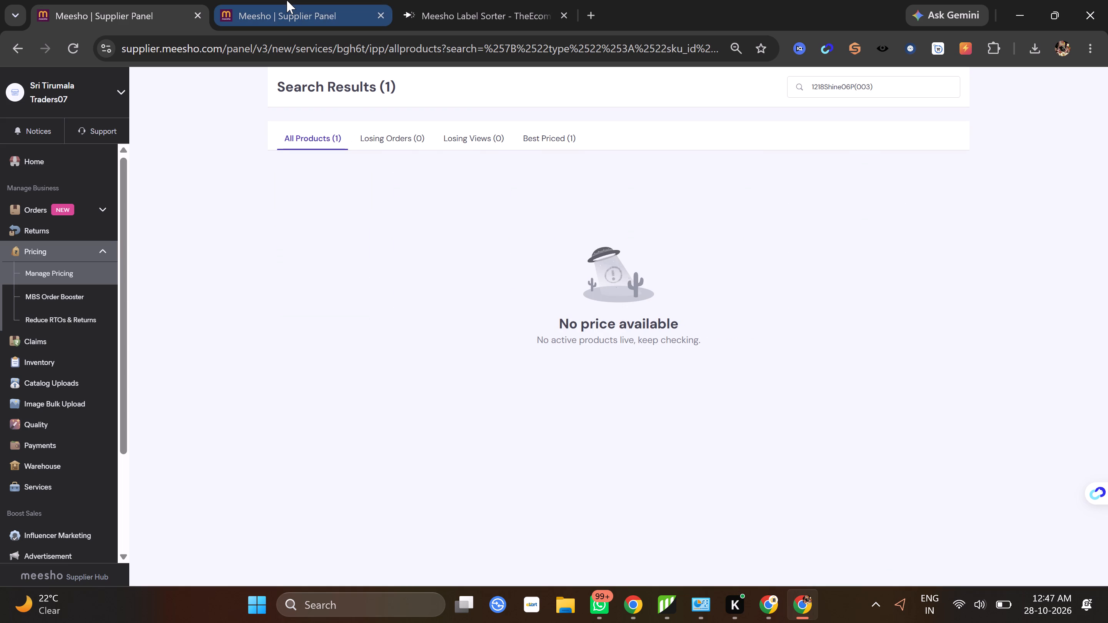
# Check the paused catalogs in Inventory, viewing the Graceful Hand & Face Towels catalog's SKU details.
pyautogui.click(74, 353)
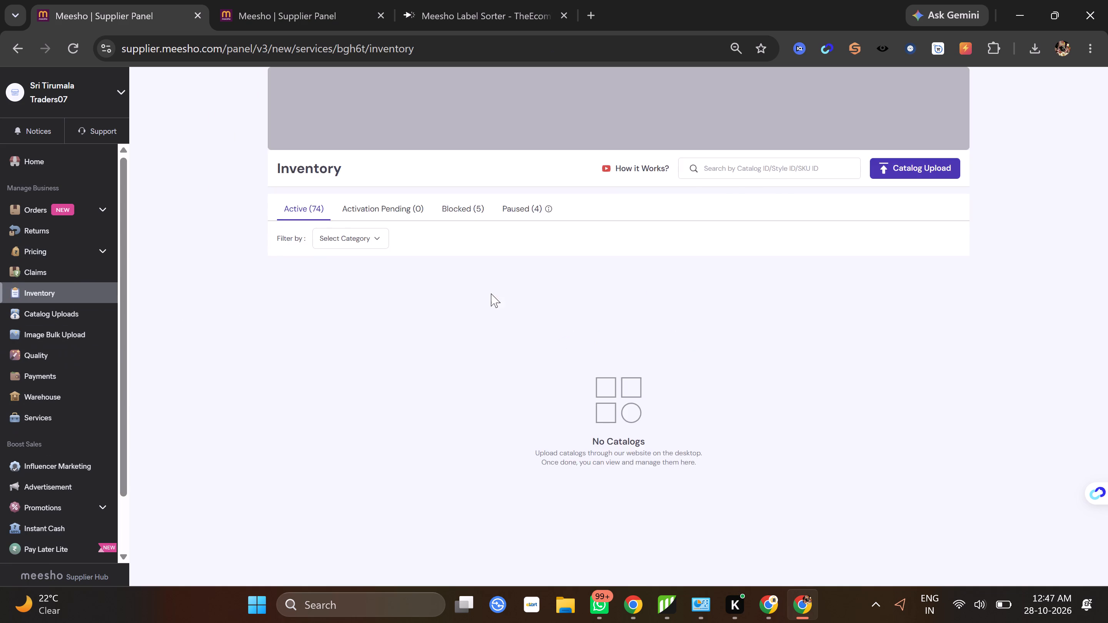
pyautogui.click(532, 239)
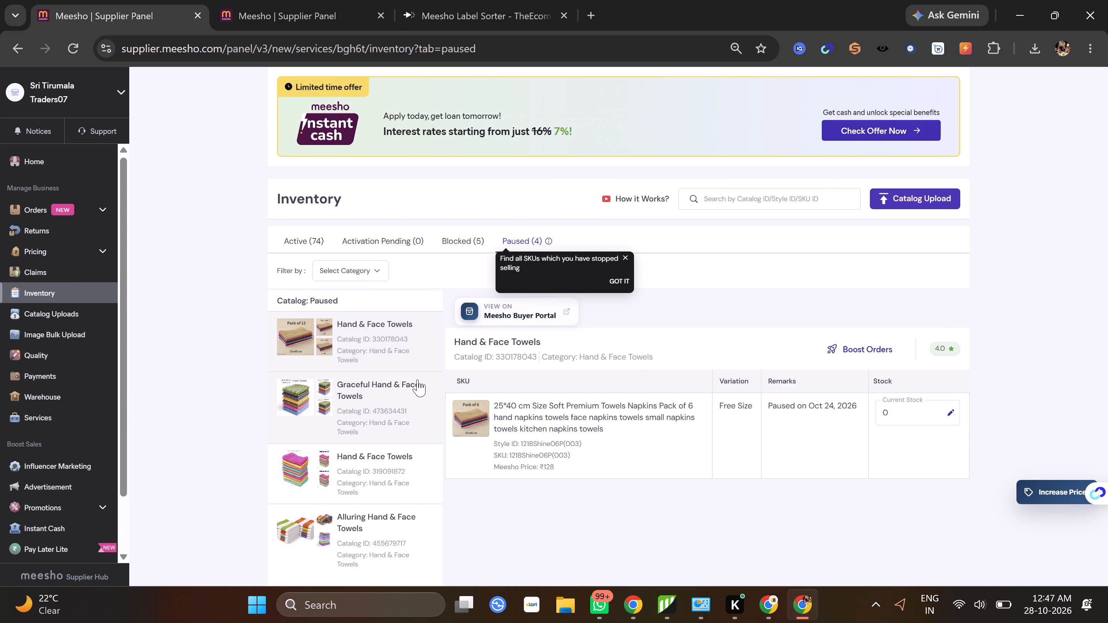
pyautogui.click(344, 388)
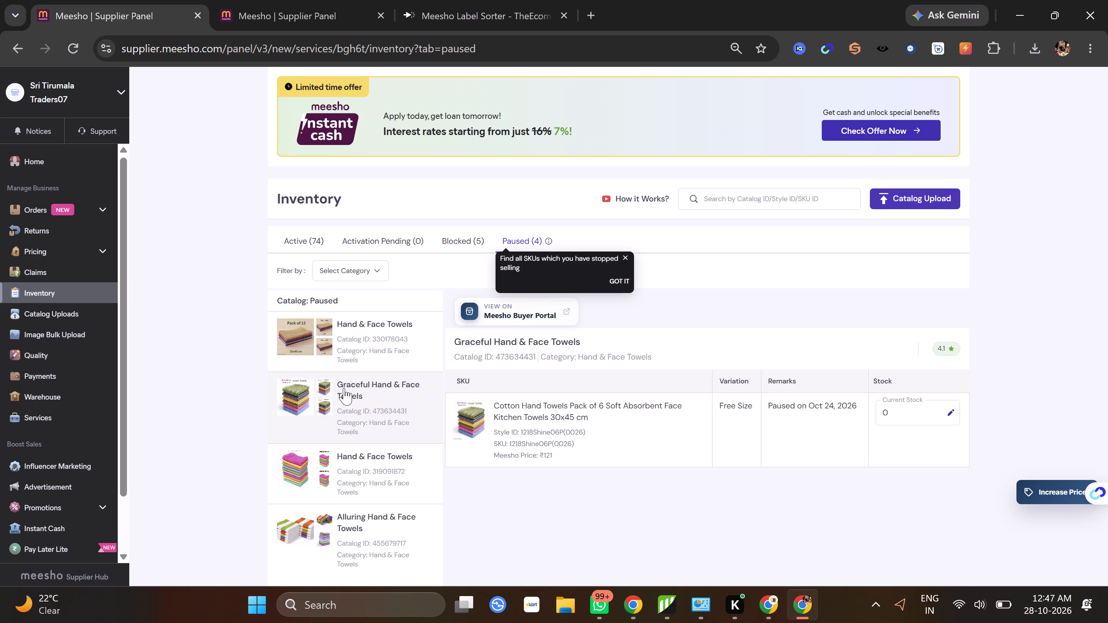
# Return to the Meesho pending orders and accept the 25 selected orders.
pyautogui.click(323, 0)
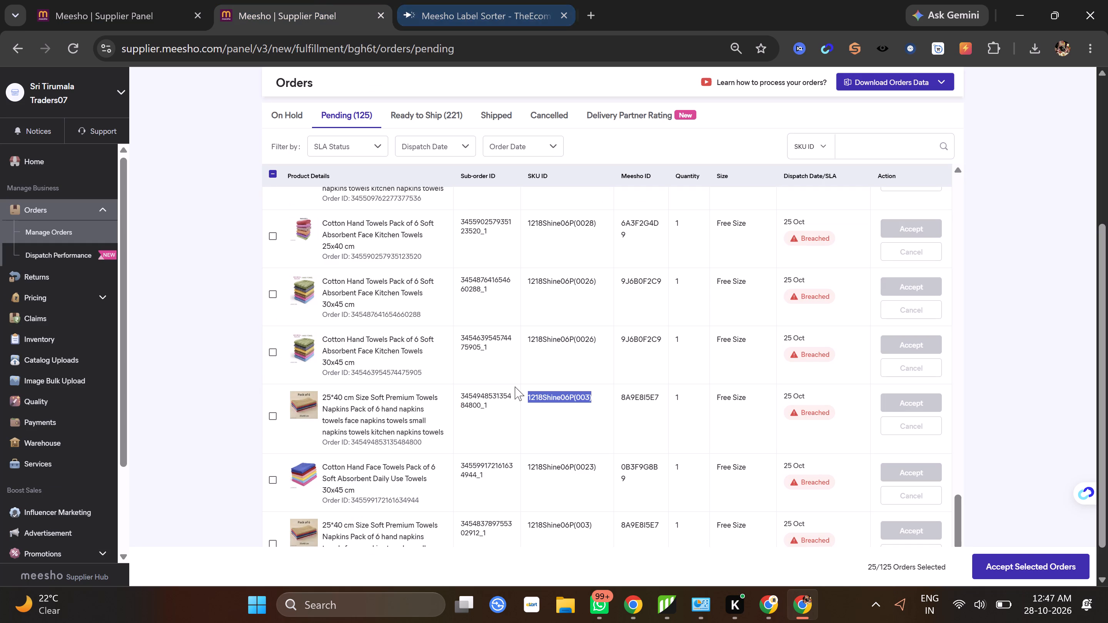
pyautogui.click(232, 350)
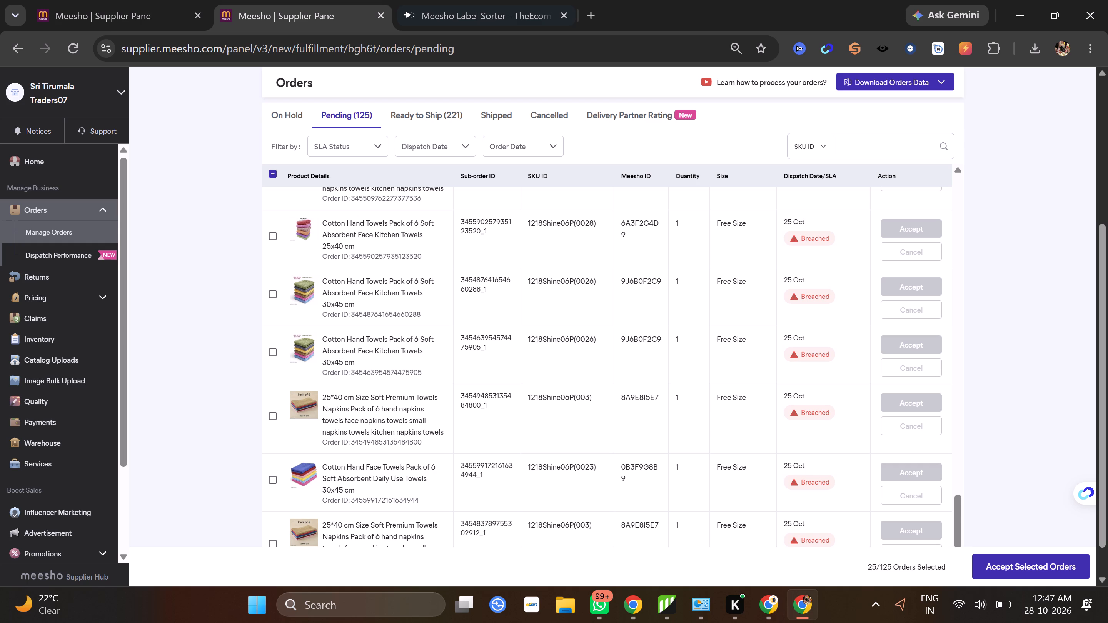
pyautogui.scroll(3, 459, 415)
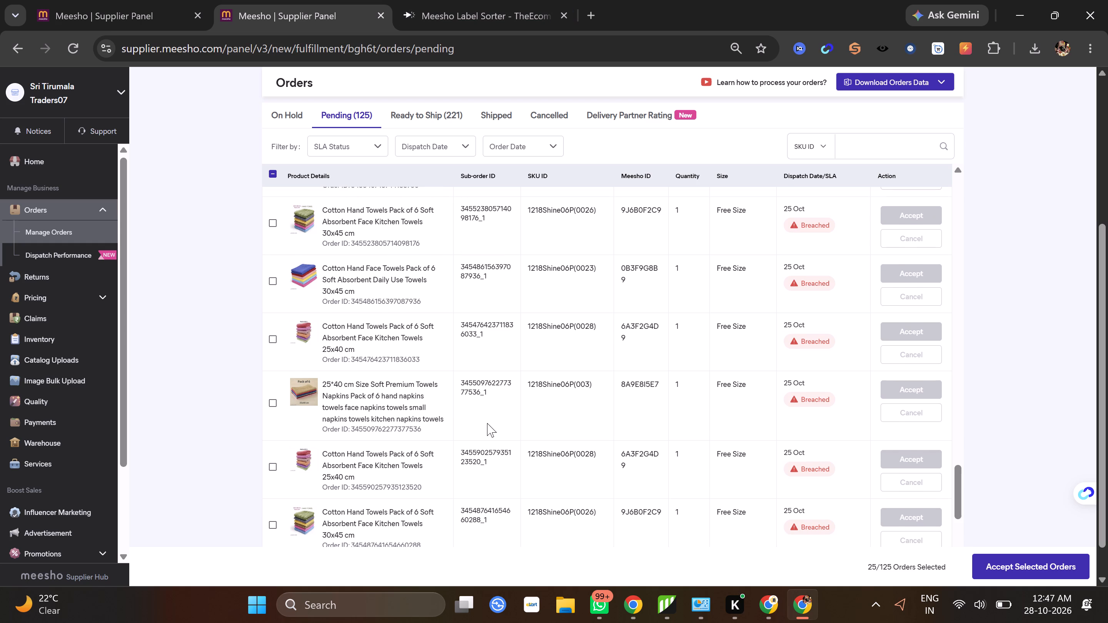
pyautogui.scroll(2, 487, 423)
pyautogui.scroll(2, 537, 401)
pyautogui.scroll(3, 610, 423)
pyautogui.scroll(-3, 713, 427)
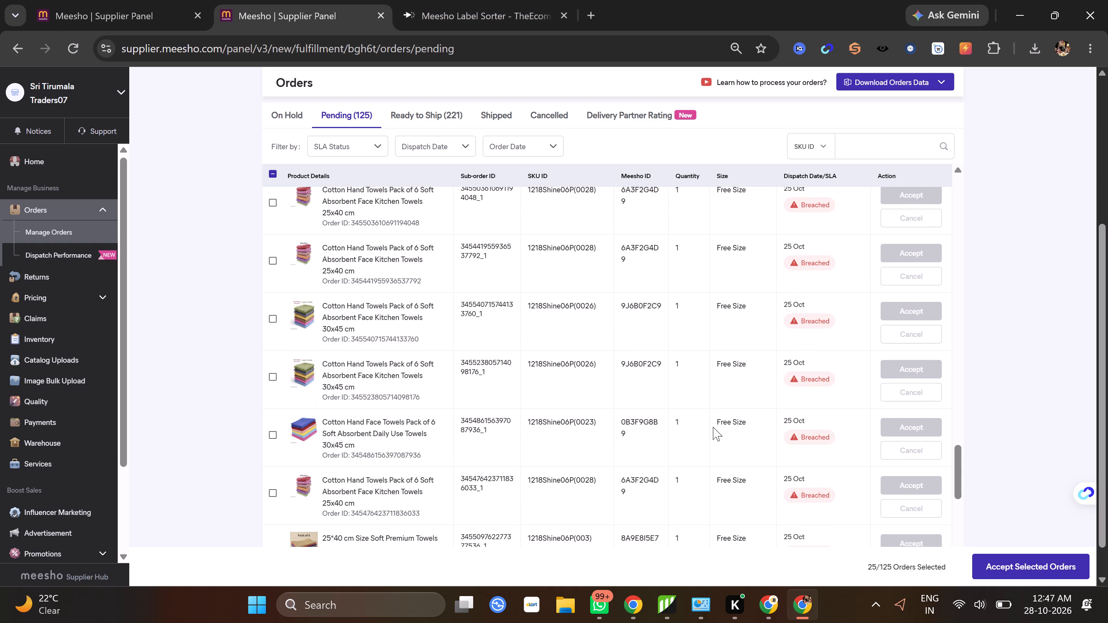
pyautogui.scroll(8, 713, 427)
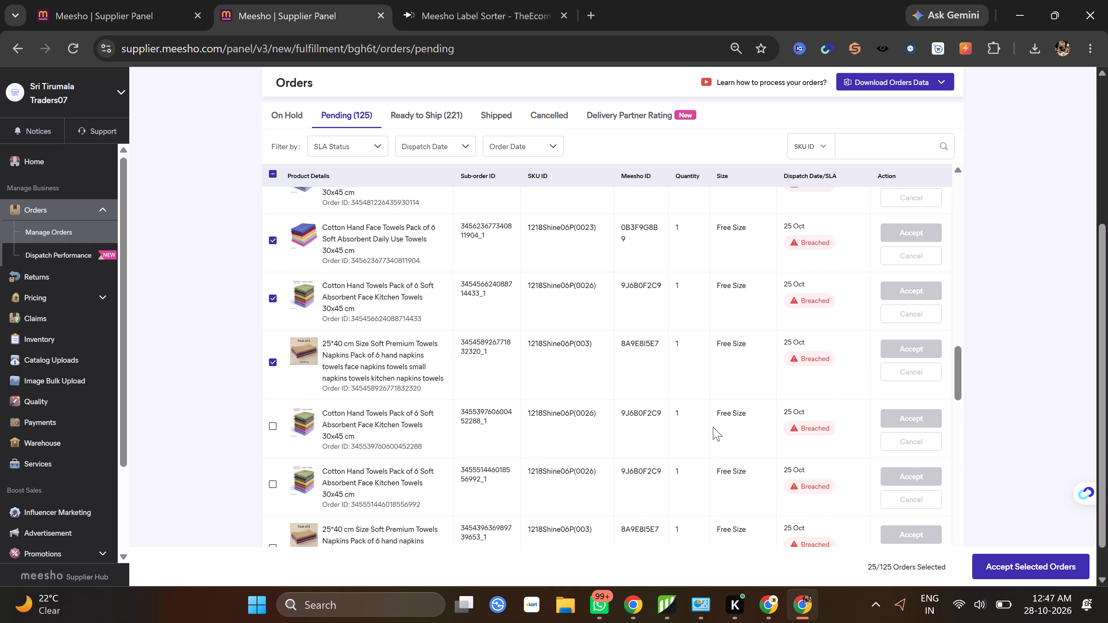
pyautogui.click(1012, 551)
pyautogui.click(1043, 568)
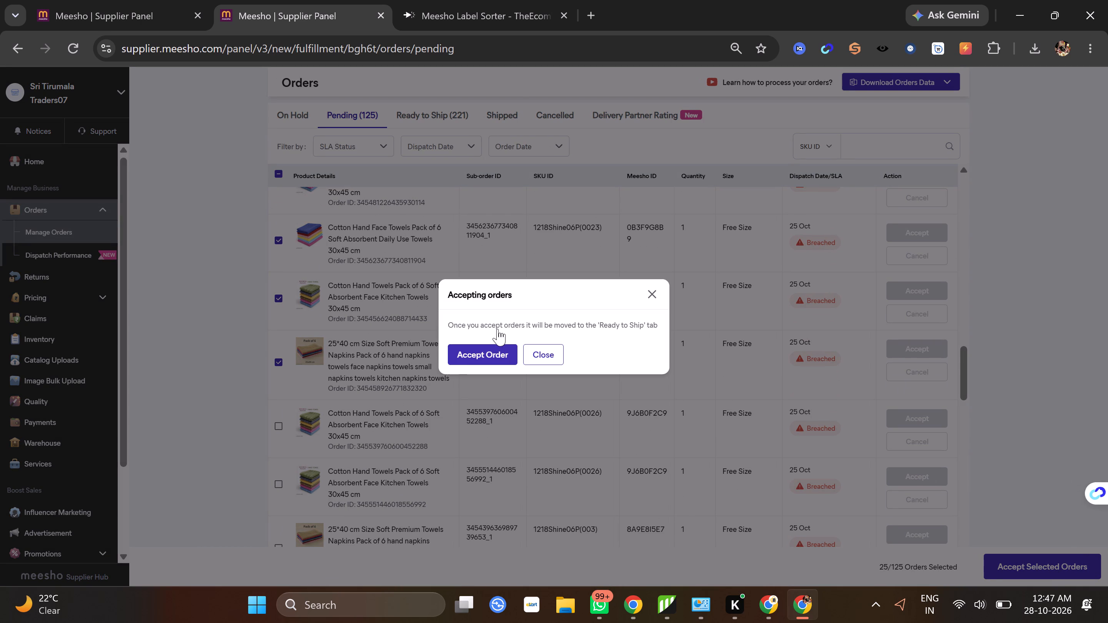
pyautogui.click(462, 353)
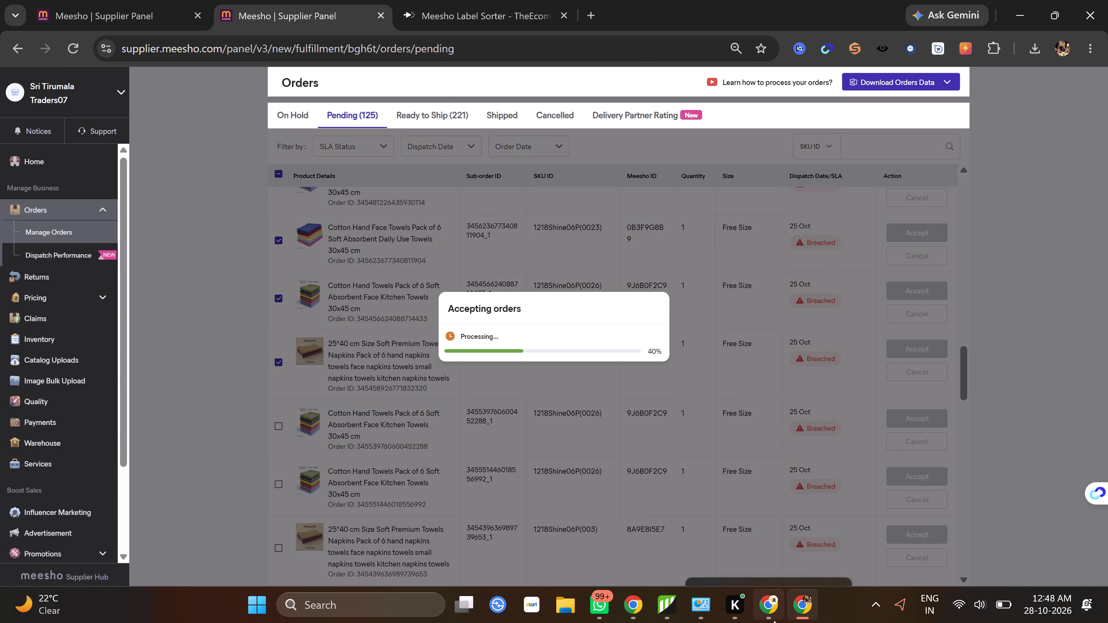
# Switch to the Flipkart Seller Hub and check the upcoming and previous payments in a refreshed Payments Overview.
pyautogui.click(774, 620)
pyautogui.click(73, 52)
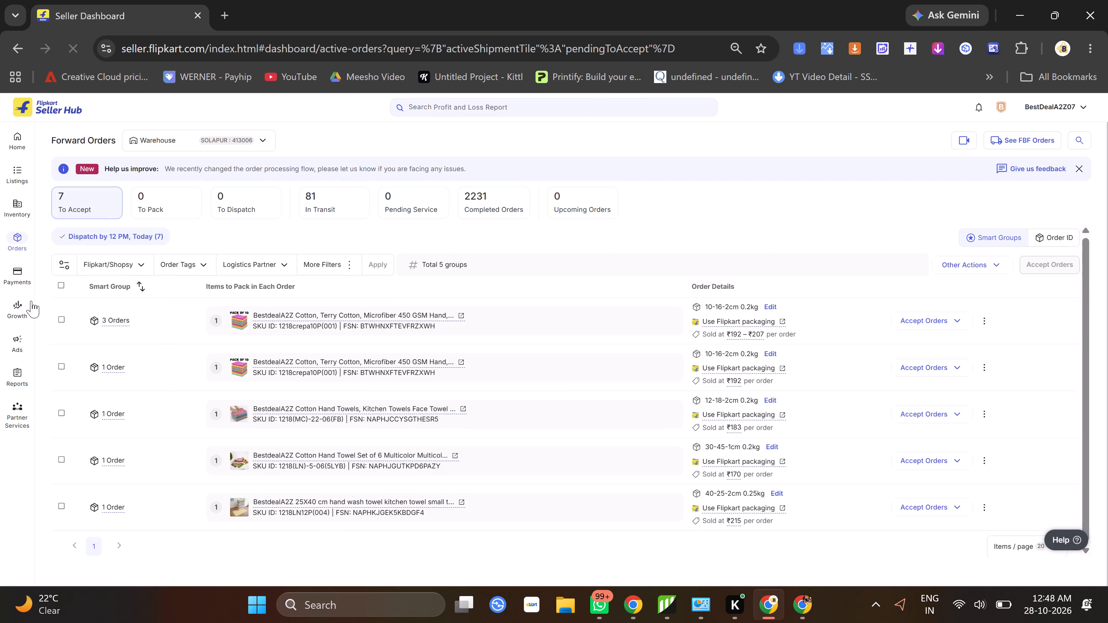
pyautogui.click(17, 280)
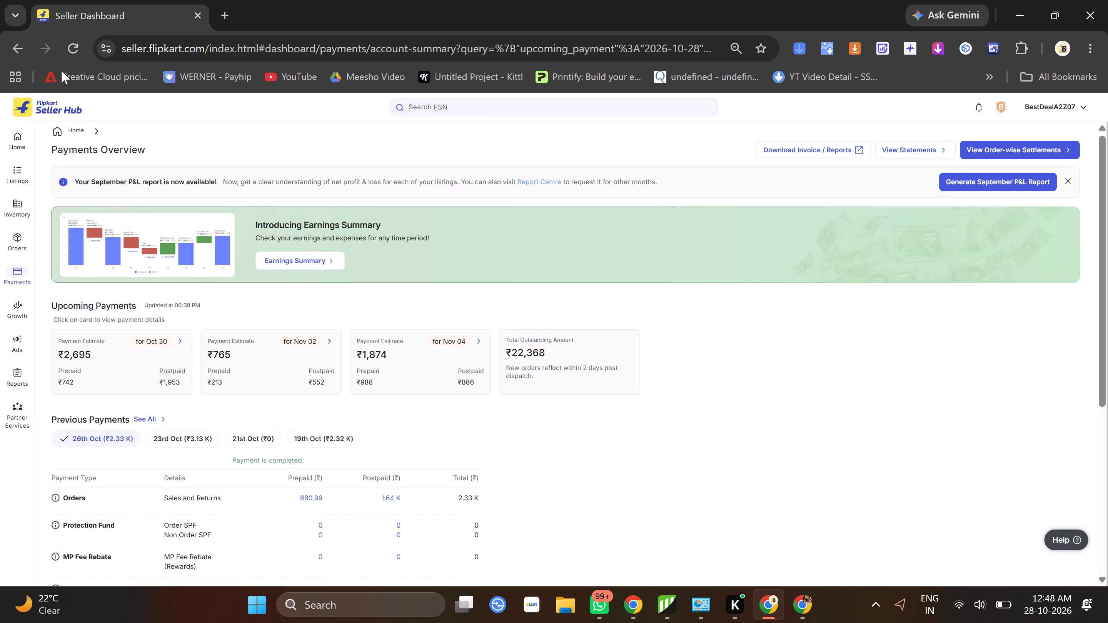
pyautogui.click(73, 50)
pyautogui.click(69, 46)
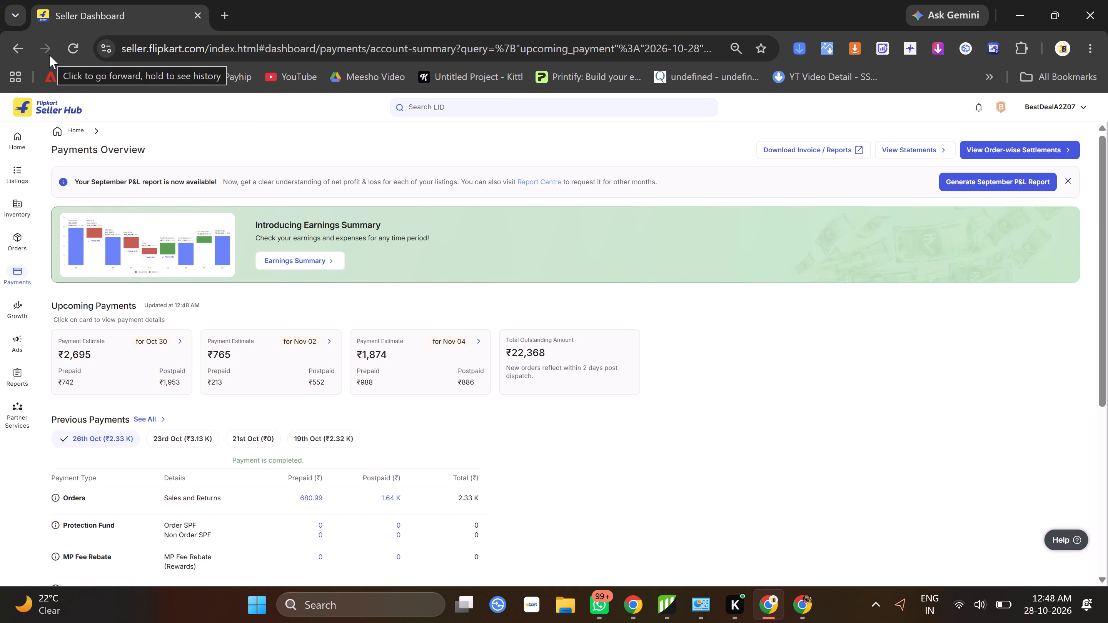
pyautogui.click(14, 243)
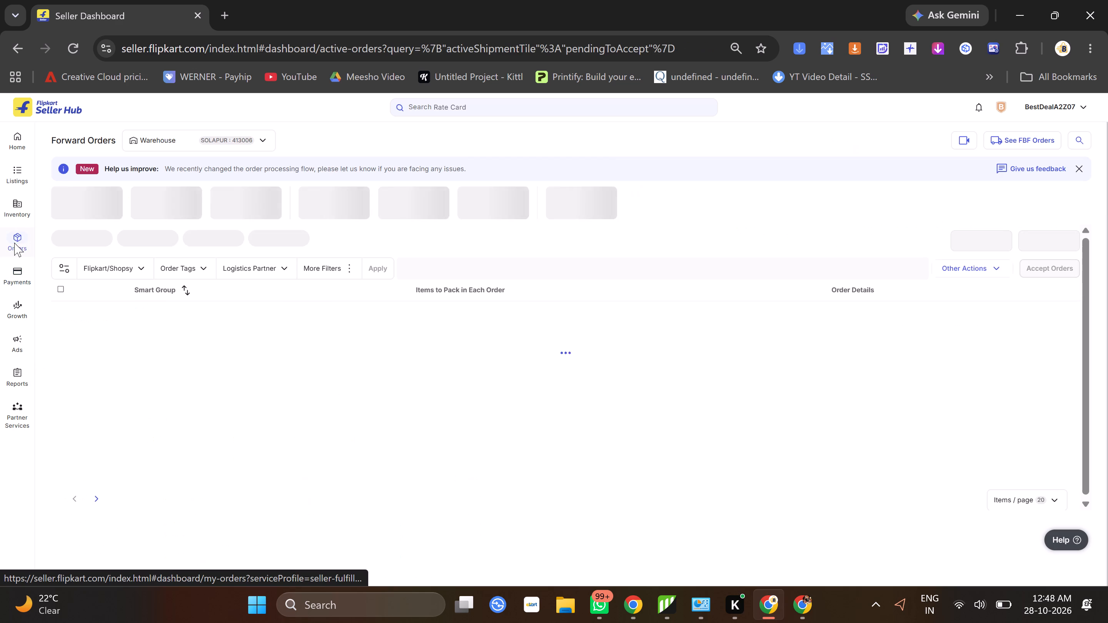
pyautogui.click(20, 275)
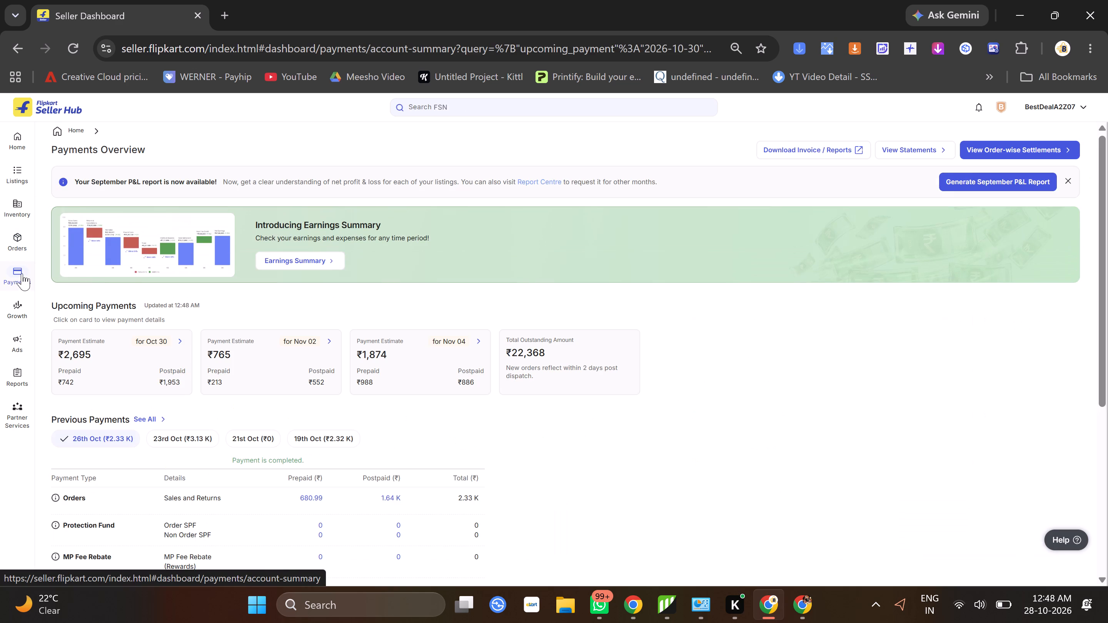
pyautogui.scroll(-1, 232, 300)
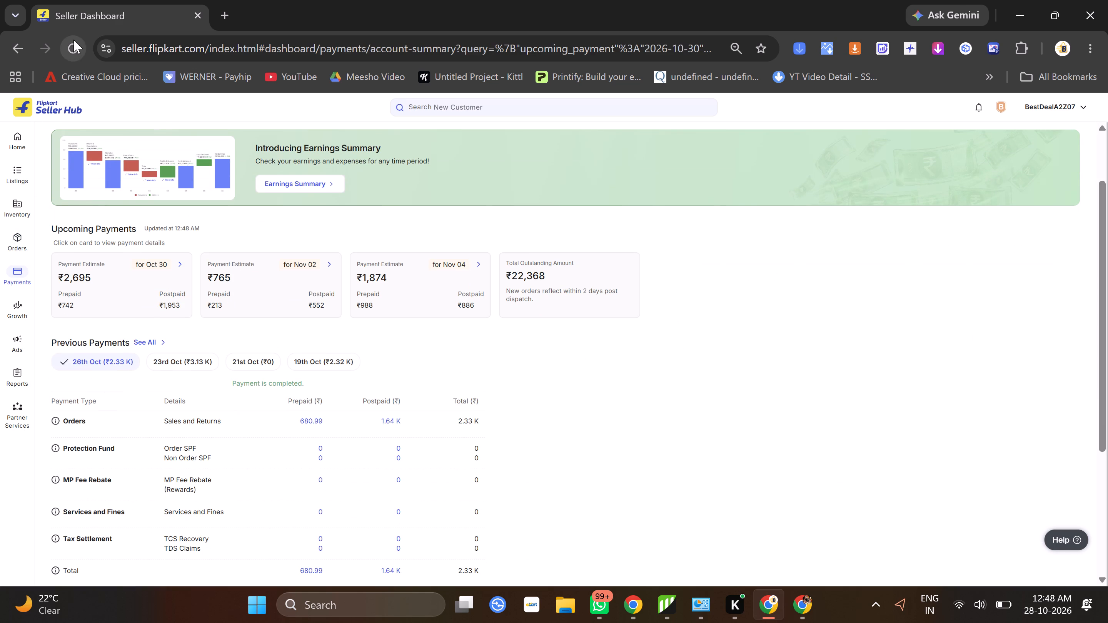
pyautogui.click(73, 40)
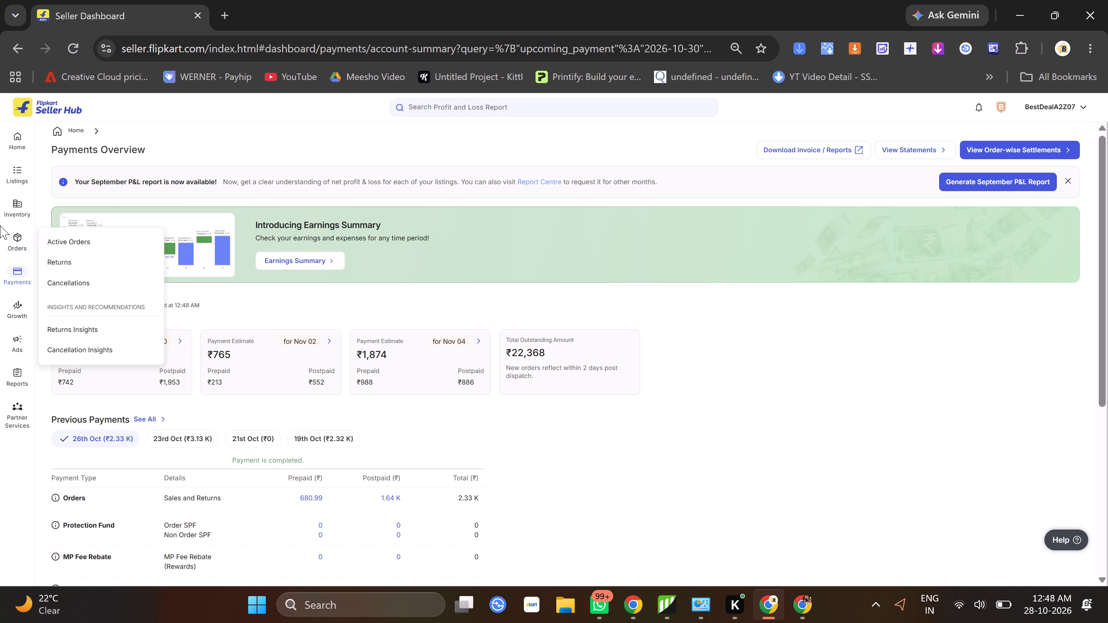
# Select all smart groups under To Accept in Flipkart's Forward Orders and accept the 7 orders.
pyautogui.click(11, 242)
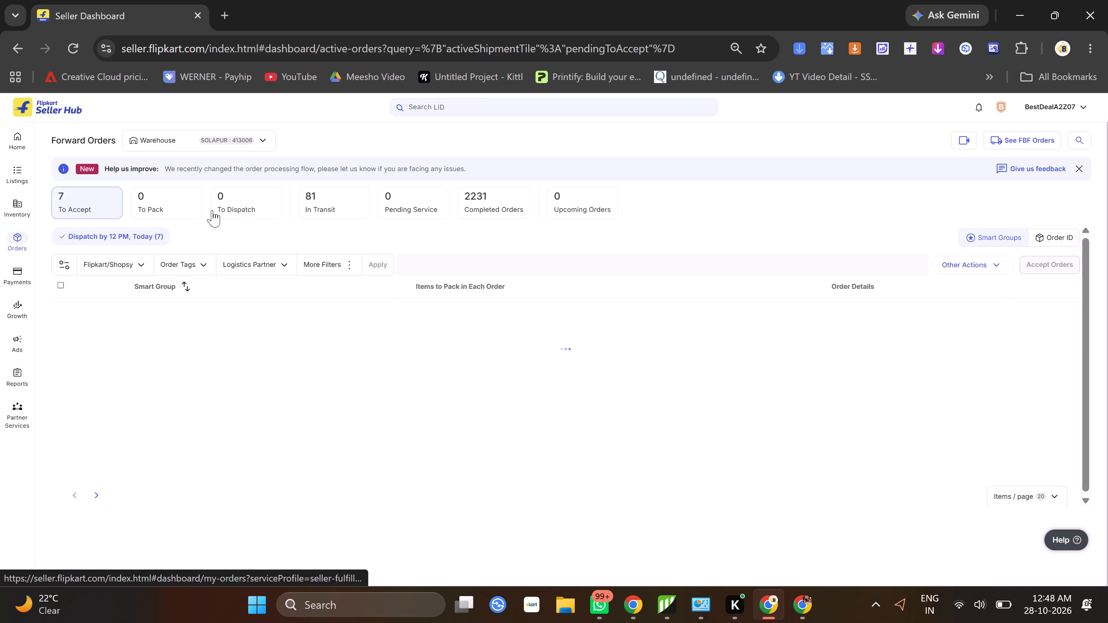
pyautogui.scroll(-1, 325, 225)
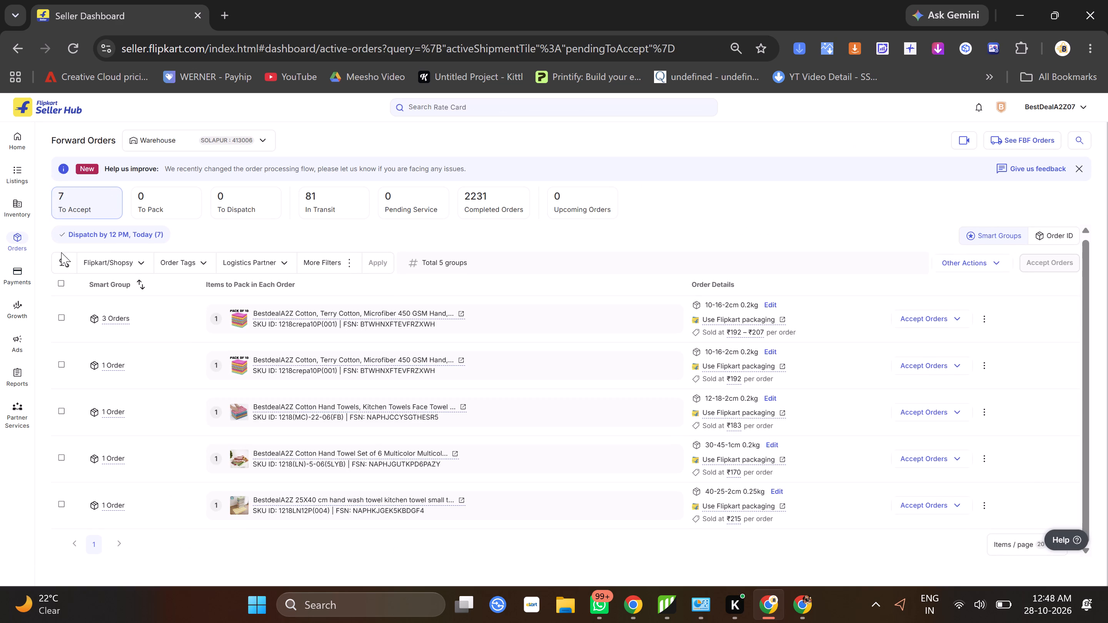
pyautogui.click(63, 283)
pyautogui.click(1041, 244)
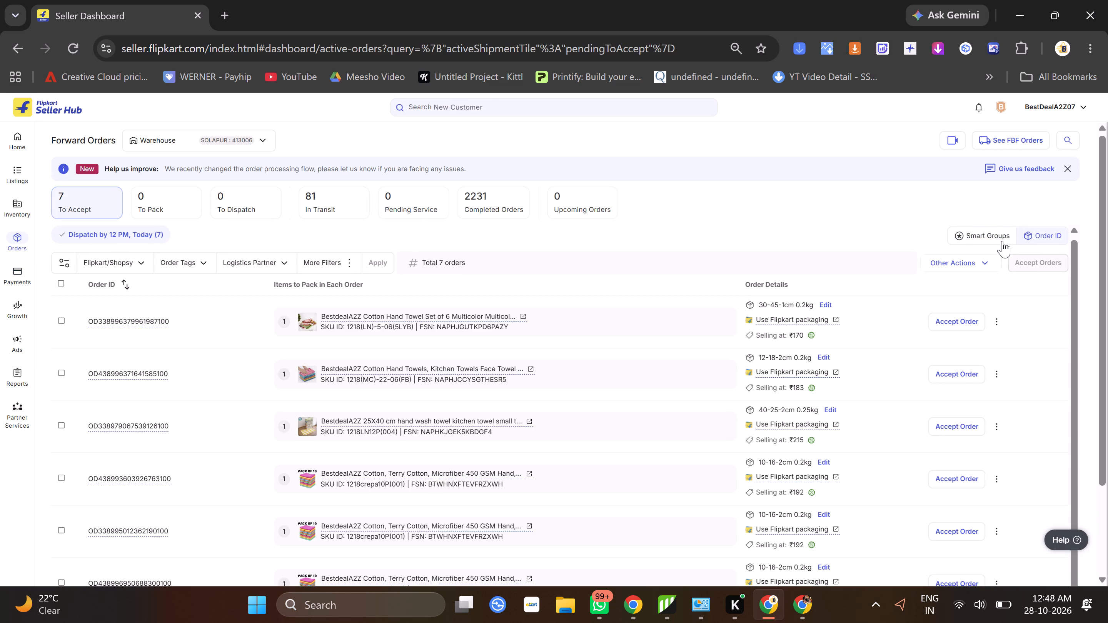
pyautogui.scroll(-4, 642, 342)
pyautogui.scroll(-3, 1018, 410)
pyautogui.click(997, 232)
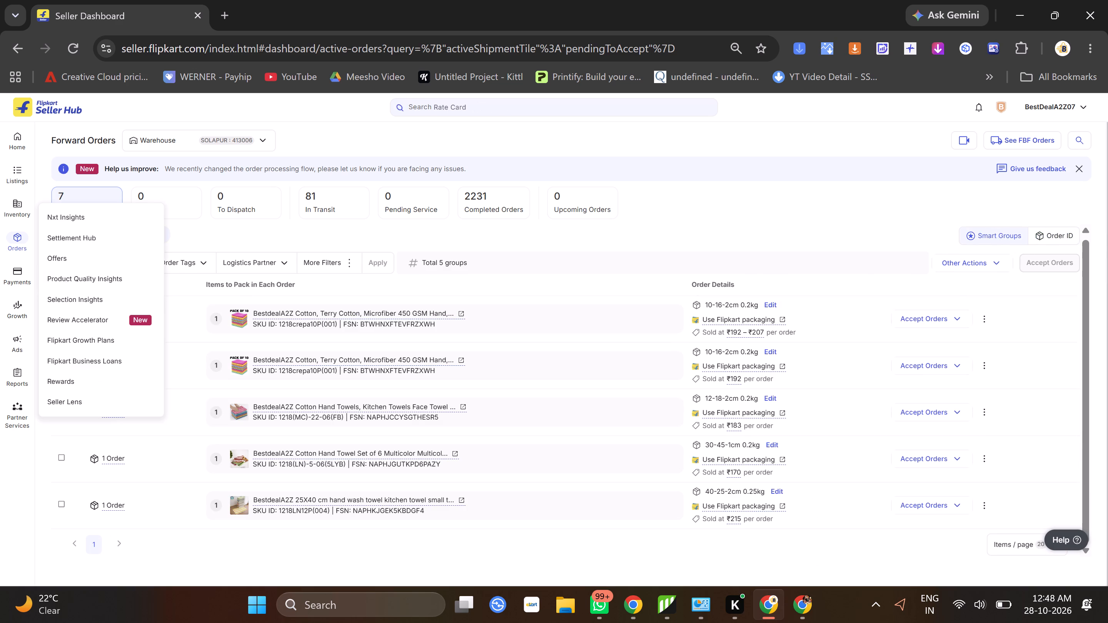
pyautogui.click(64, 285)
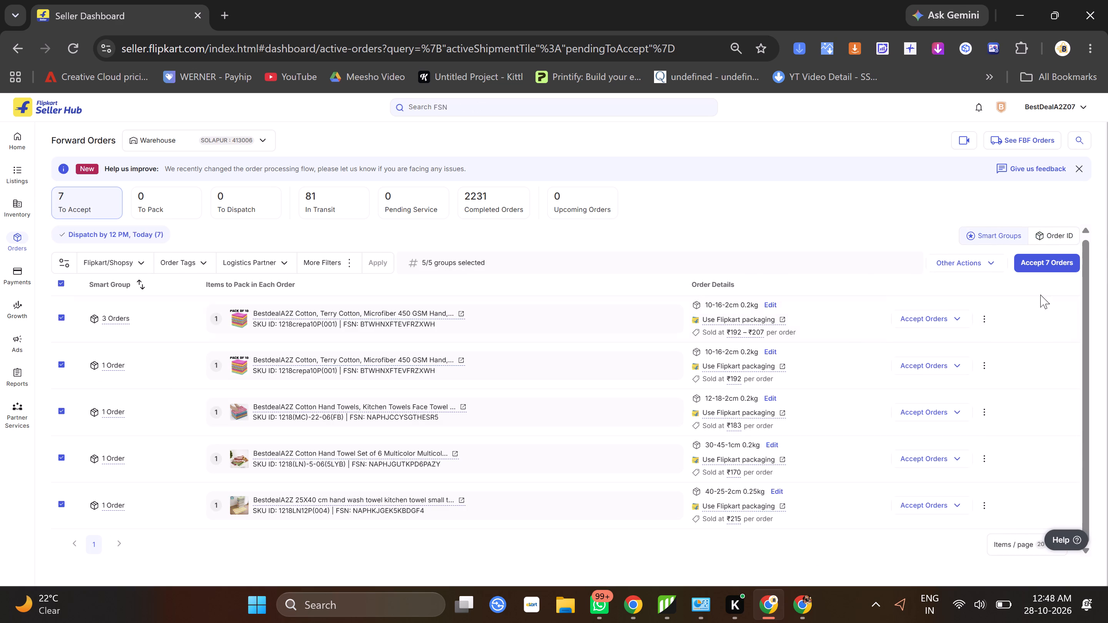
pyautogui.click(1046, 263)
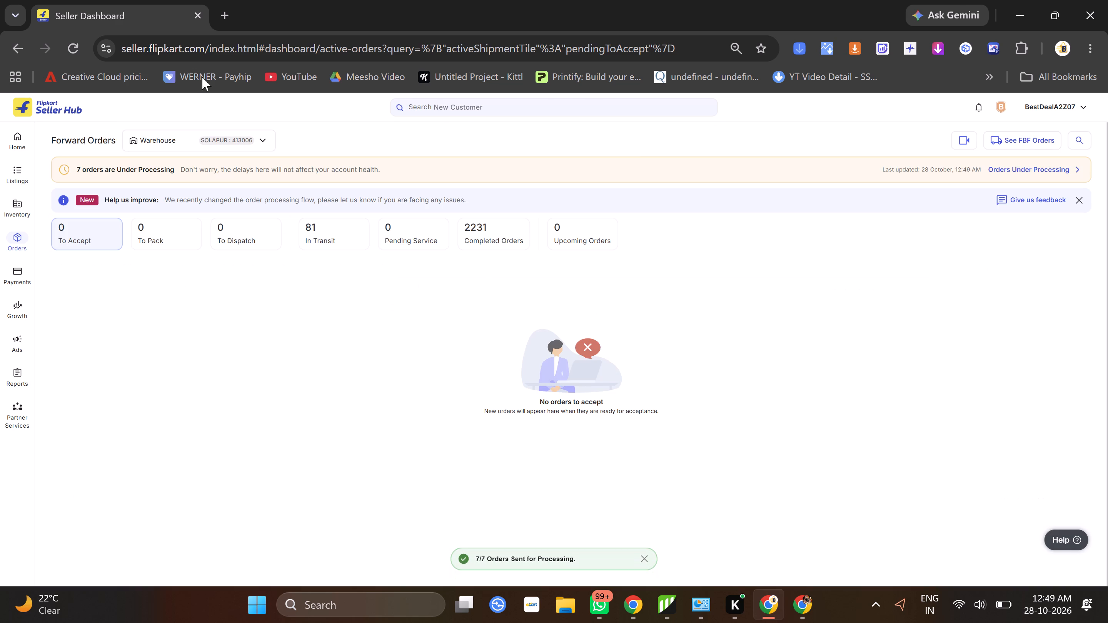
# Refresh the Flipkart Forward Orders page.
pyautogui.click(62, 43)
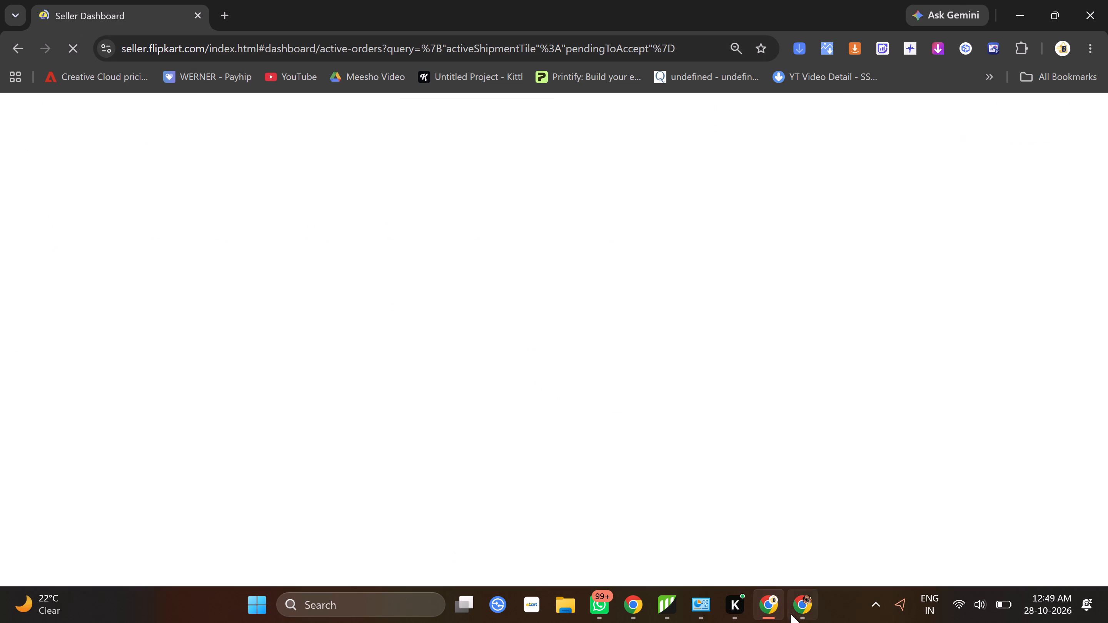
# Switch back to the Meesho Supplier Panel, dismiss the accepting-orders notice and check the remaining Pending orders.
pyautogui.click(792, 613)
pyautogui.click(70, 49)
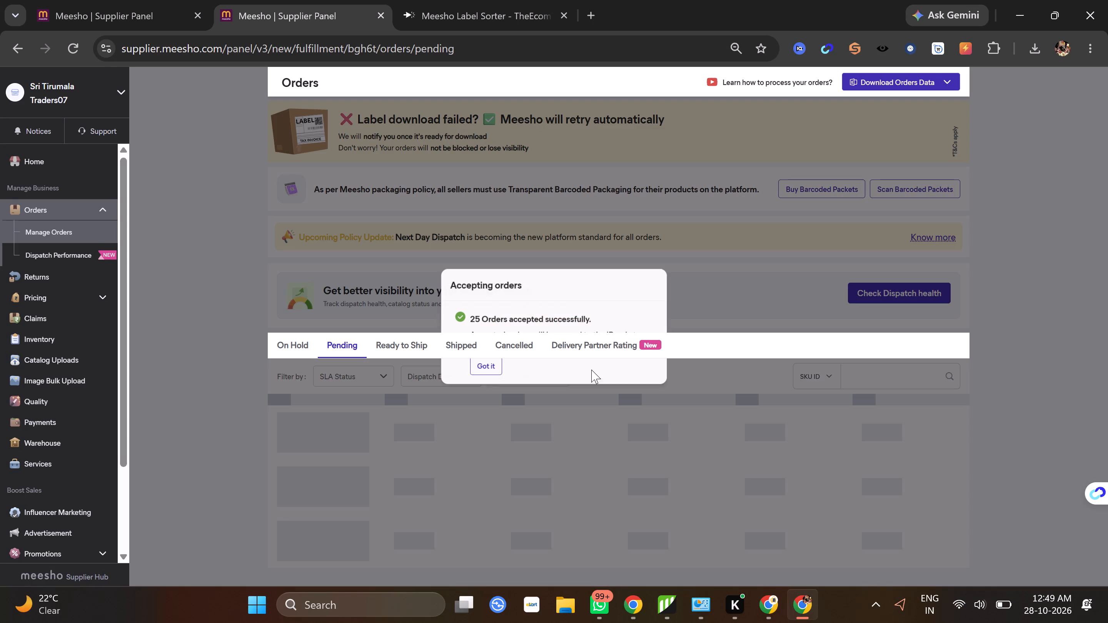
pyautogui.click(482, 362)
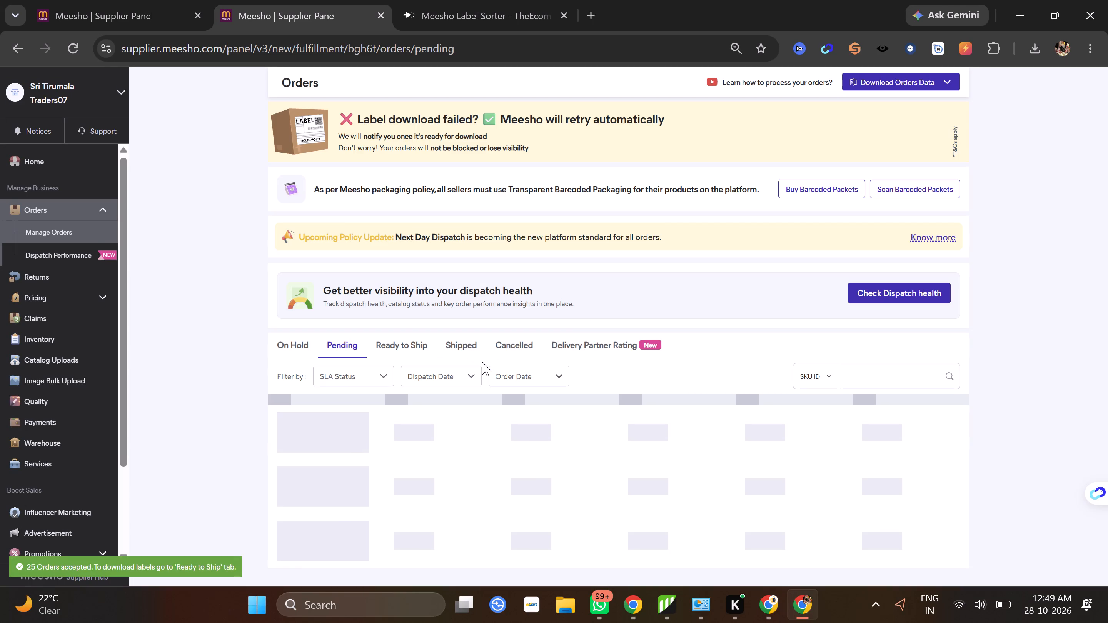
pyautogui.scroll(-3, 495, 246)
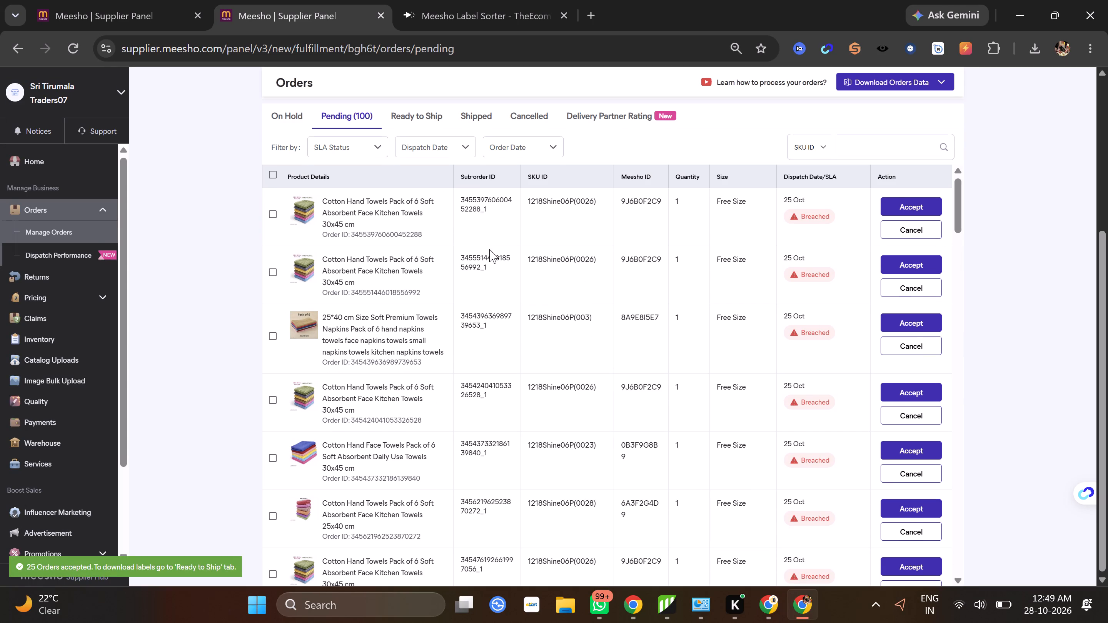
# Filter the Ready to Ship orders by Label Downloaded: No and select all of the filtered orders.
pyautogui.click(434, 109)
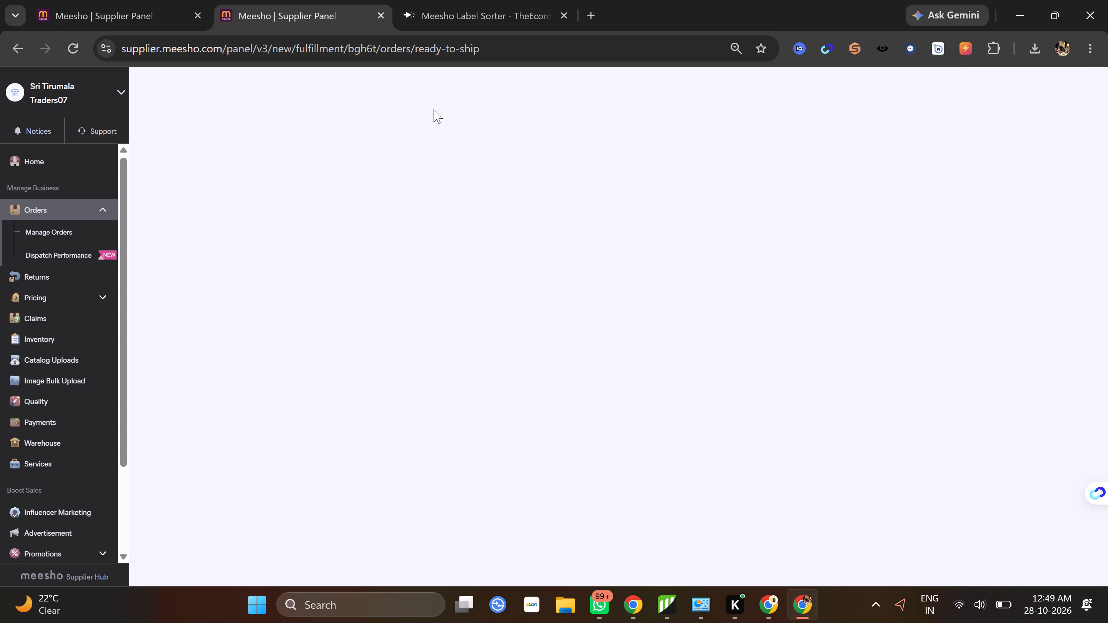
pyautogui.scroll(-2, 438, 107)
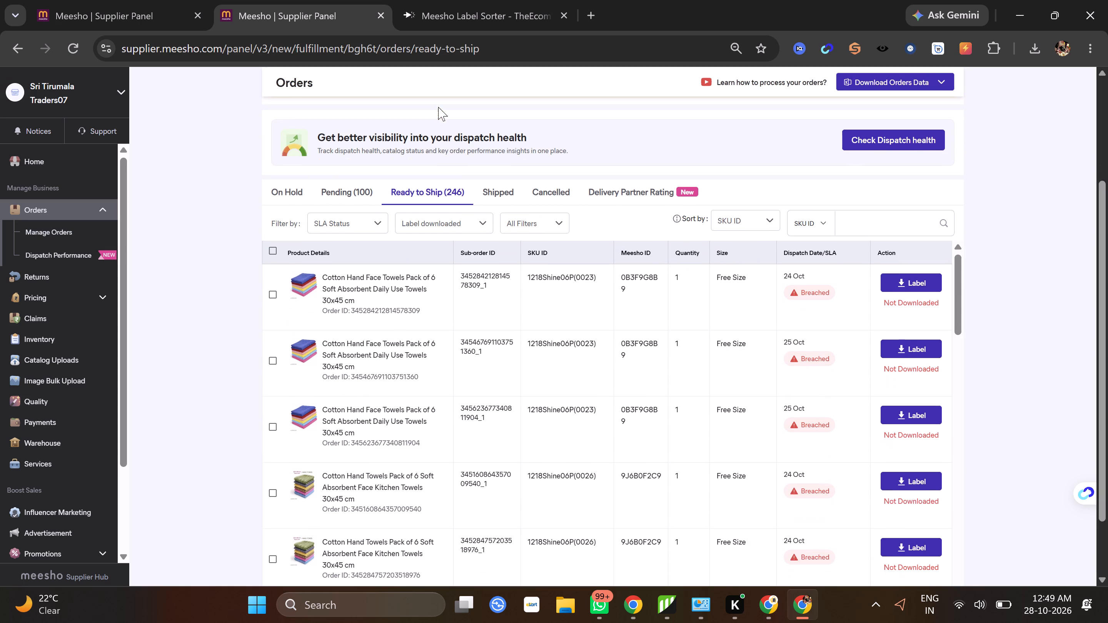
pyautogui.click(447, 220)
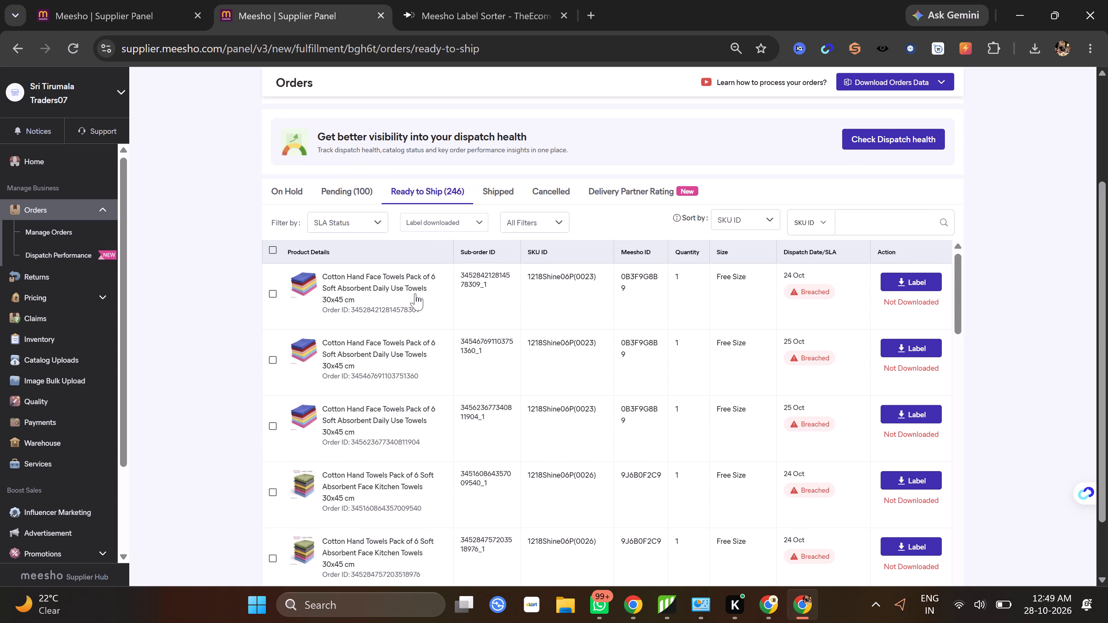
pyautogui.click(417, 264)
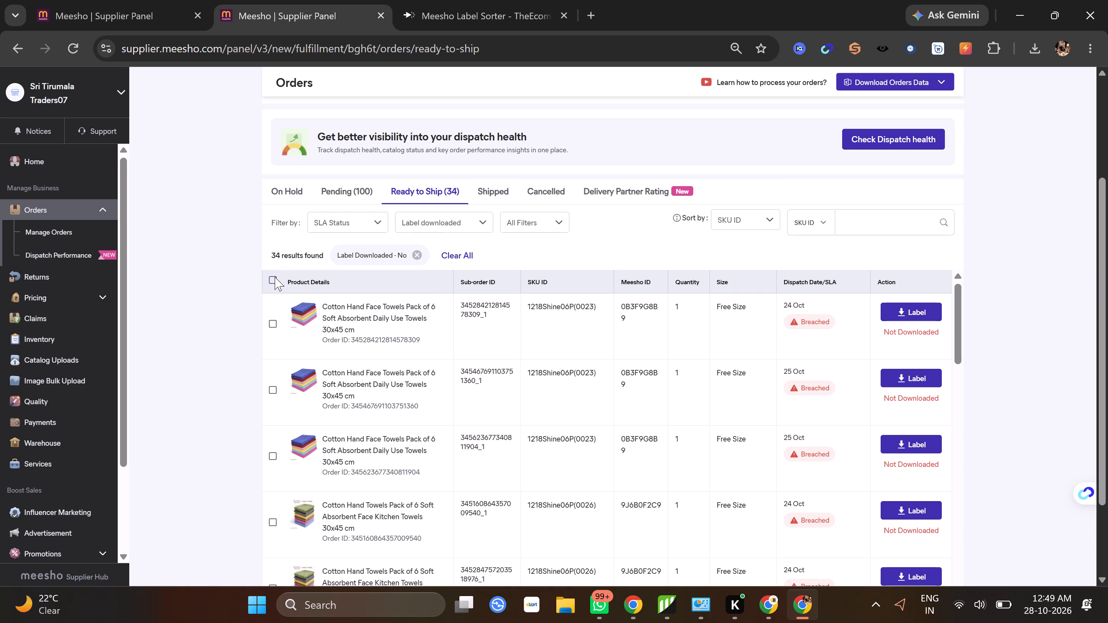
pyautogui.click(275, 277)
# Deselect the six-item order of SKU 1218Shine06P(0026) and the three-item order of SKU 1218LN06P(13).
pyautogui.scroll(-4, 592, 215)
pyautogui.scroll(-4, 642, 282)
pyautogui.scroll(-4, 667, 314)
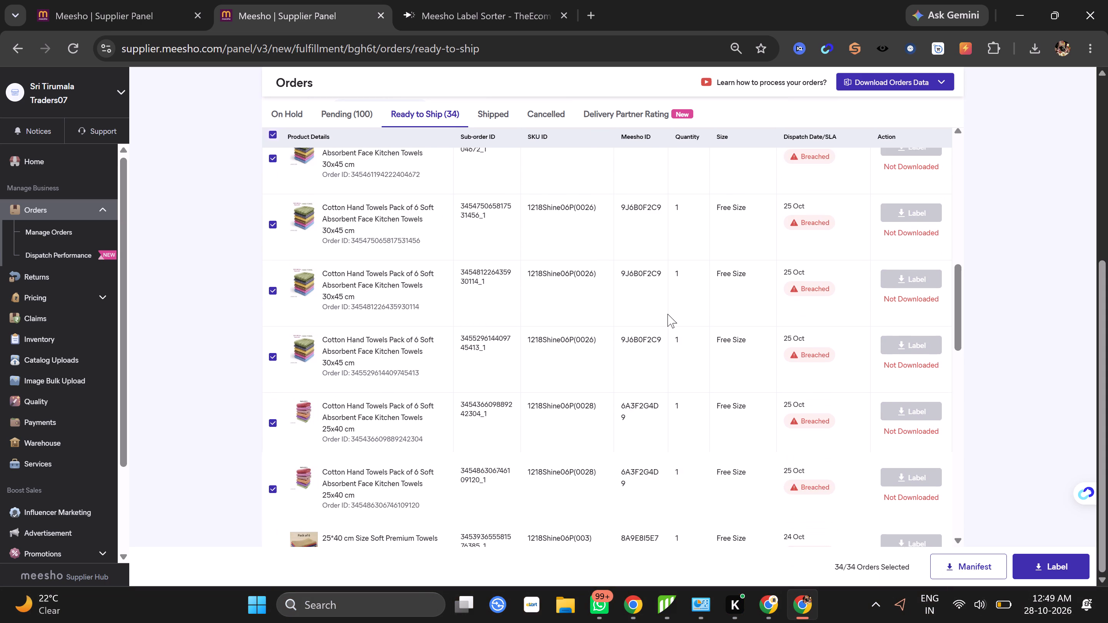
pyautogui.scroll(-20, 667, 314)
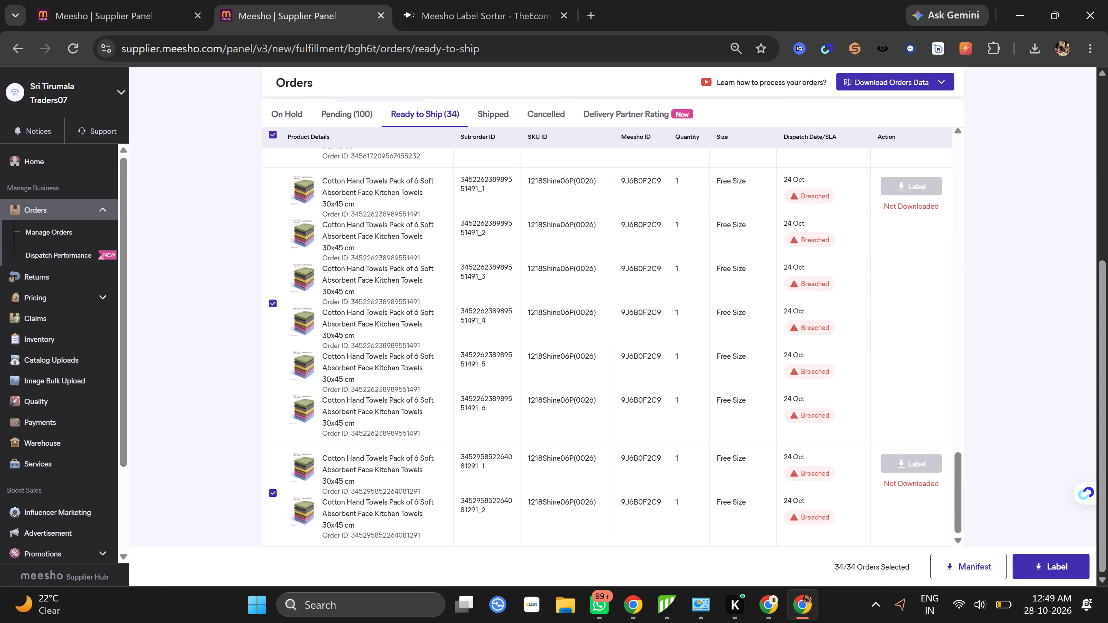
pyautogui.click(272, 302)
pyautogui.scroll(-4, 564, 349)
pyautogui.scroll(2, 546, 421)
pyautogui.scroll(1, 441, 360)
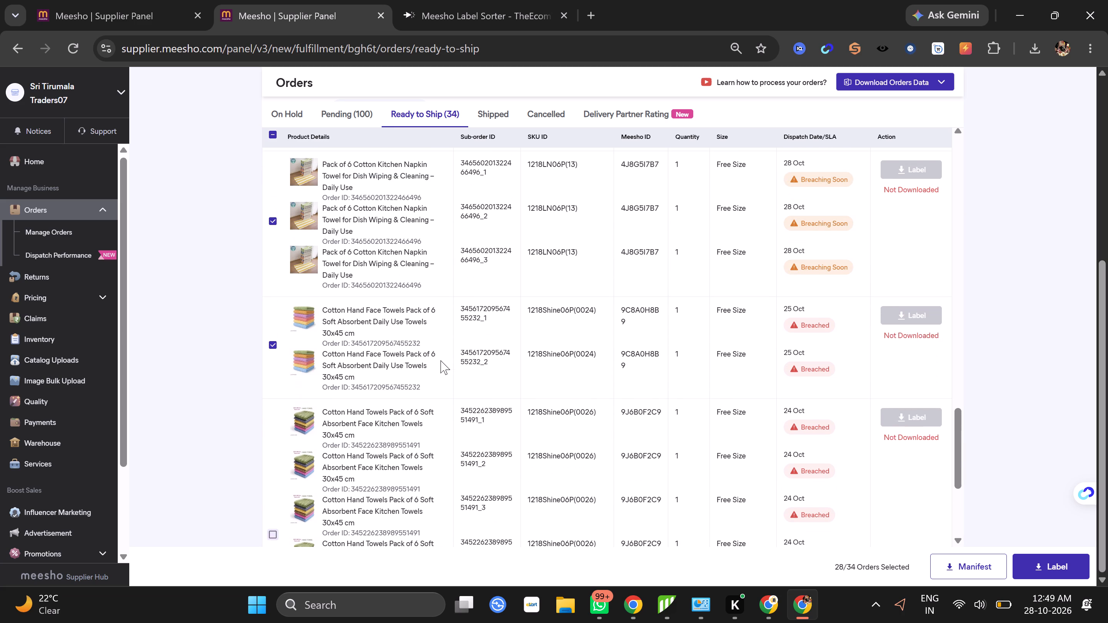
pyautogui.click(272, 218)
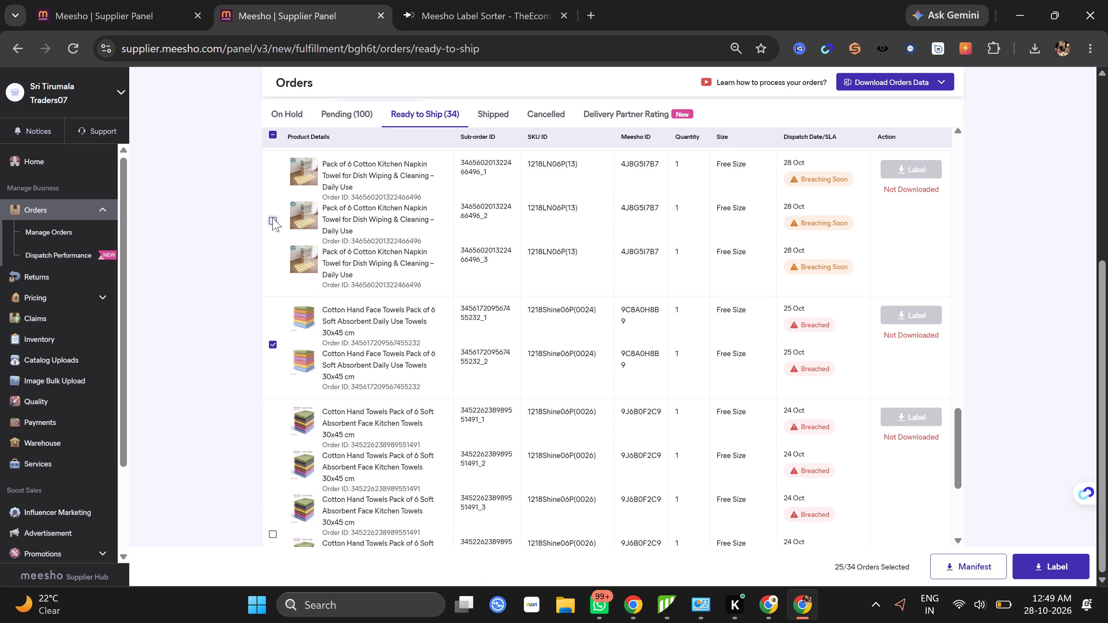
pyautogui.click(272, 218)
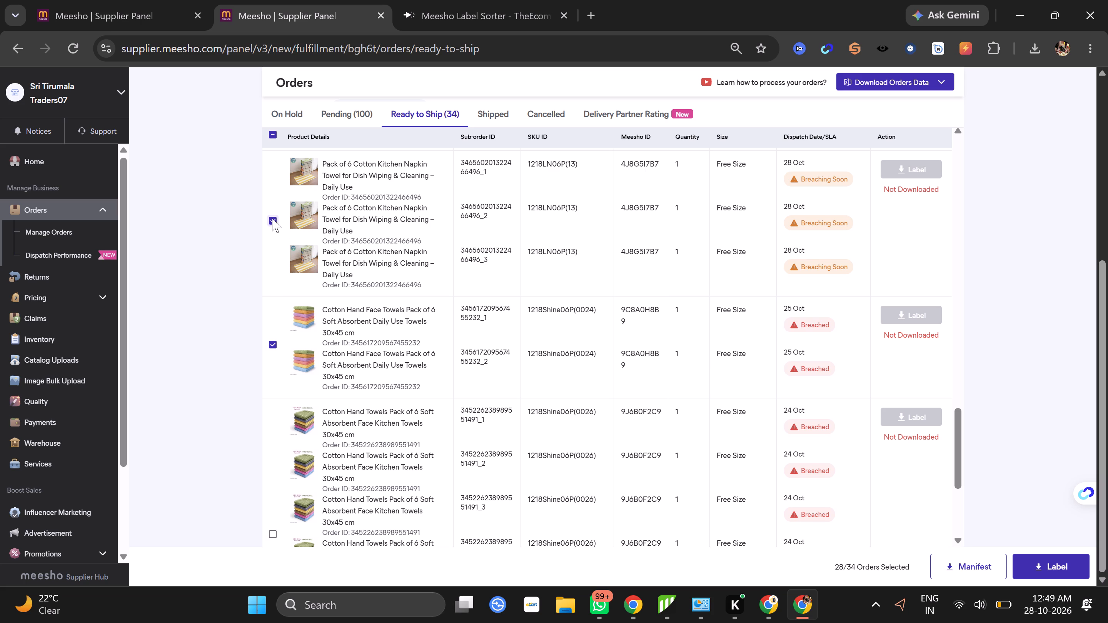
pyautogui.click(273, 222)
# Deselect the two-item orders of SKUs 1218Shine06P(0026) and 1218Shine06P(0024), checking the remaining selection.
pyautogui.scroll(-3, 517, 308)
pyautogui.scroll(-3, 670, 384)
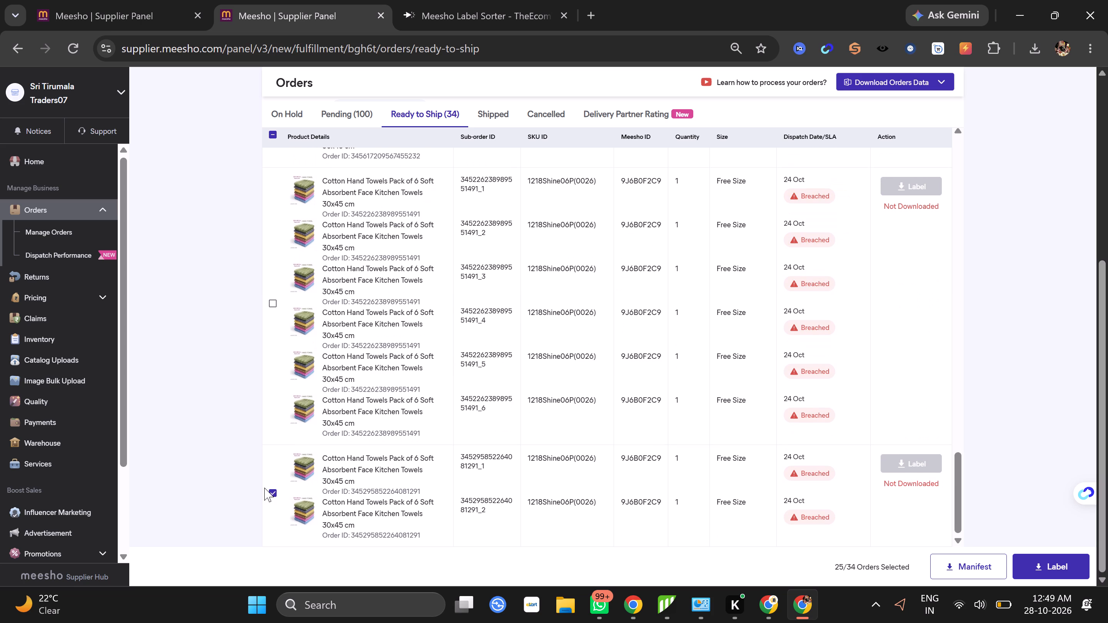
pyautogui.click(270, 491)
pyautogui.scroll(2, 365, 384)
pyautogui.scroll(3, 545, 351)
pyautogui.scroll(3, 815, 374)
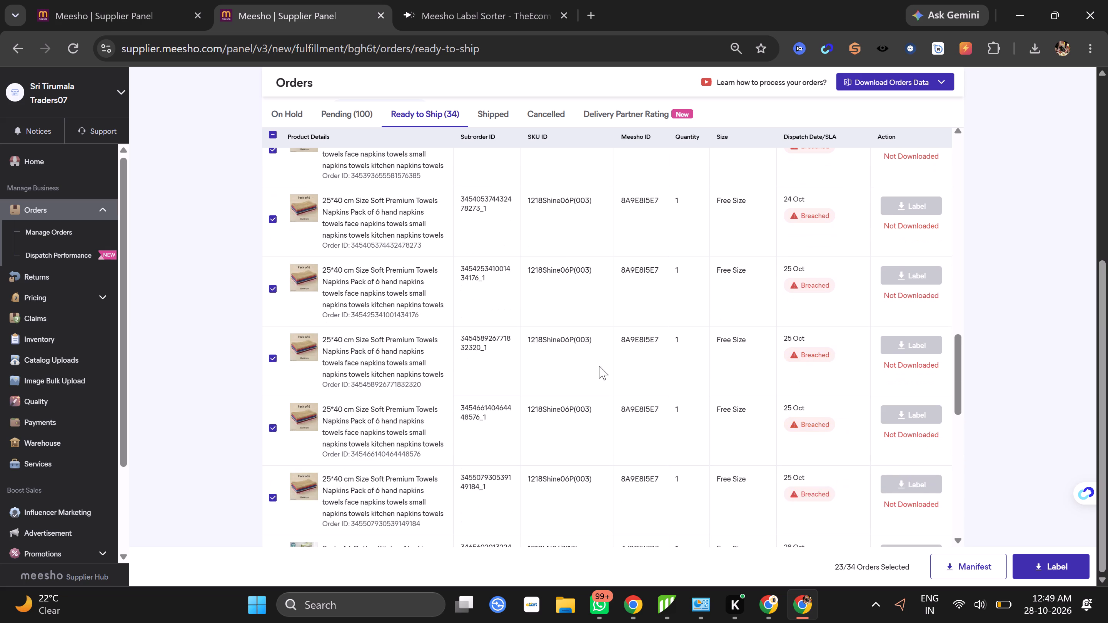
pyautogui.scroll(-2, 495, 361)
pyautogui.scroll(-3, 390, 412)
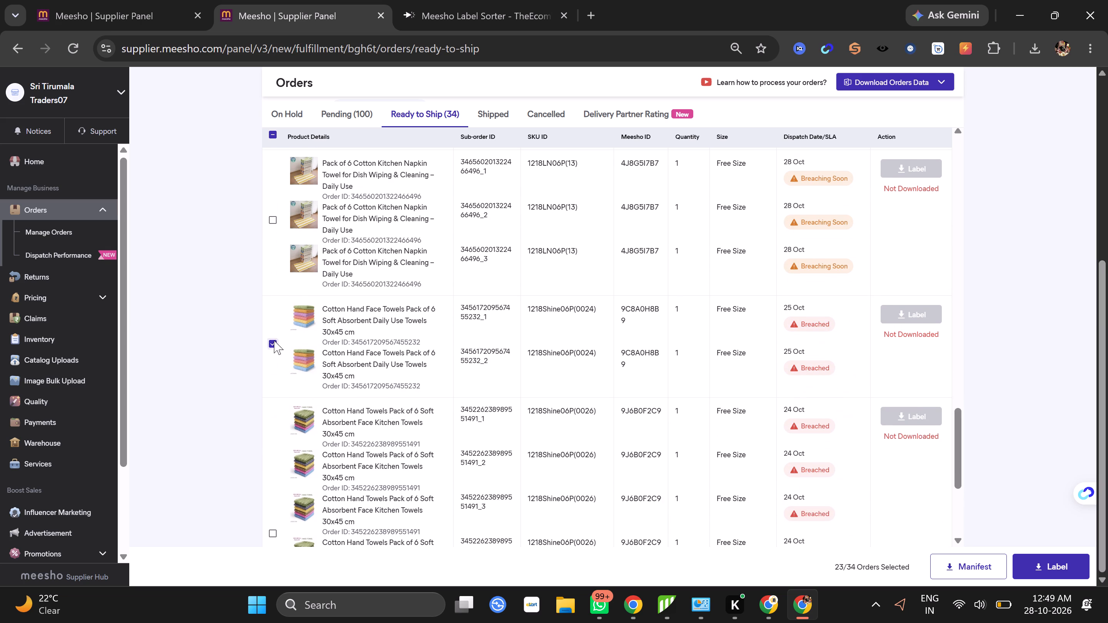
pyautogui.click(270, 348)
pyautogui.scroll(3, 527, 393)
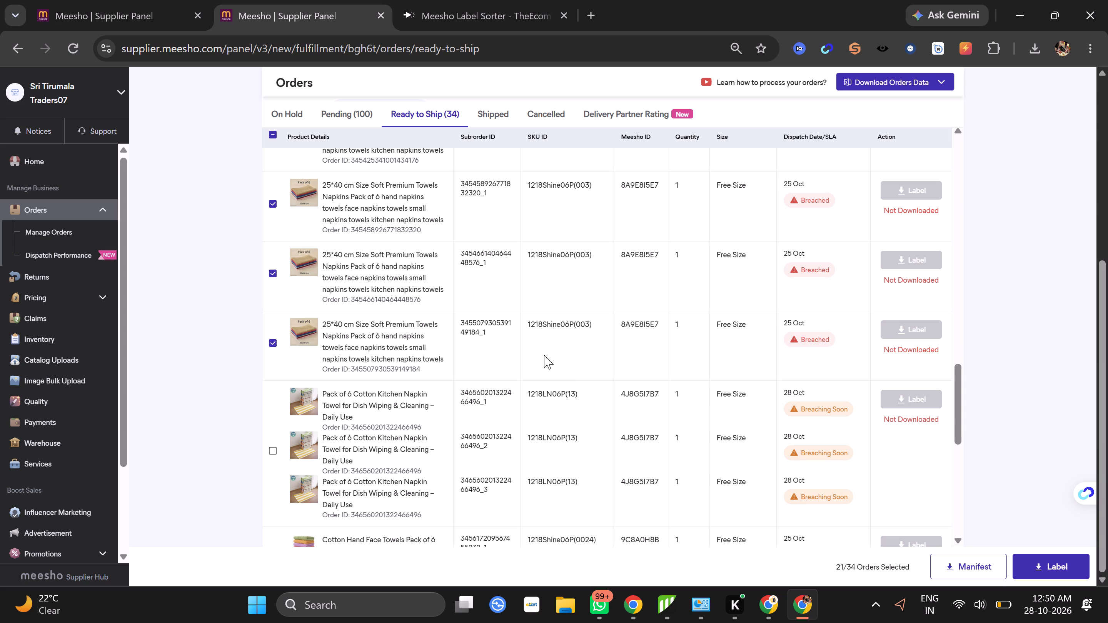
pyautogui.scroll(-4, 544, 355)
pyautogui.scroll(-4, 655, 351)
pyautogui.scroll(-3, 815, 354)
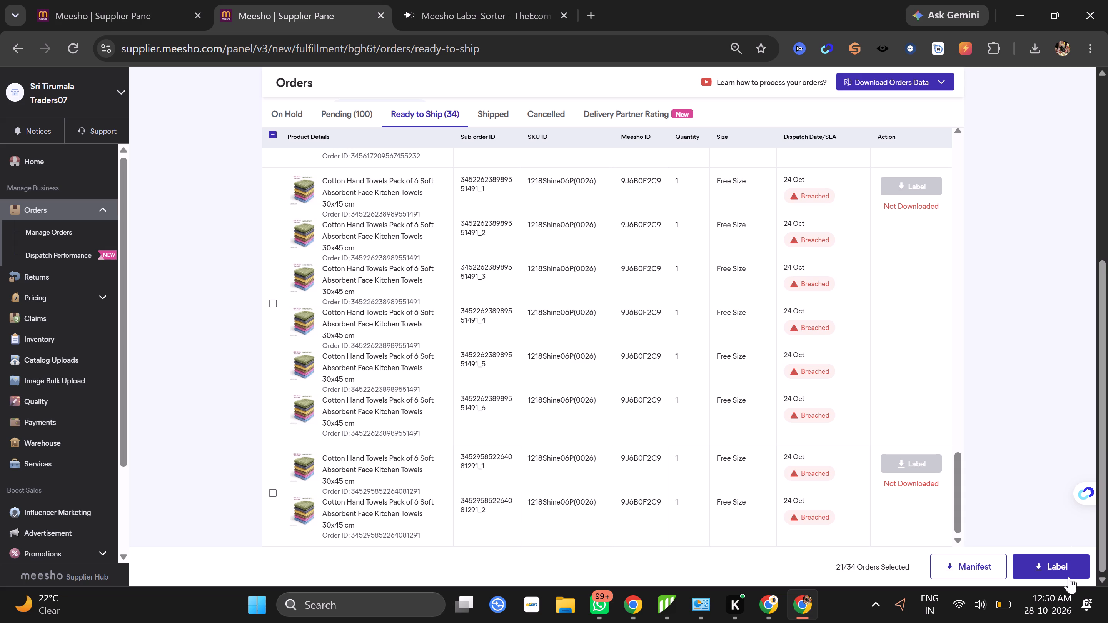
# Generate and download the selected orders' labels without the manifest, open PackPilot in a new tab, and close Acrobat.
pyautogui.click(1055, 564)
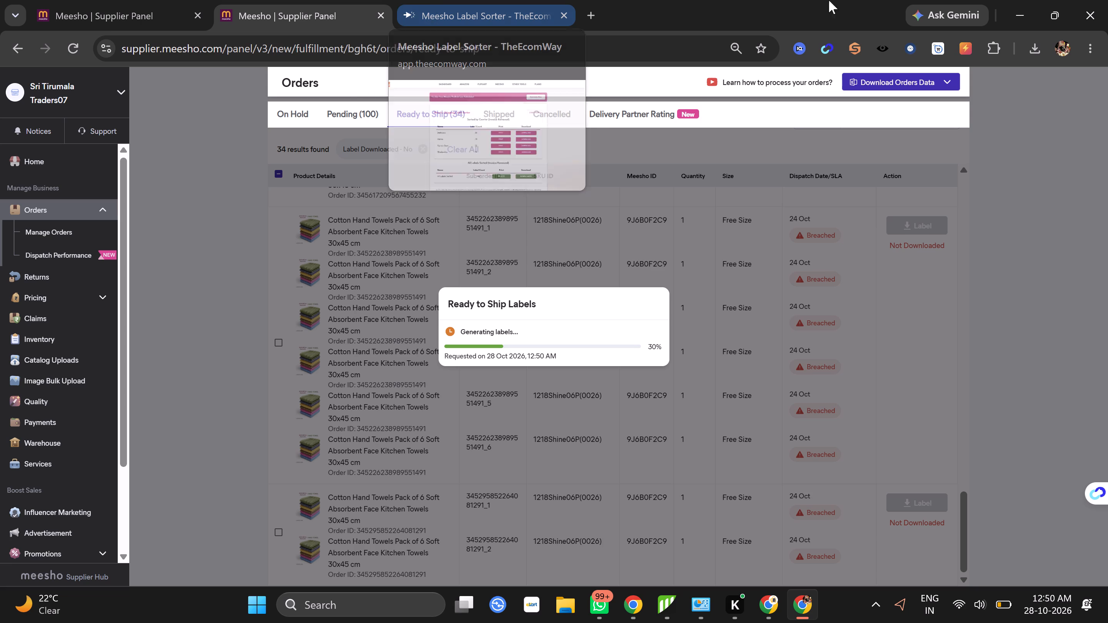
pyautogui.click(592, 15)
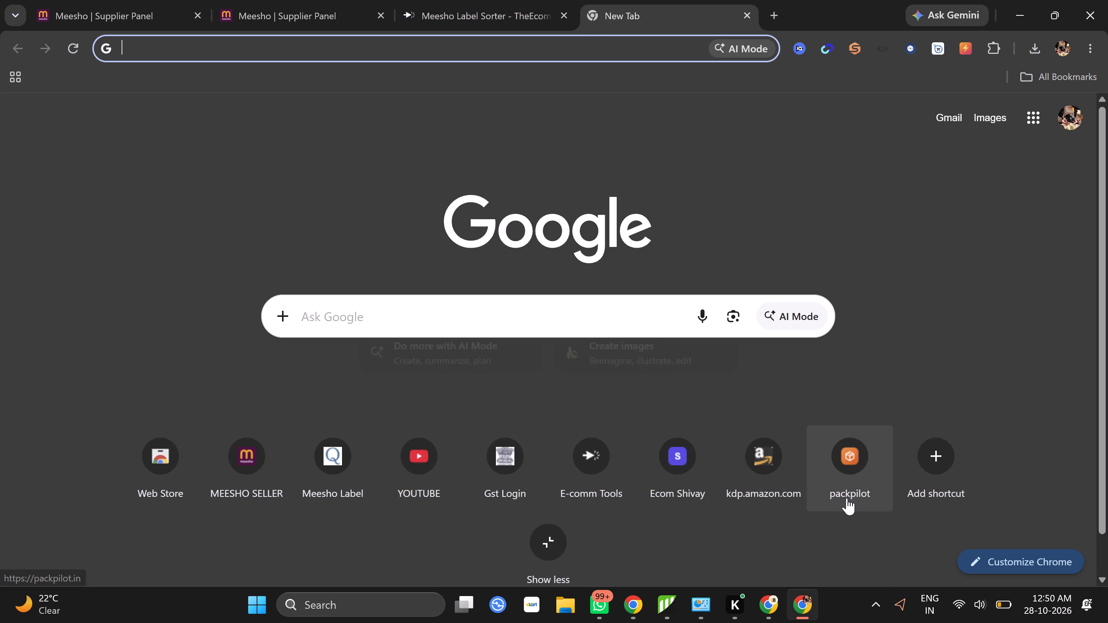
pyautogui.click(839, 483)
pyautogui.click(282, 0)
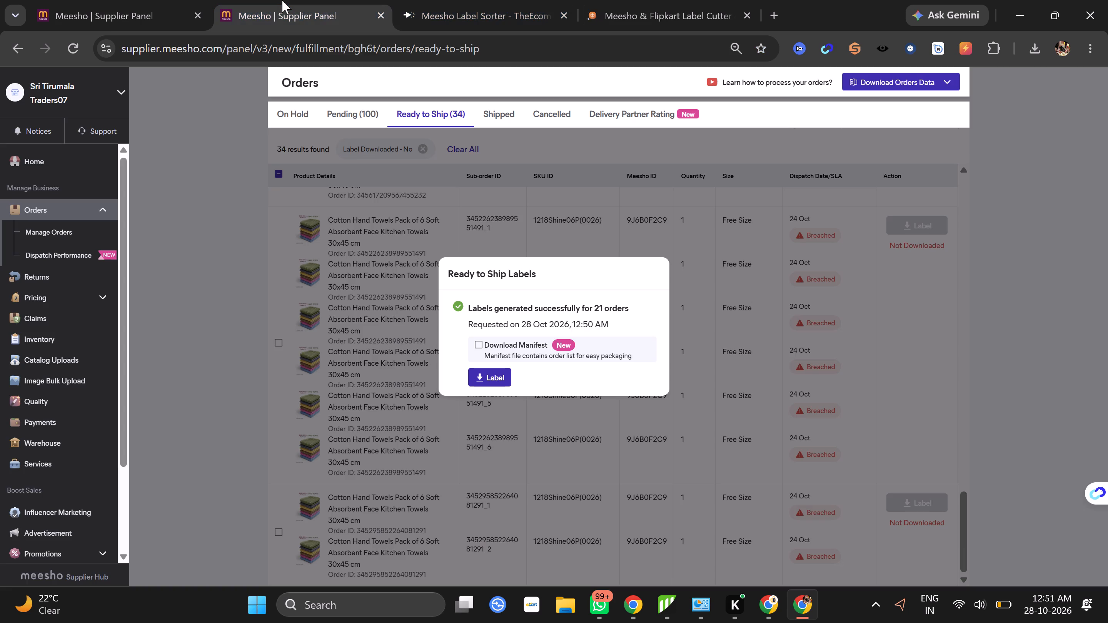
pyautogui.click(493, 372)
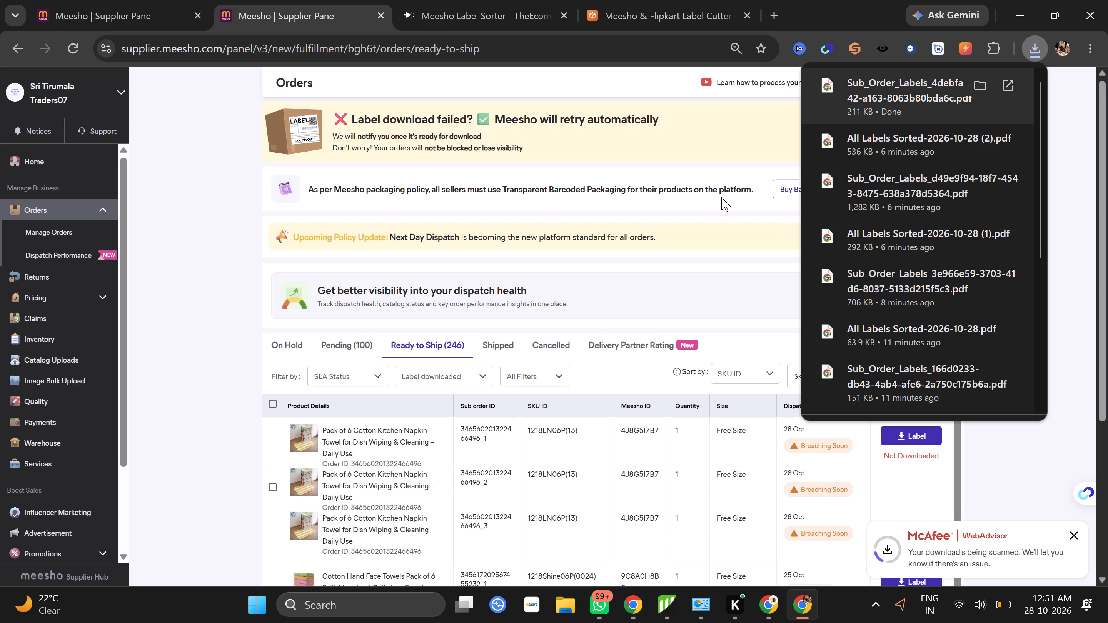
pyautogui.click(172, 238)
pyautogui.click(597, 0)
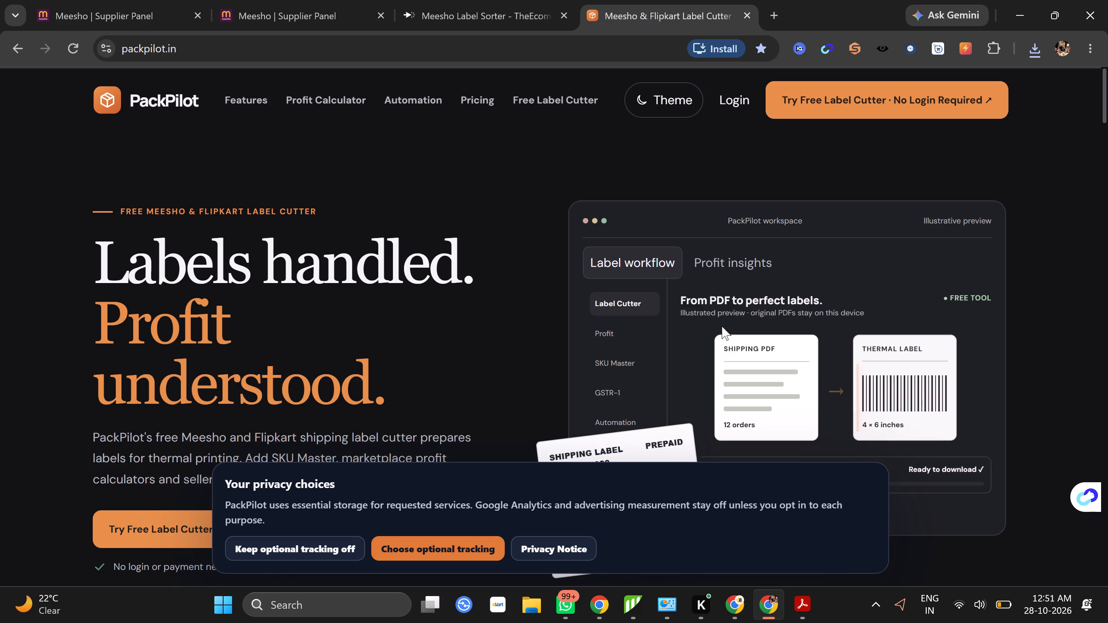
pyautogui.click(1090, 13)
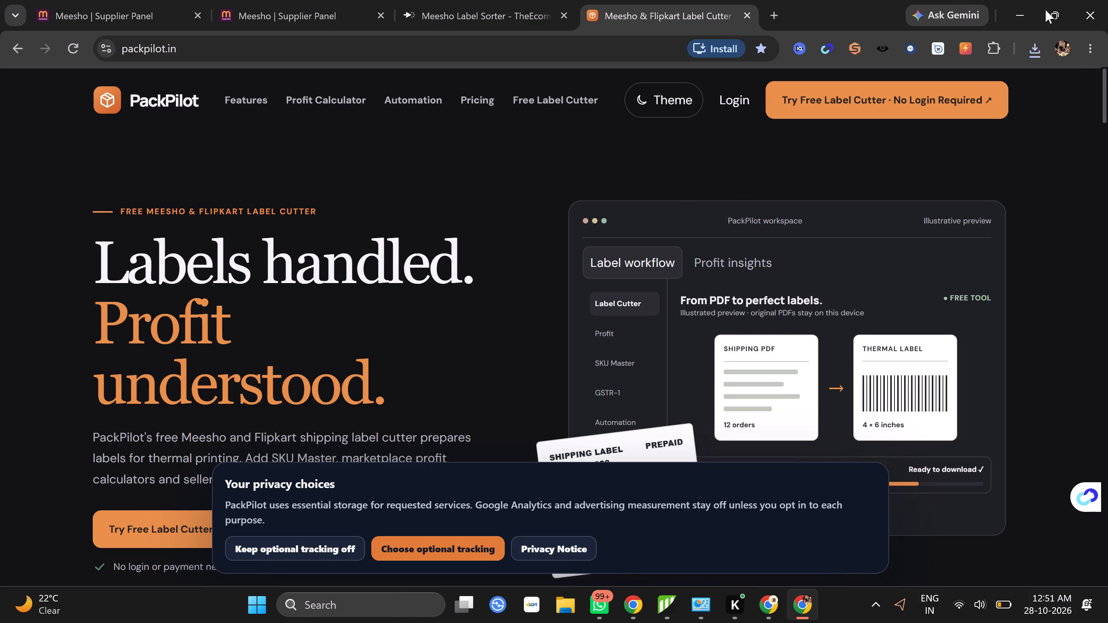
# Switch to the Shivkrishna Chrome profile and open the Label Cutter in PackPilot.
pyautogui.click(1066, 53)
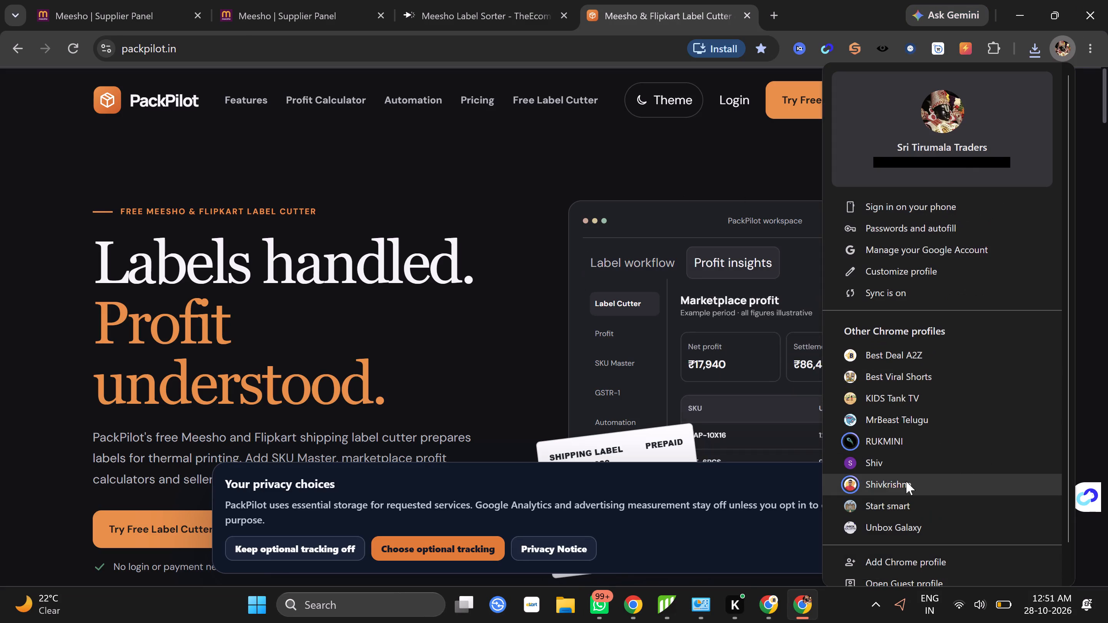
pyautogui.click(906, 481)
pyautogui.click(390, 469)
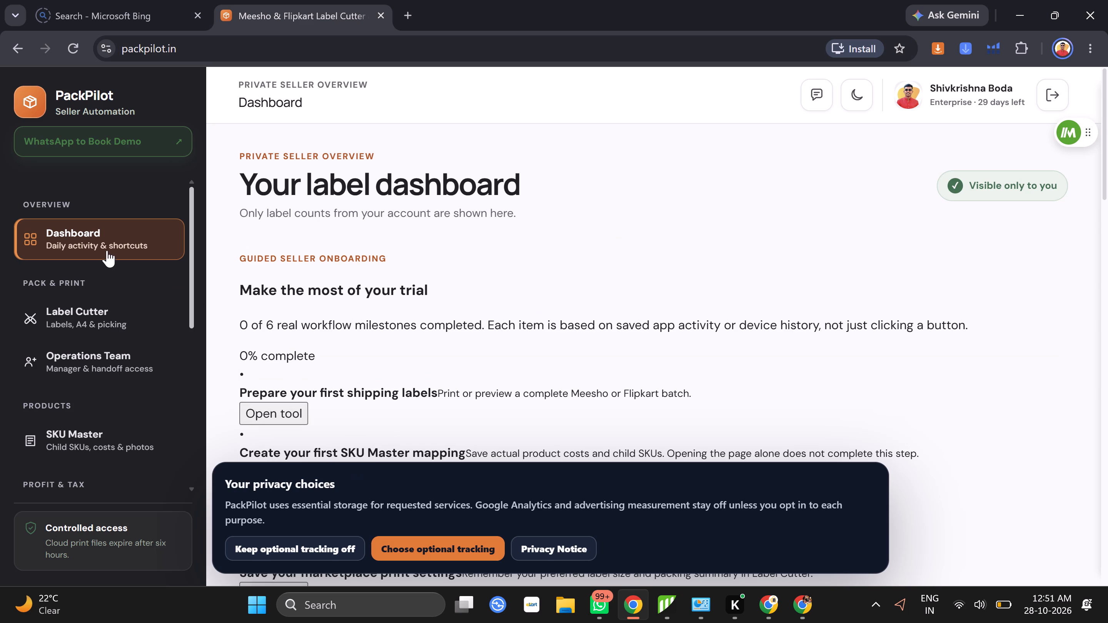
pyautogui.click(95, 306)
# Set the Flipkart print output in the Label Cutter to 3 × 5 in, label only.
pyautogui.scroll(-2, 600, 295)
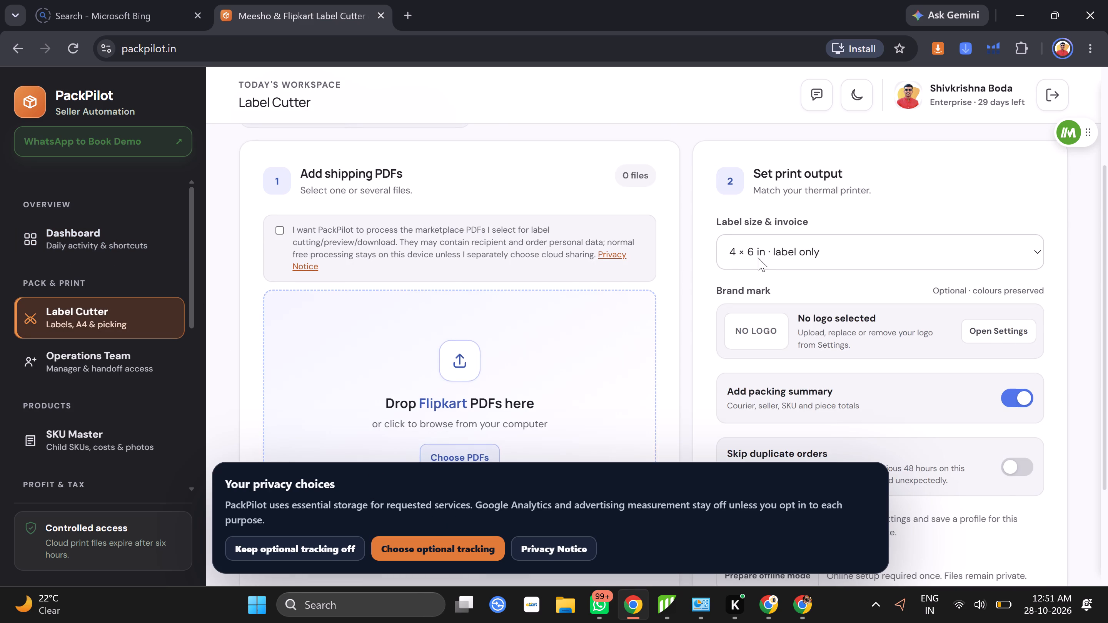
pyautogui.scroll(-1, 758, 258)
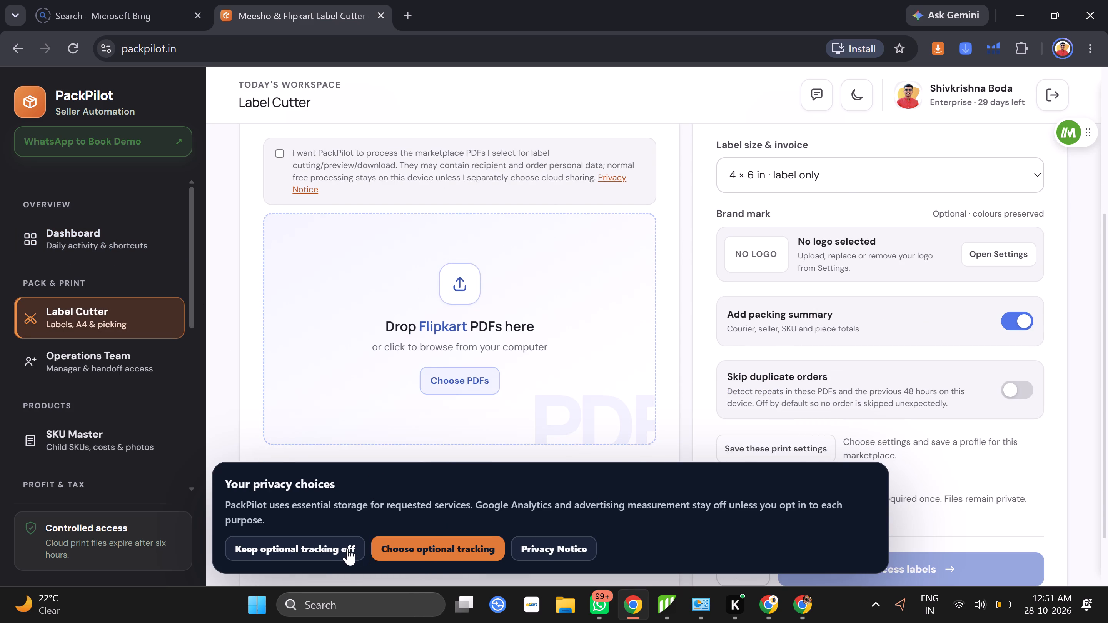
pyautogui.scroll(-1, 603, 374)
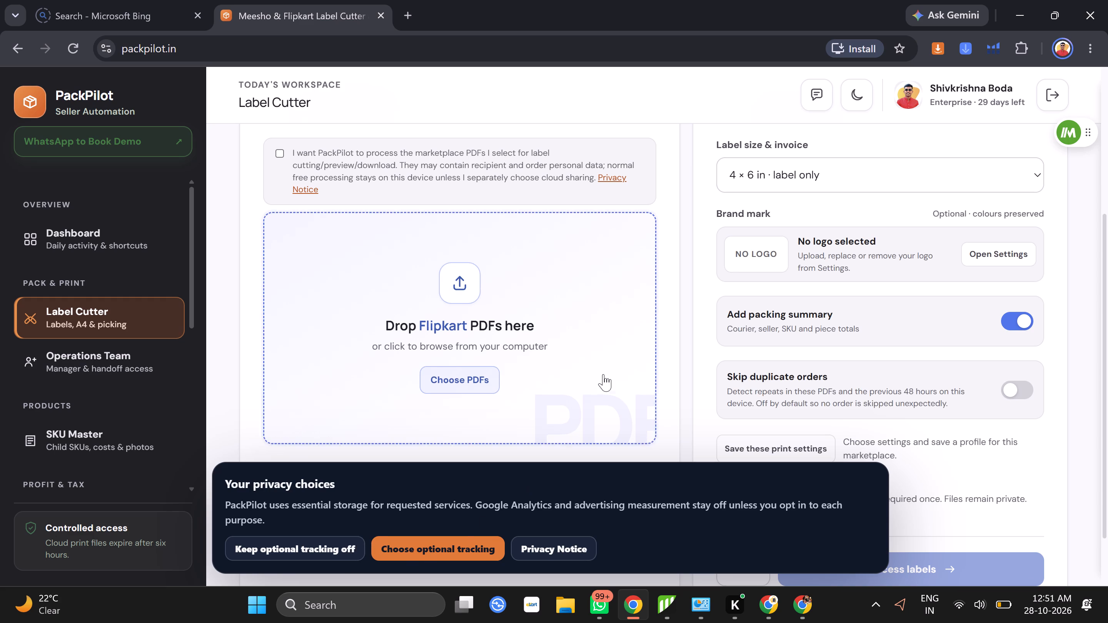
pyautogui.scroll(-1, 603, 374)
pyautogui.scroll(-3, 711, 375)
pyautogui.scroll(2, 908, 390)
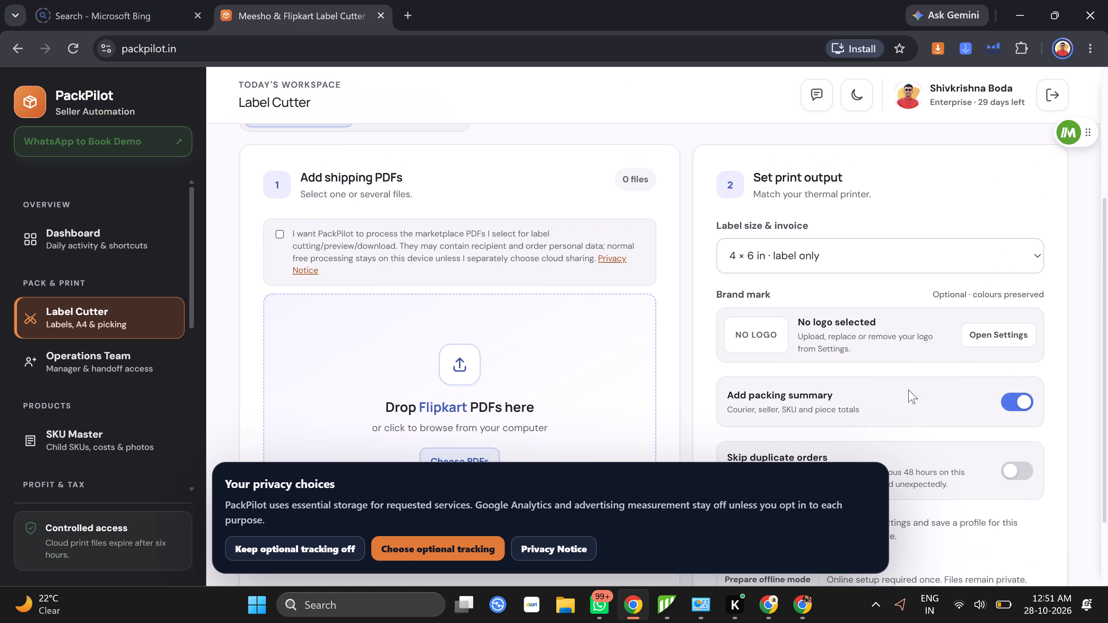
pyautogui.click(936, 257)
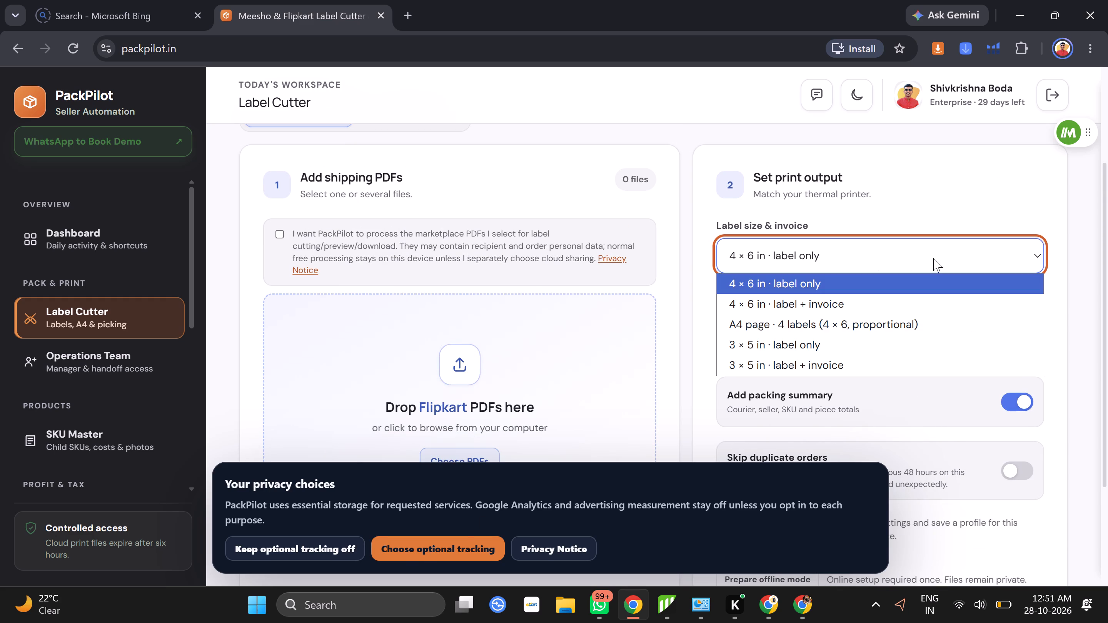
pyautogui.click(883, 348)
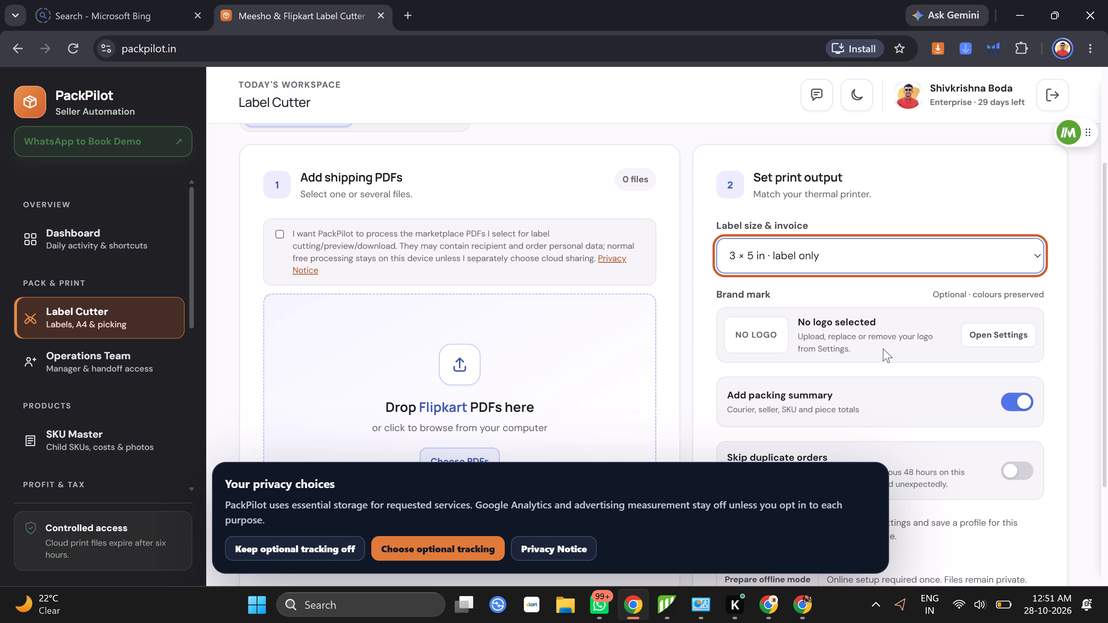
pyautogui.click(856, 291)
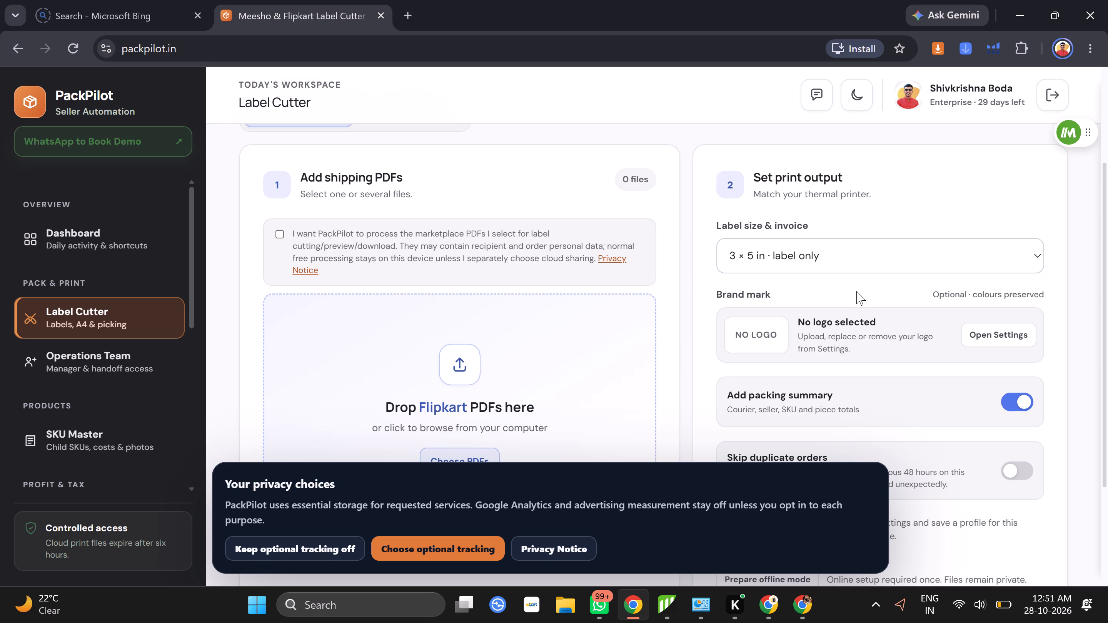
# Switch the Label Cutter to Meesho and examine its upload area and print output options.
pyautogui.scroll(-5, 861, 288)
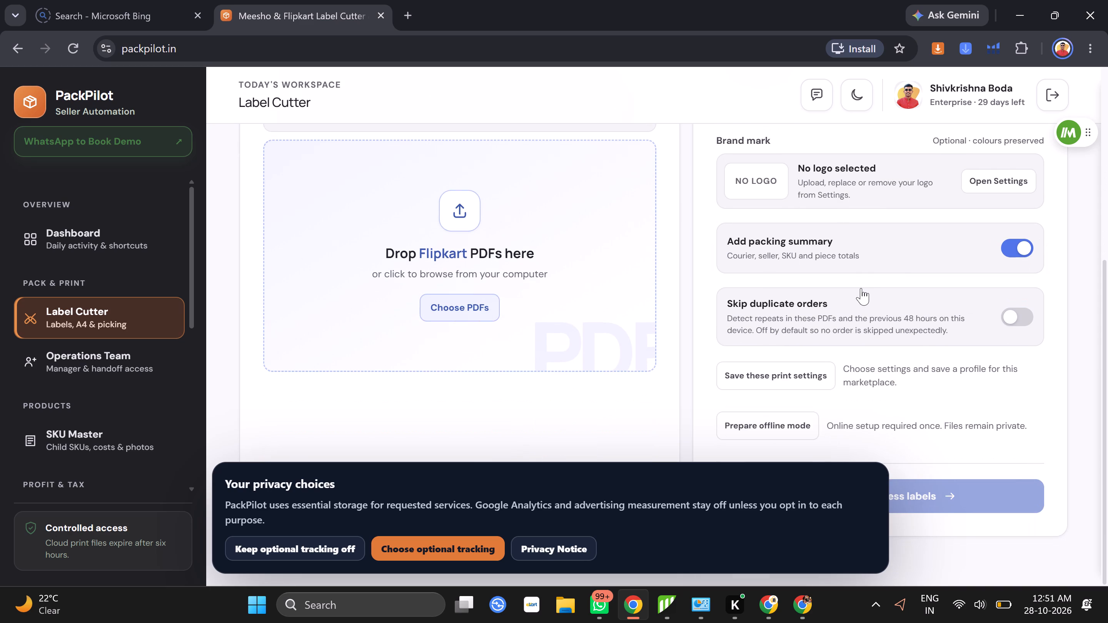
pyautogui.scroll(-1, 861, 288)
pyautogui.scroll(4, 861, 288)
pyautogui.click(434, 273)
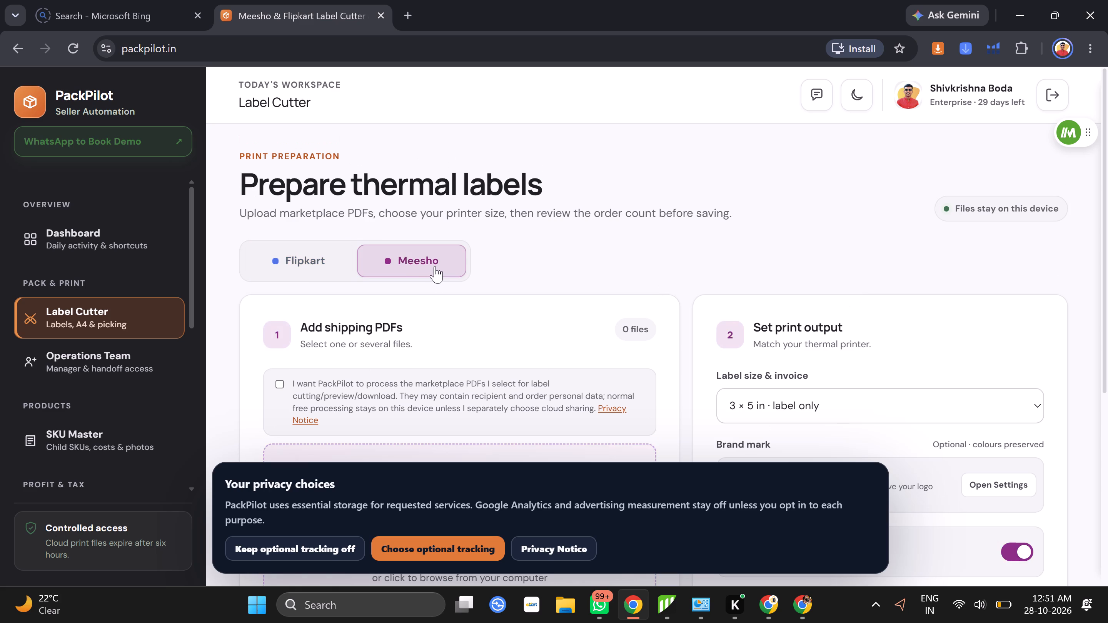
pyautogui.scroll(-2, 730, 276)
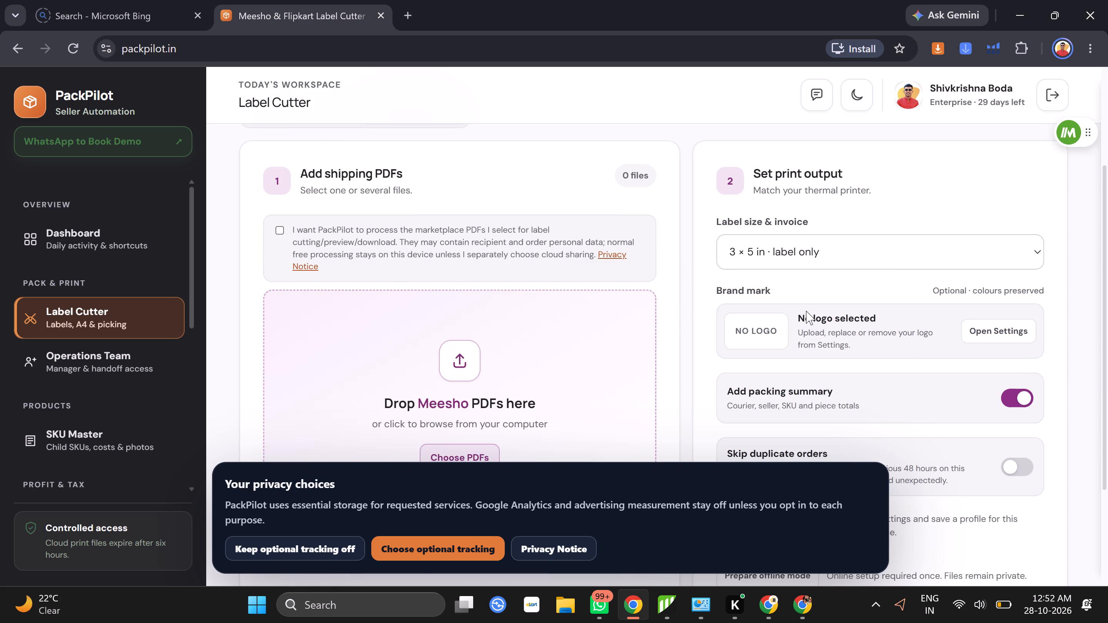
pyautogui.scroll(-2, 804, 315)
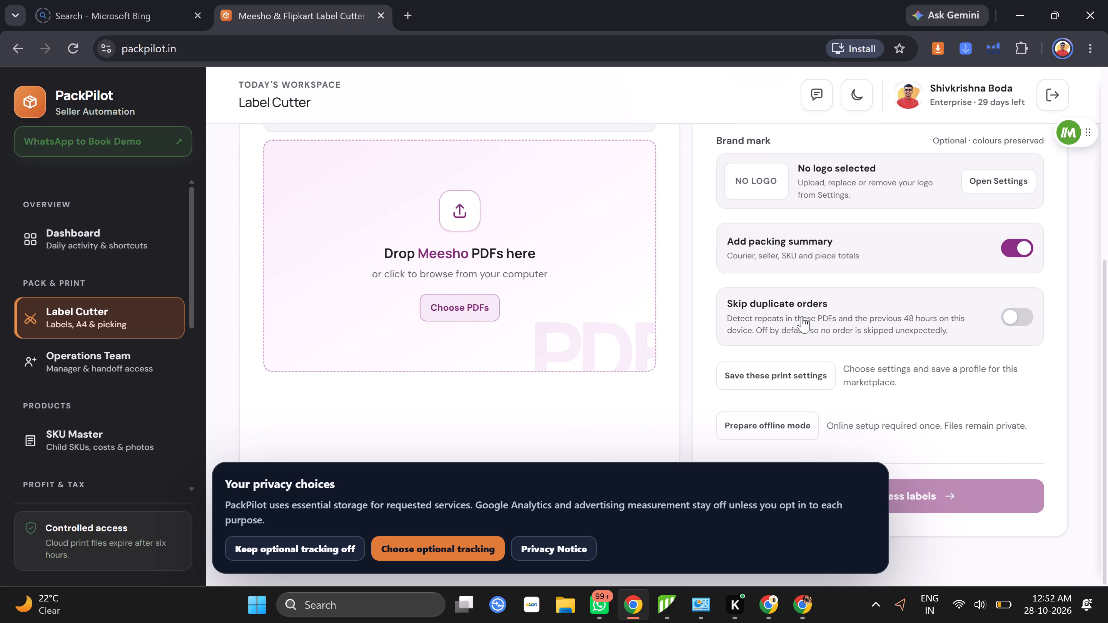
pyautogui.scroll(-2, 802, 316)
pyautogui.scroll(2, 883, 408)
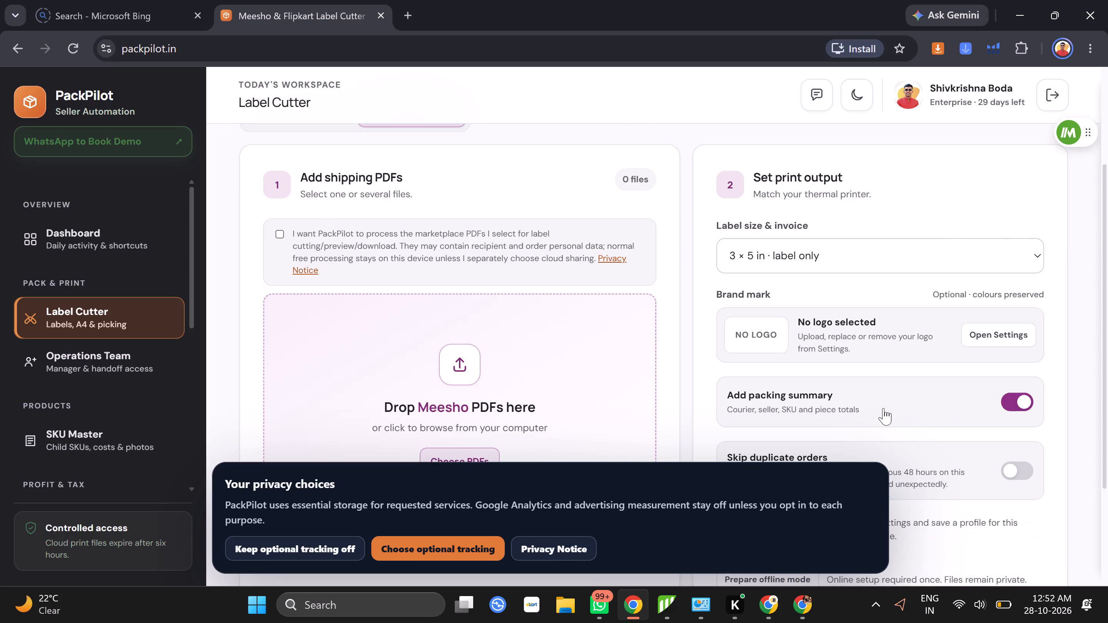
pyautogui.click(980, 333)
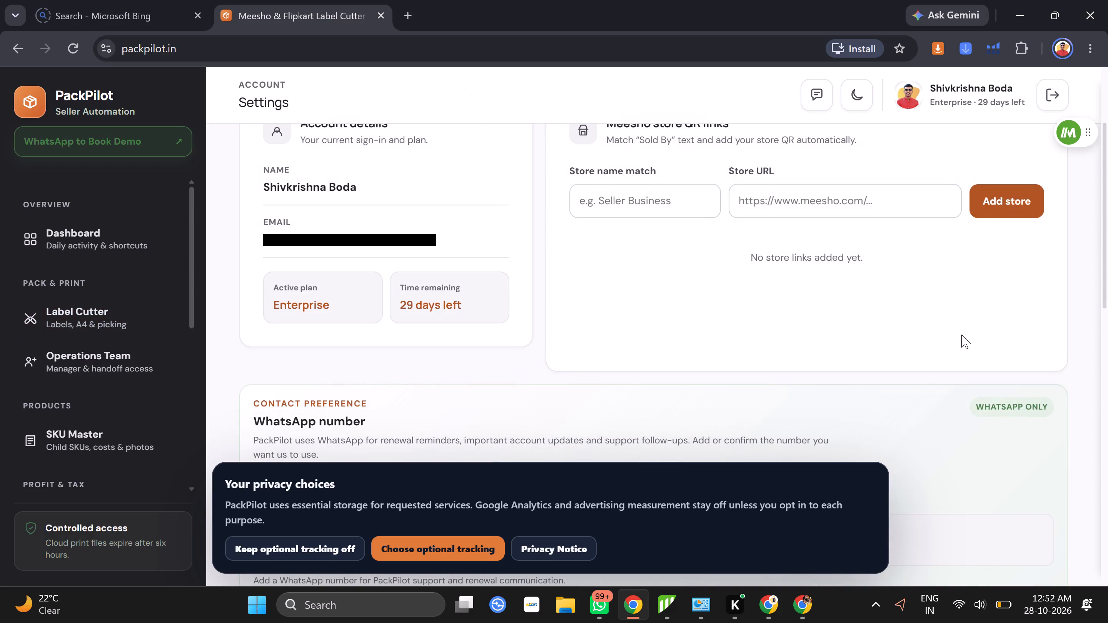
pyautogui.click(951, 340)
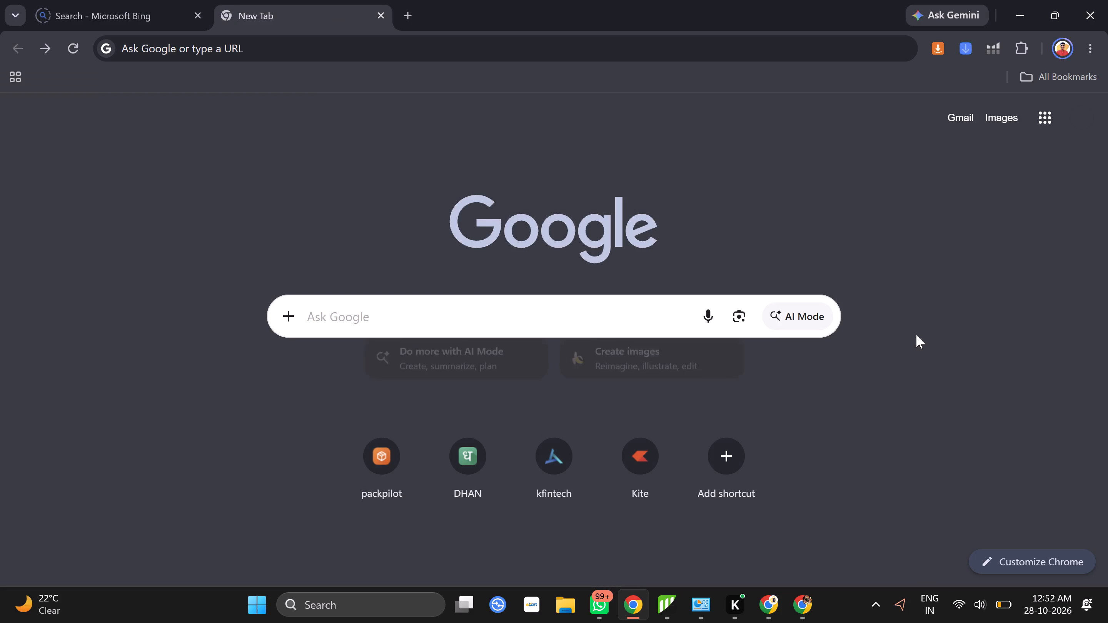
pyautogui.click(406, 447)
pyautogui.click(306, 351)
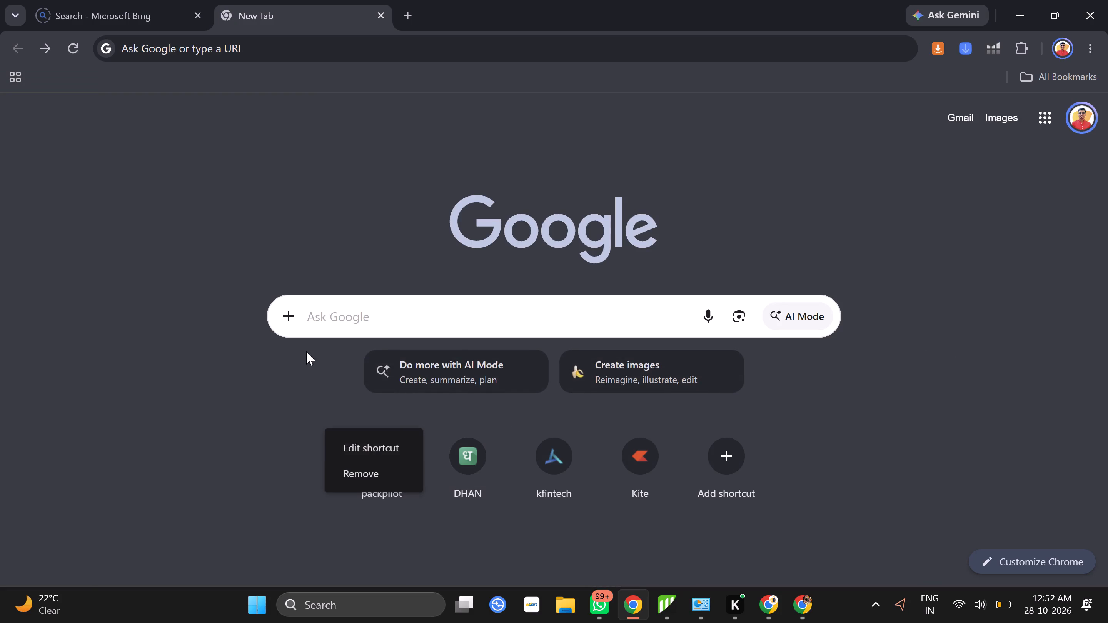
# Reopen PackPilot from the new tab page and set the Label Cutter to Meesho labels.
pyautogui.click(373, 463)
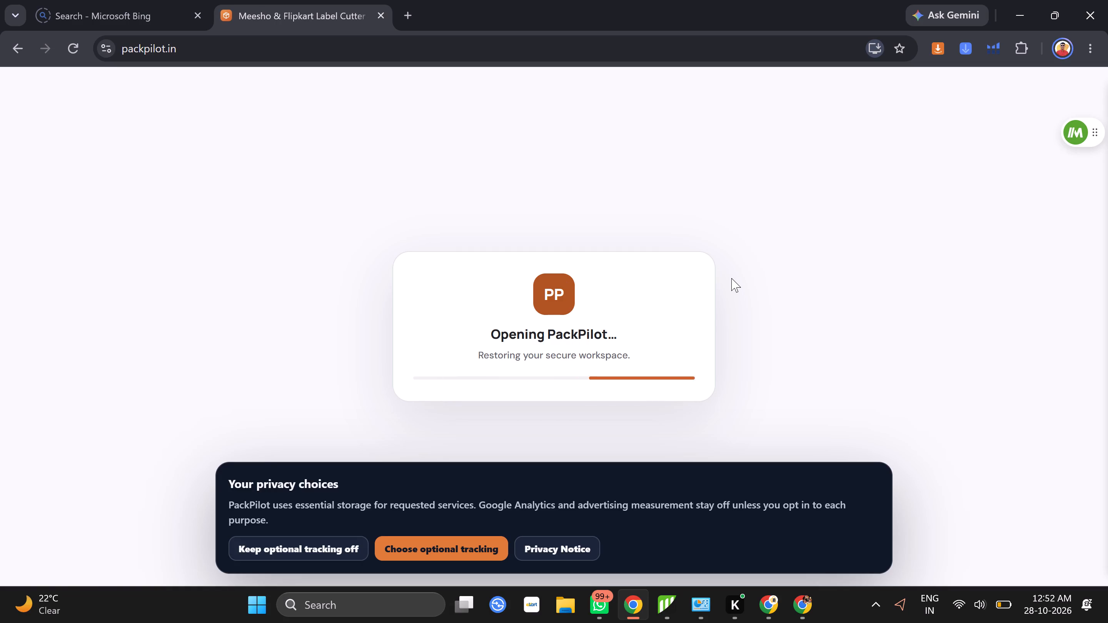
pyautogui.scroll(-1, 736, 250)
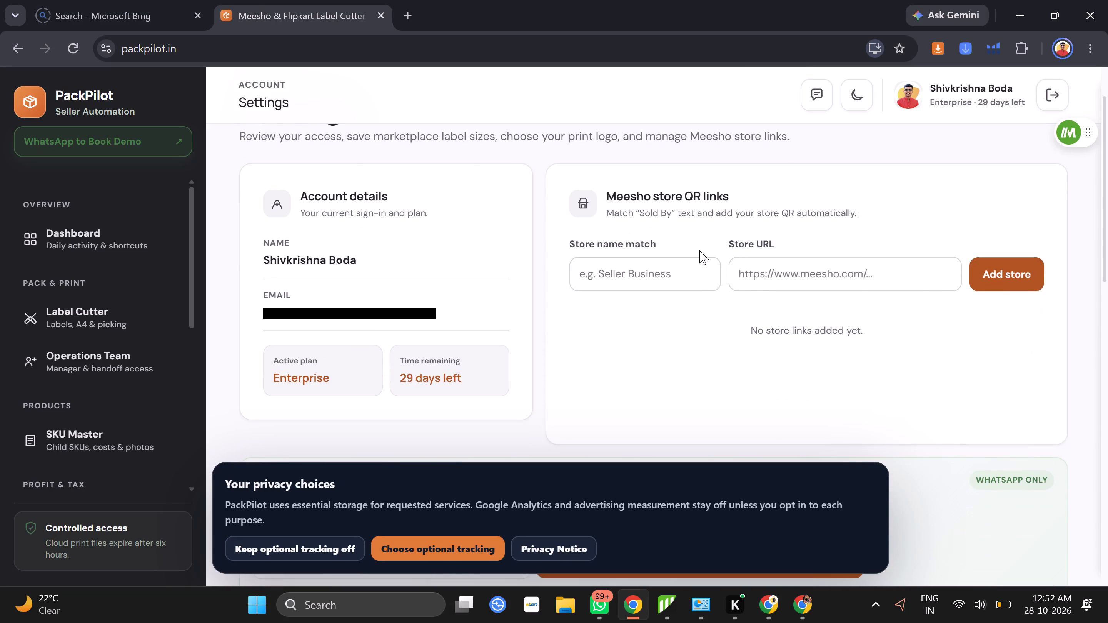
pyautogui.click(54, 305)
pyautogui.scroll(-1, 701, 305)
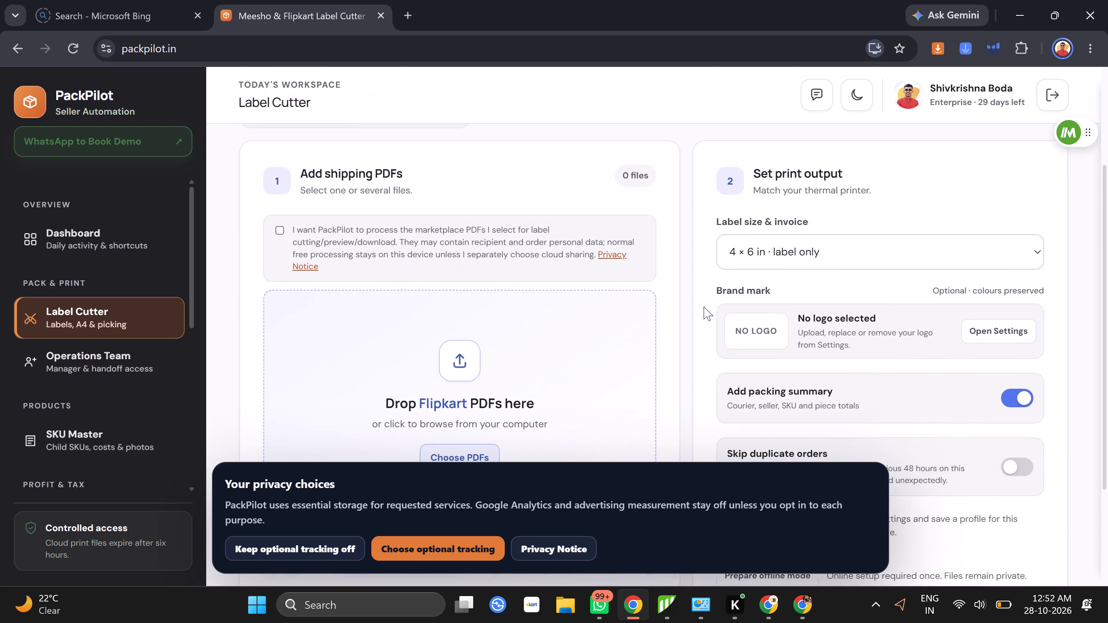
pyautogui.scroll(3, 453, 218)
pyautogui.click(409, 266)
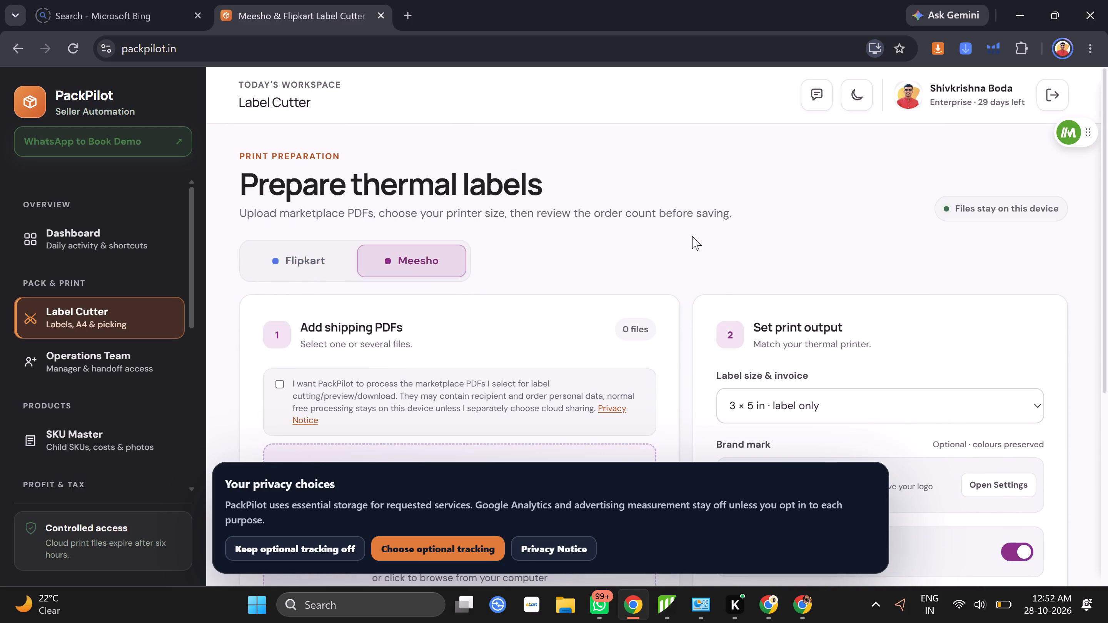
pyautogui.scroll(-1, 776, 255)
pyautogui.scroll(1, 776, 255)
pyautogui.scroll(-3, 843, 295)
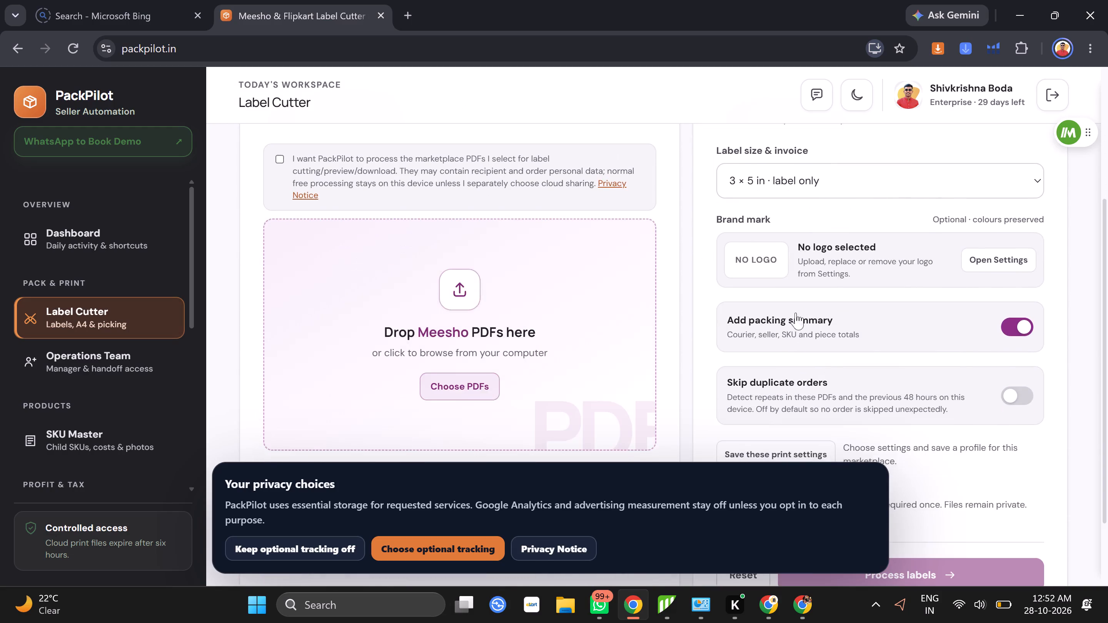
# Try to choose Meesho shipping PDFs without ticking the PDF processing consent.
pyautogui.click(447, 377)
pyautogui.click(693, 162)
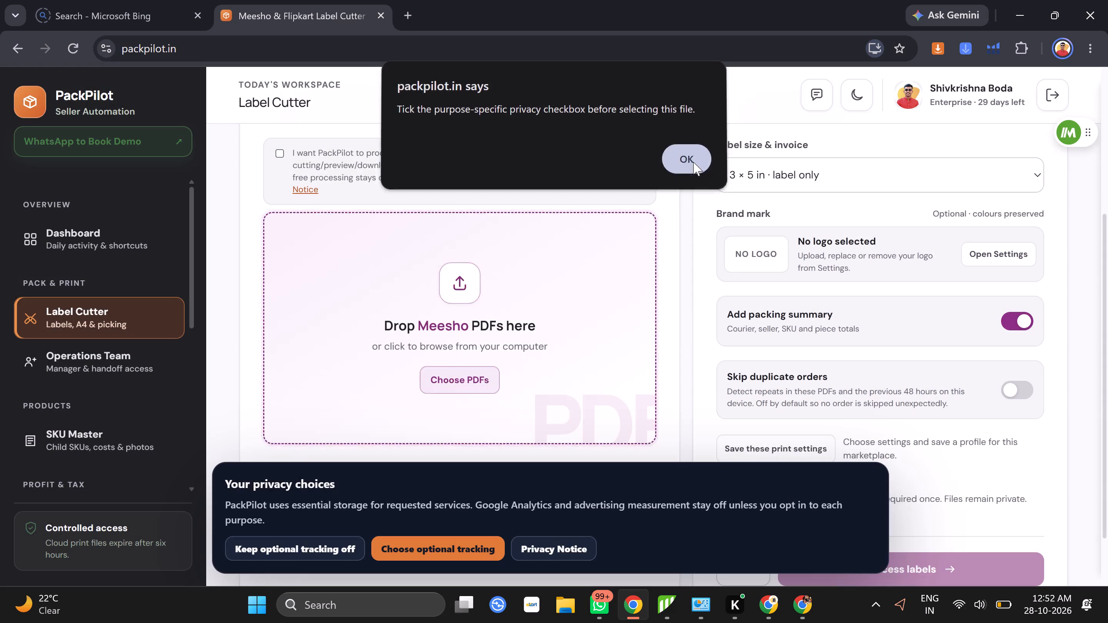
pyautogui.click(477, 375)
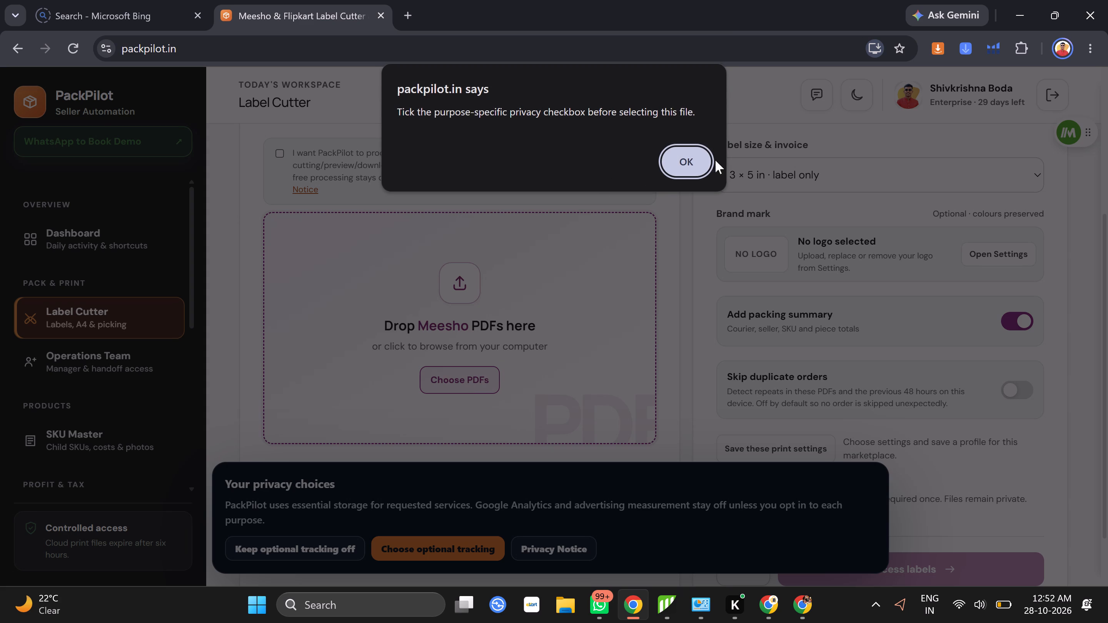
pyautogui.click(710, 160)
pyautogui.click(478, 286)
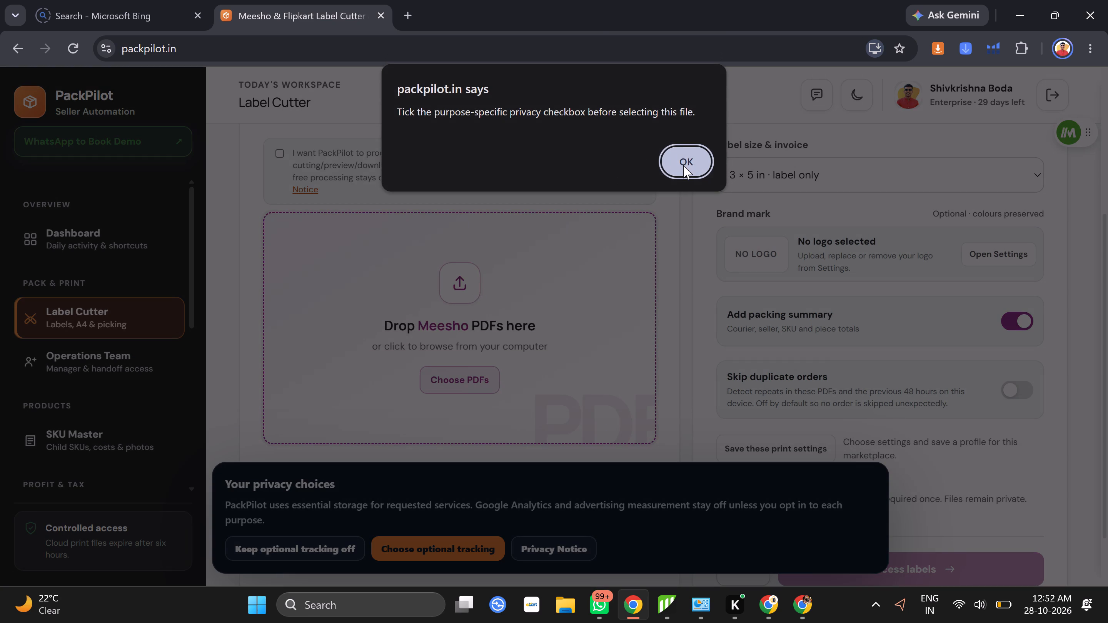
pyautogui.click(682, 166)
# Keep PackPilot's optional tracking off in the privacy choices.
pyautogui.click(316, 553)
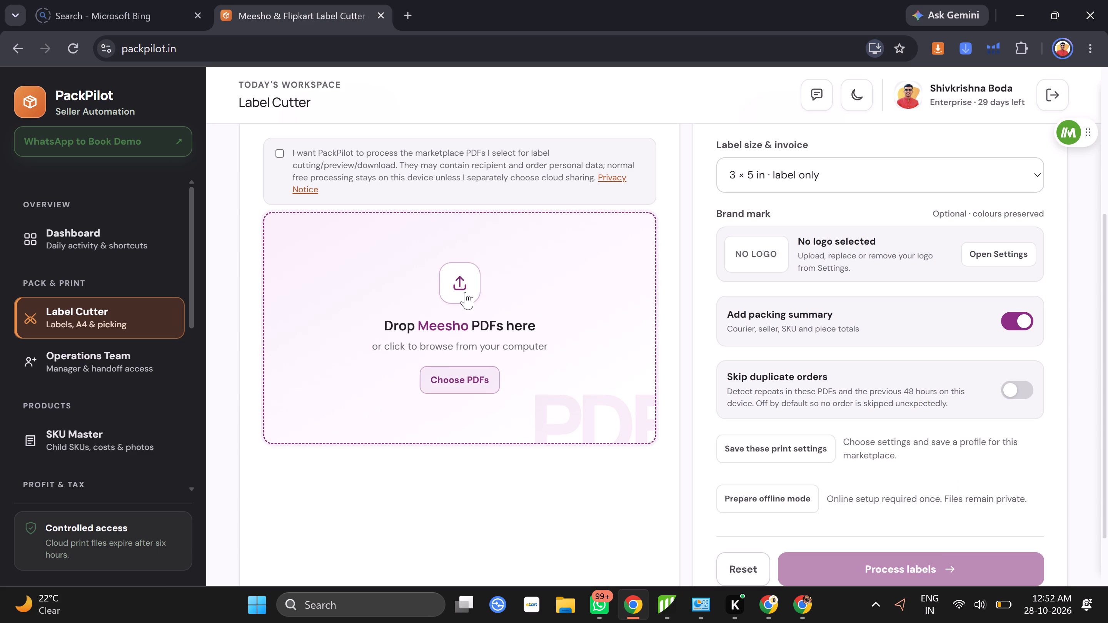
# Consent to marketplace PDF processing and add Sub_Order_Labels_4debfa3b-064a-4142-a163-8063b80bda6c from Downloads as the Meesho shipping PDF.
pyautogui.click(465, 282)
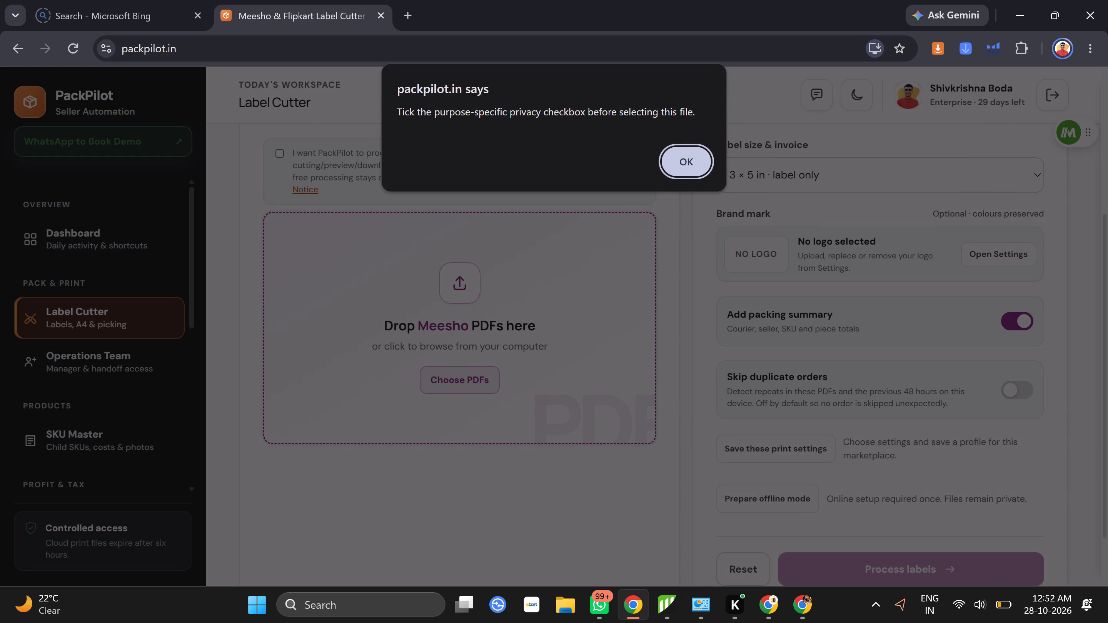
pyautogui.click(685, 157)
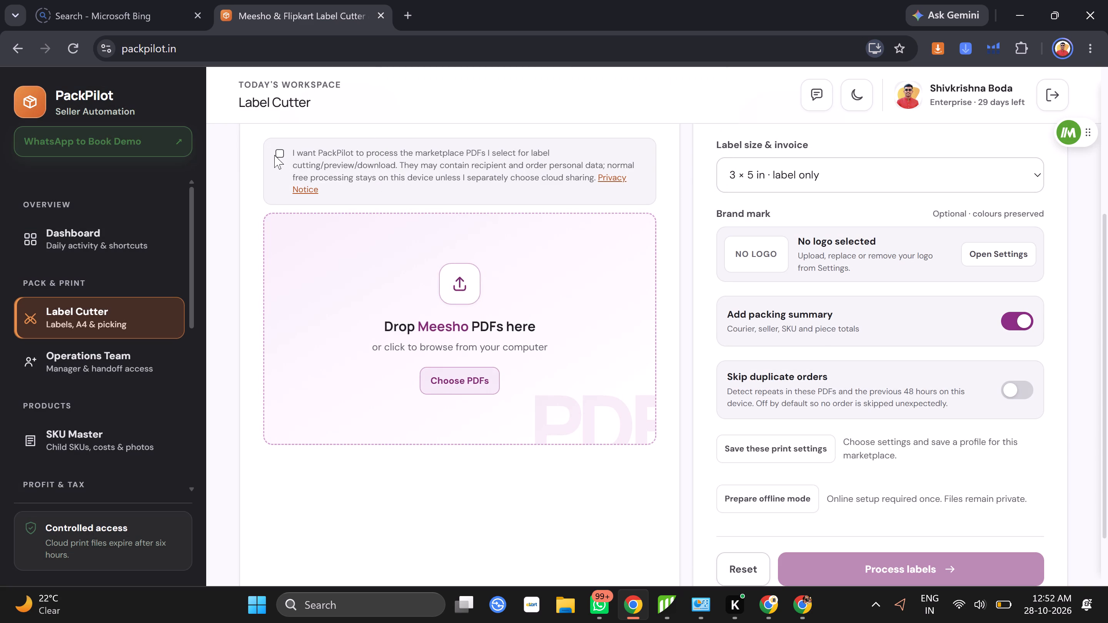
pyautogui.click(274, 154)
pyautogui.click(466, 283)
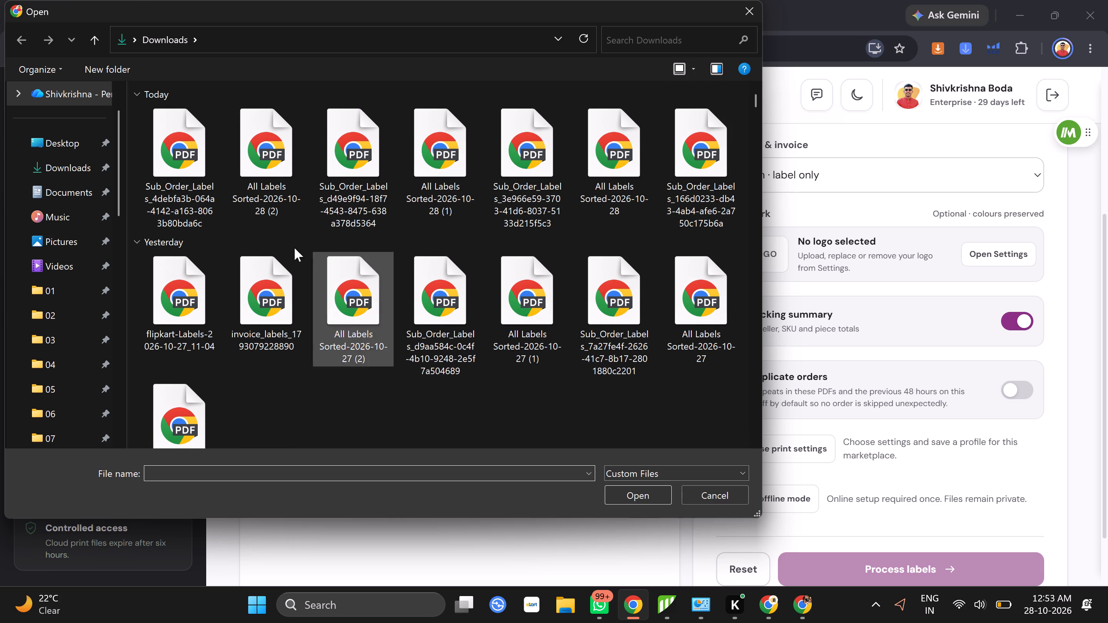
pyautogui.click(177, 163)
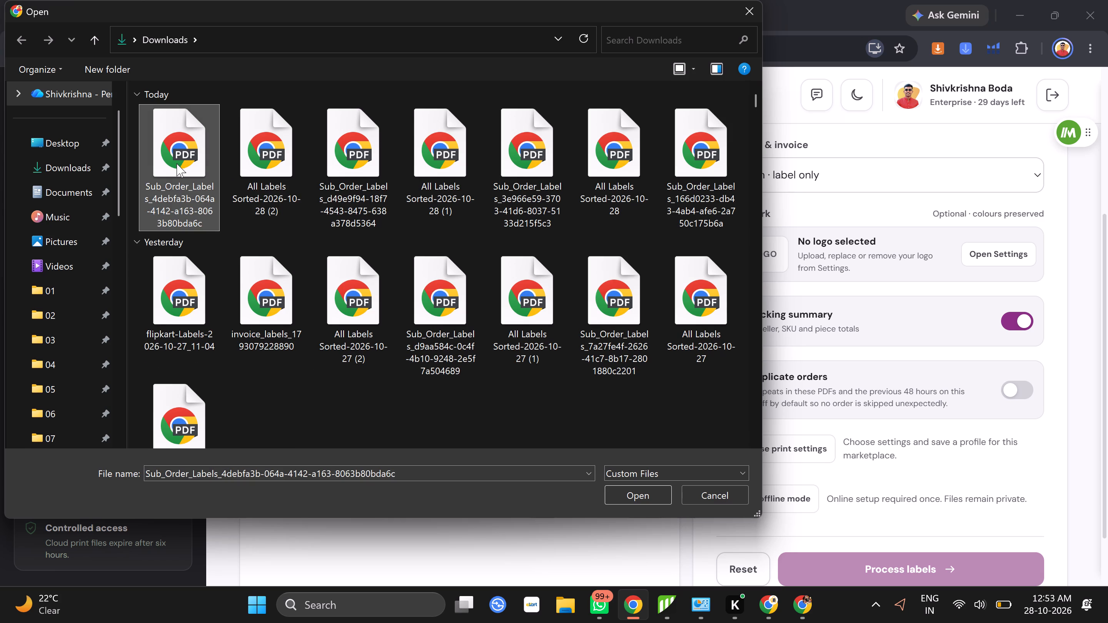
pyautogui.doubleClick(177, 163)
# Check the Meesho print output options and process the added label file.
pyautogui.scroll(-3, 669, 402)
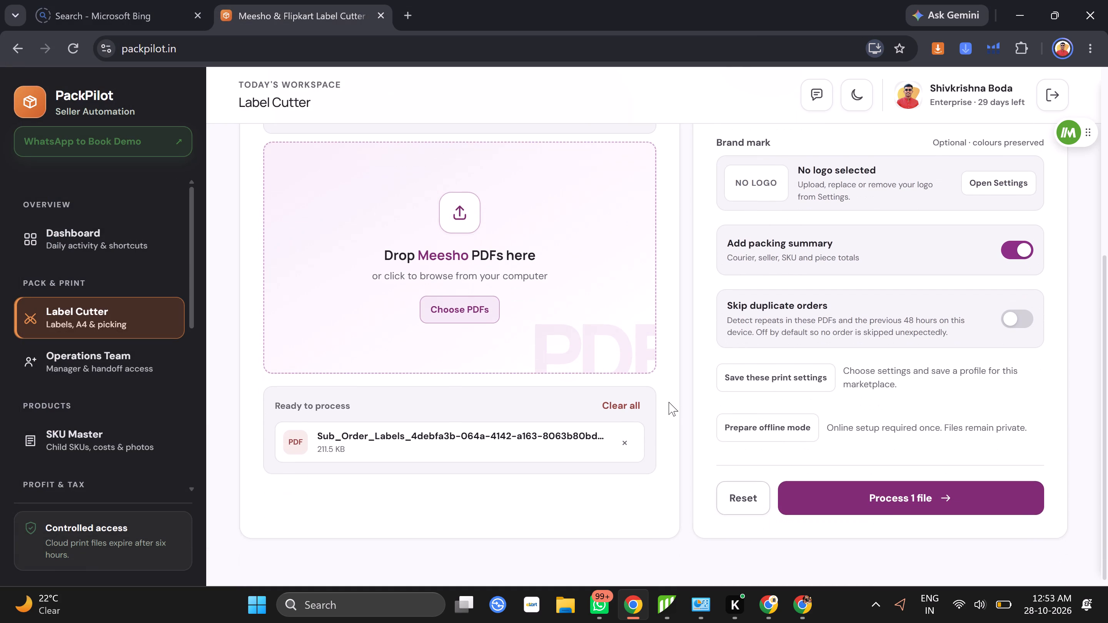
pyautogui.scroll(1, 868, 451)
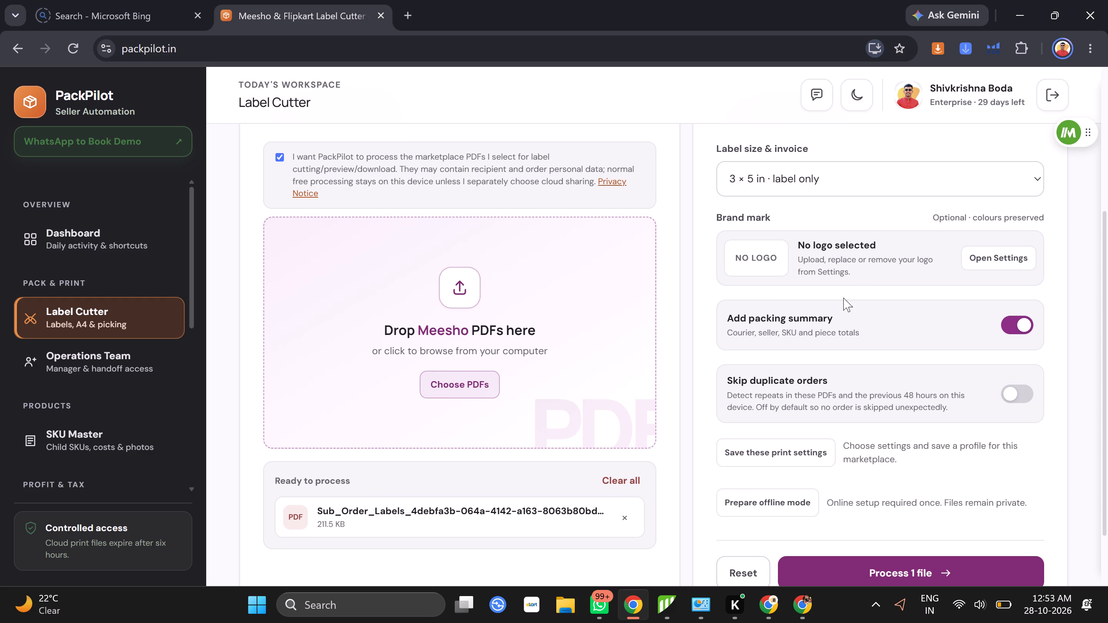
pyautogui.scroll(1, 854, 320)
pyautogui.scroll(-2, 854, 320)
pyautogui.click(896, 493)
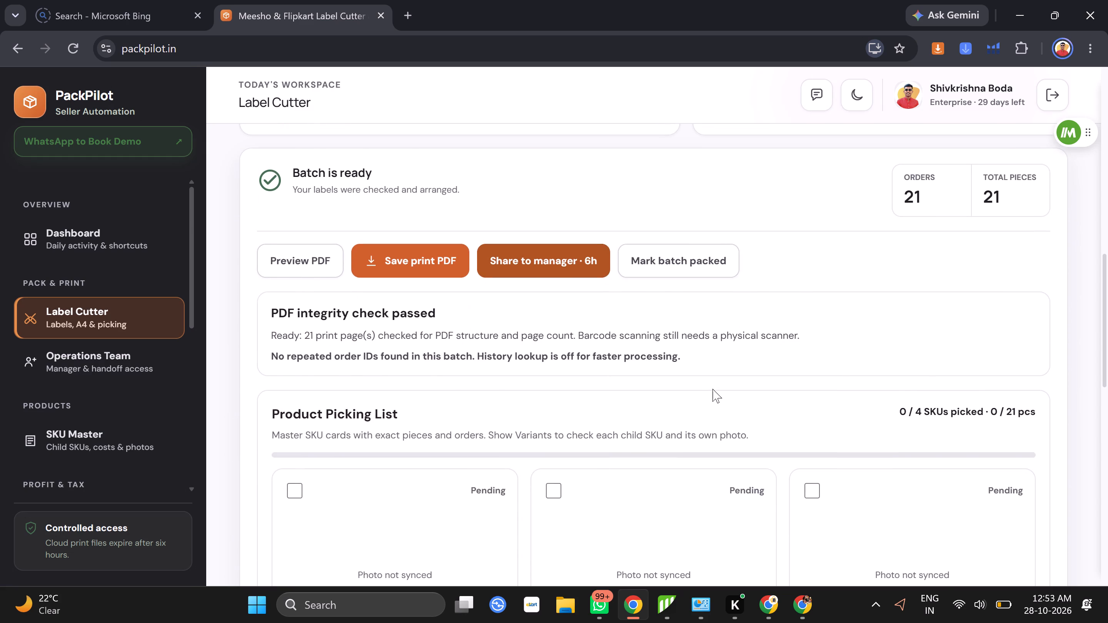
# Examine the processed batch's product picking list by SKU and its recent print files.
pyautogui.scroll(-9, 713, 389)
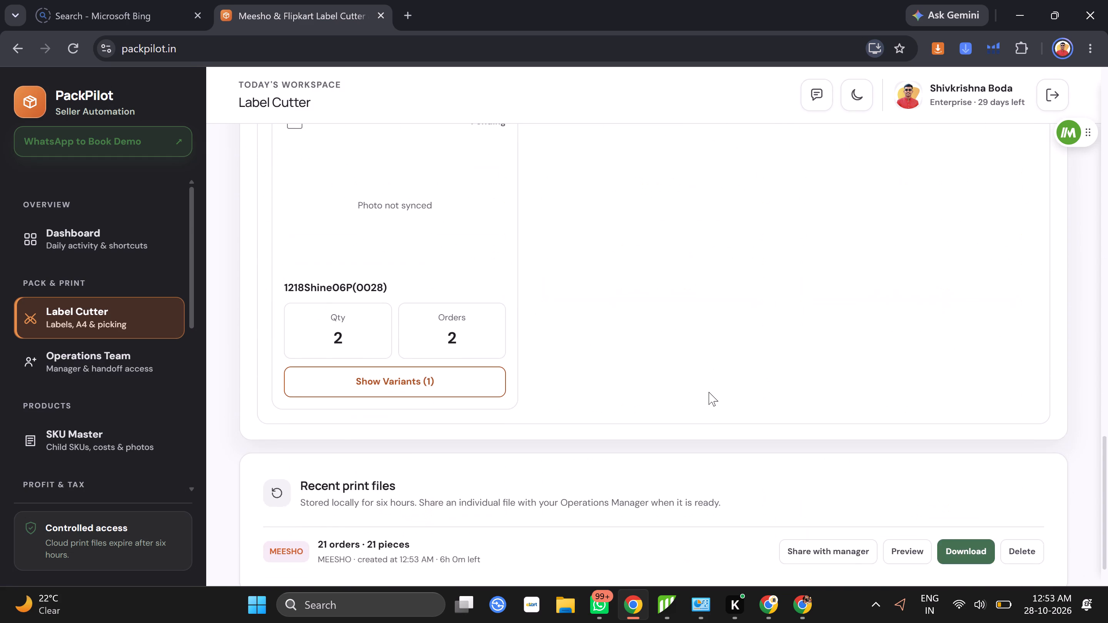
pyautogui.scroll(-3, 709, 392)
pyautogui.scroll(2, 708, 393)
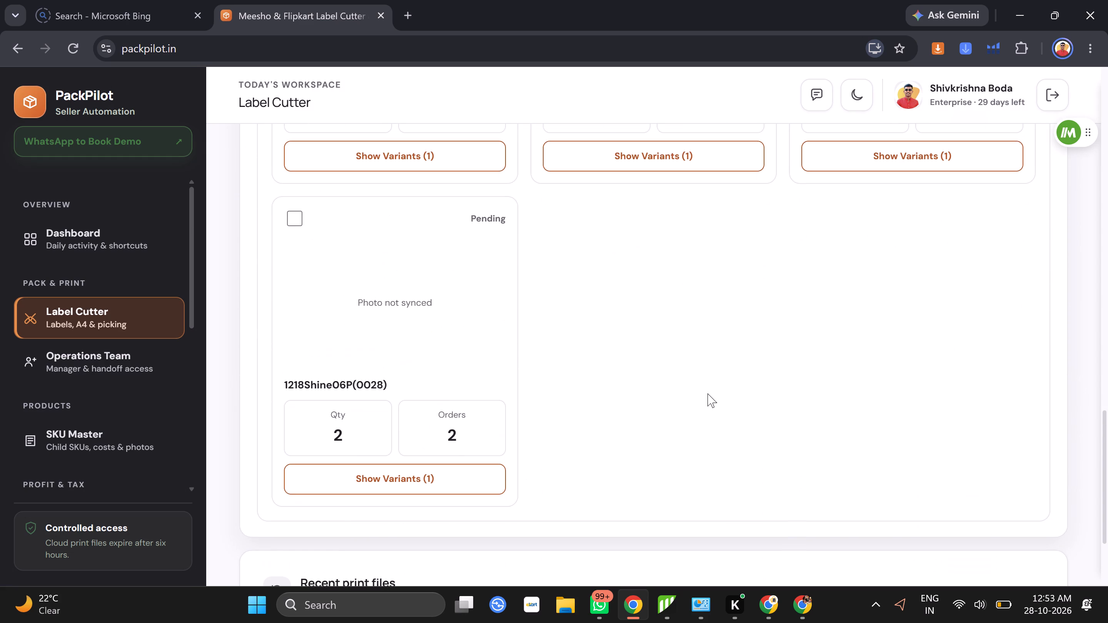
pyautogui.scroll(3, 708, 393)
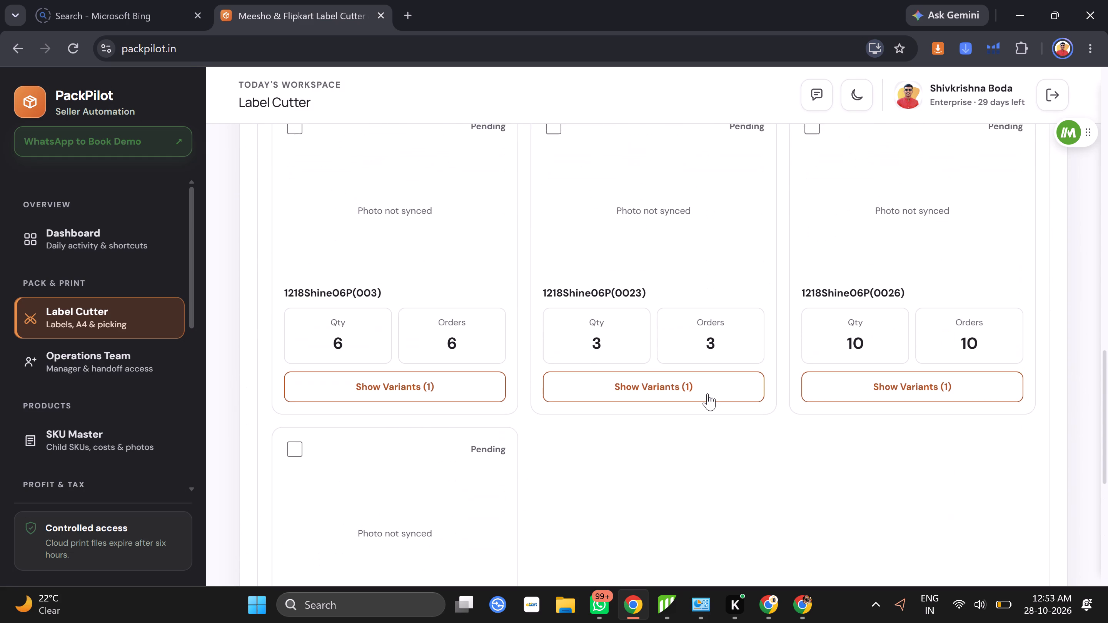
# Preview the recent Meesho print file and examine its cut labels through to the final delivery-partner and SKU summary page.
pyautogui.scroll(2, 708, 393)
pyautogui.scroll(-1, 708, 393)
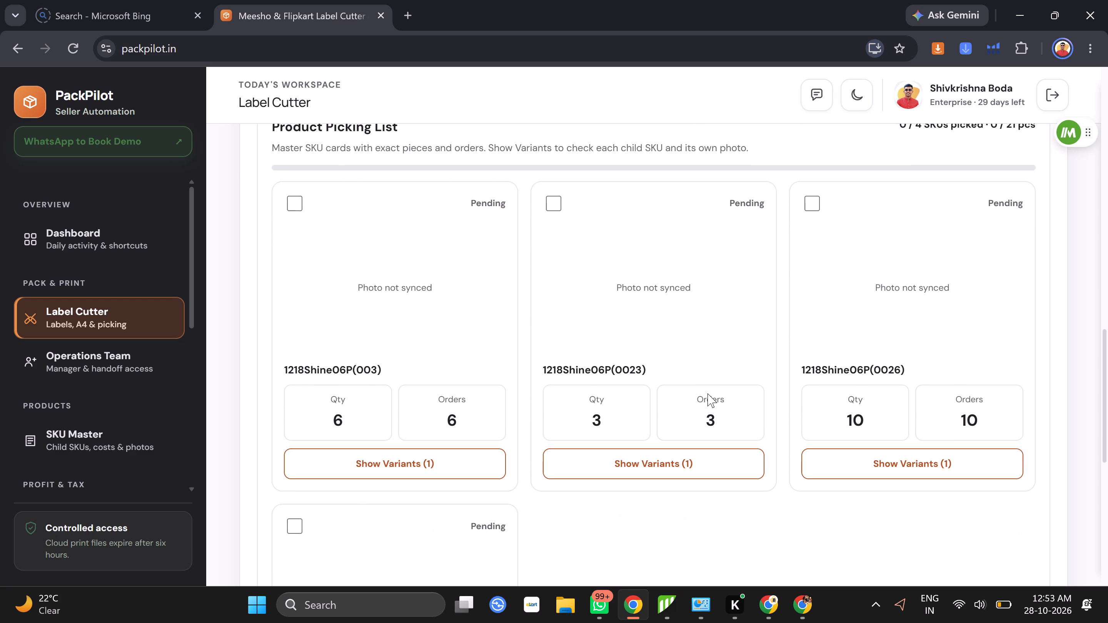
pyautogui.scroll(-5, 708, 393)
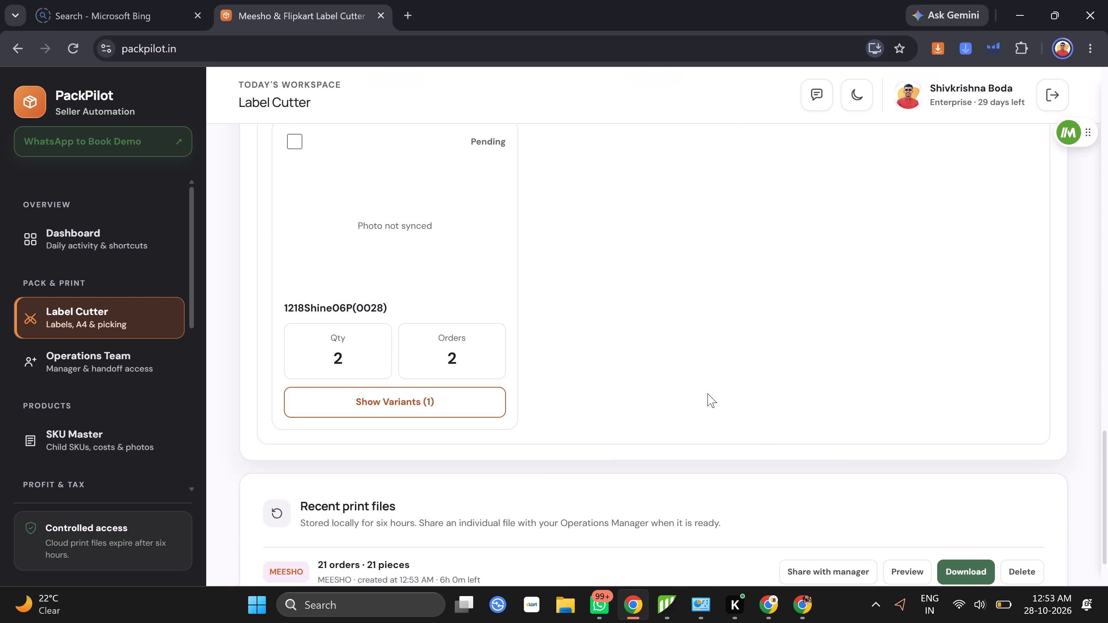
pyautogui.scroll(-3, 708, 393)
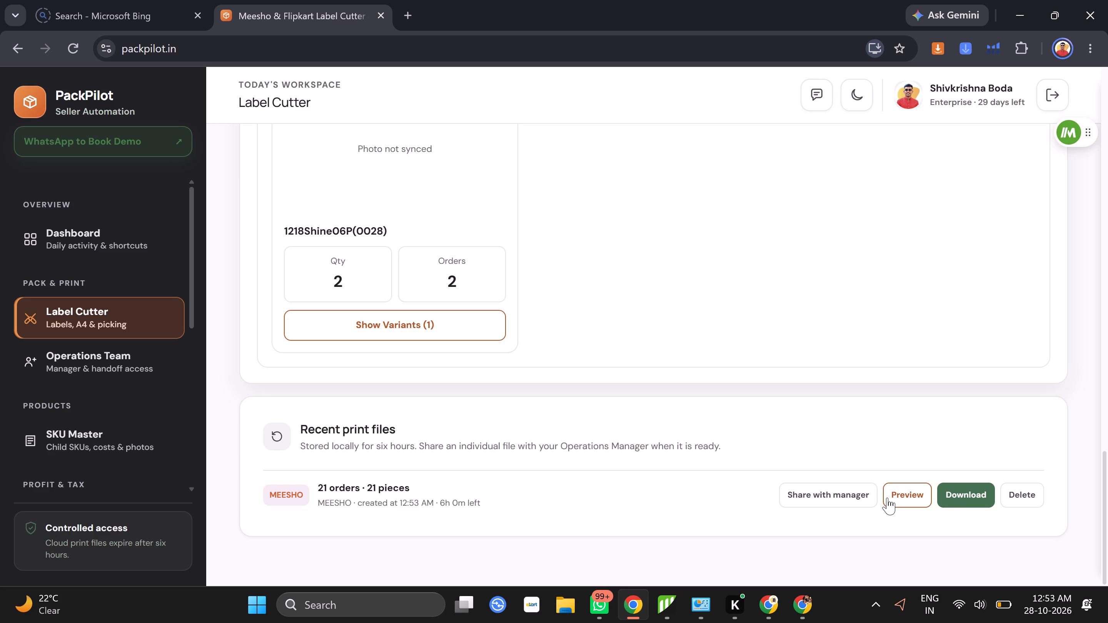
pyautogui.click(889, 498)
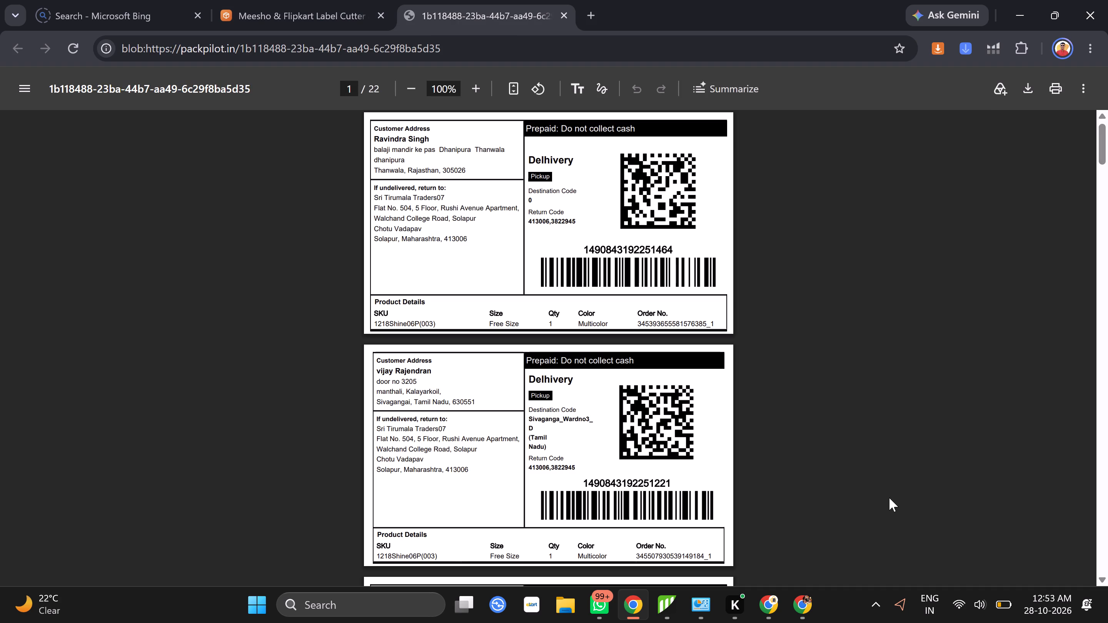
pyautogui.scroll(-6, 681, 421)
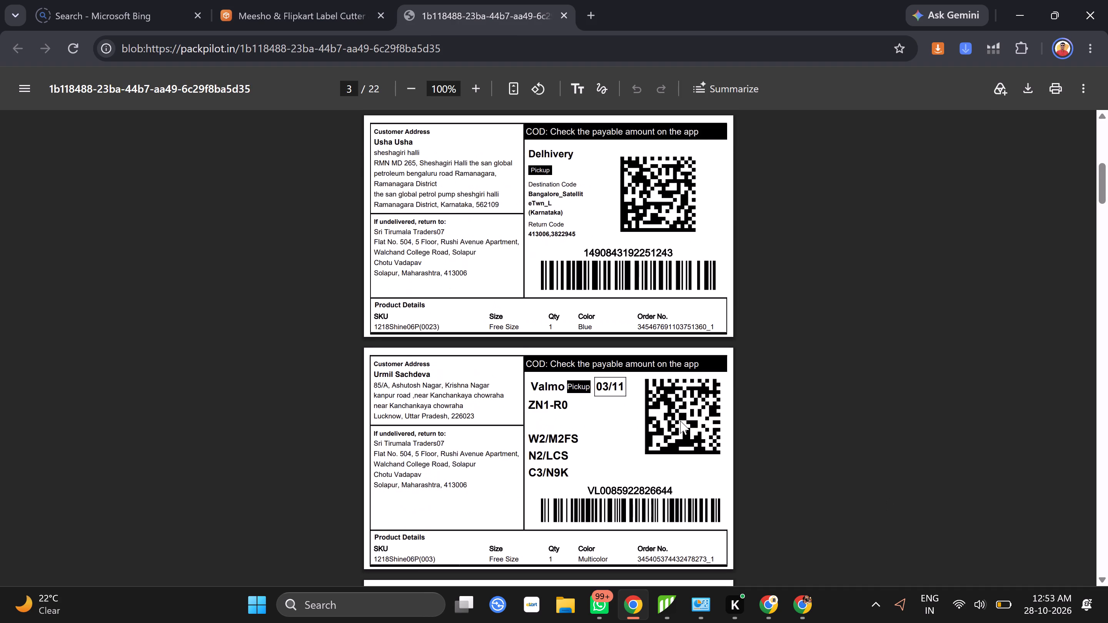
pyautogui.scroll(-16, 680, 421)
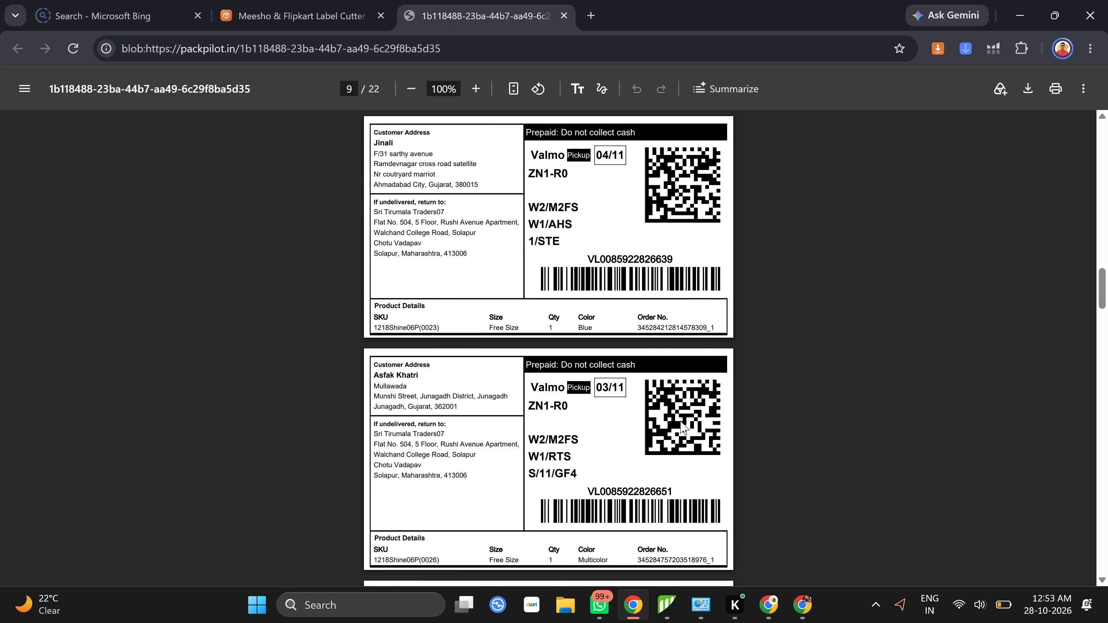
pyautogui.scroll(-12, 680, 421)
pyautogui.scroll(2, 680, 421)
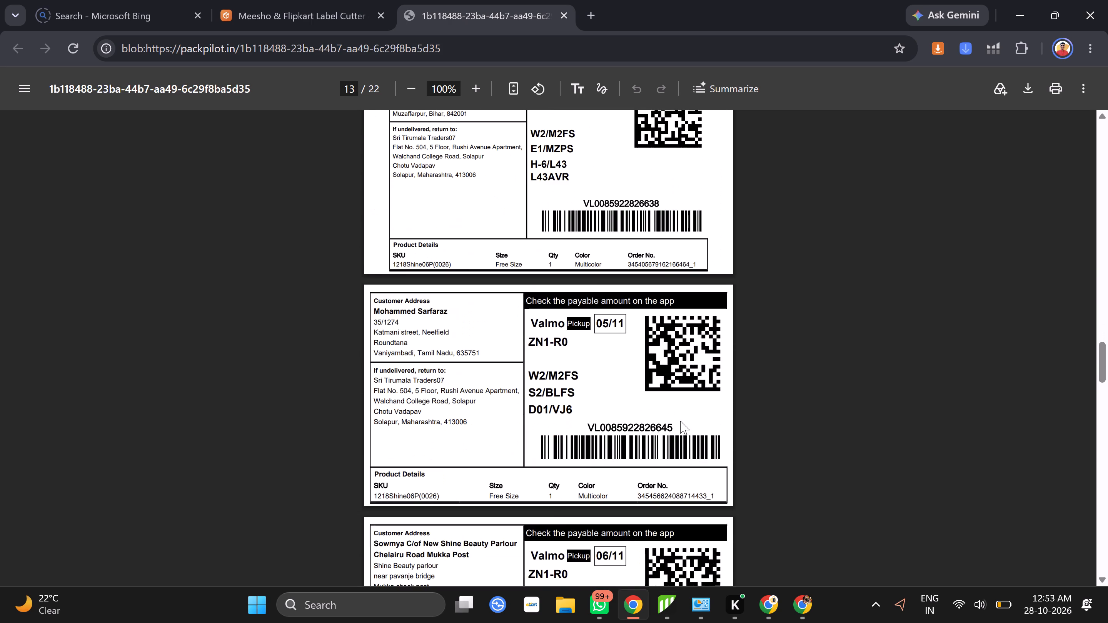
pyautogui.scroll(-3, 680, 421)
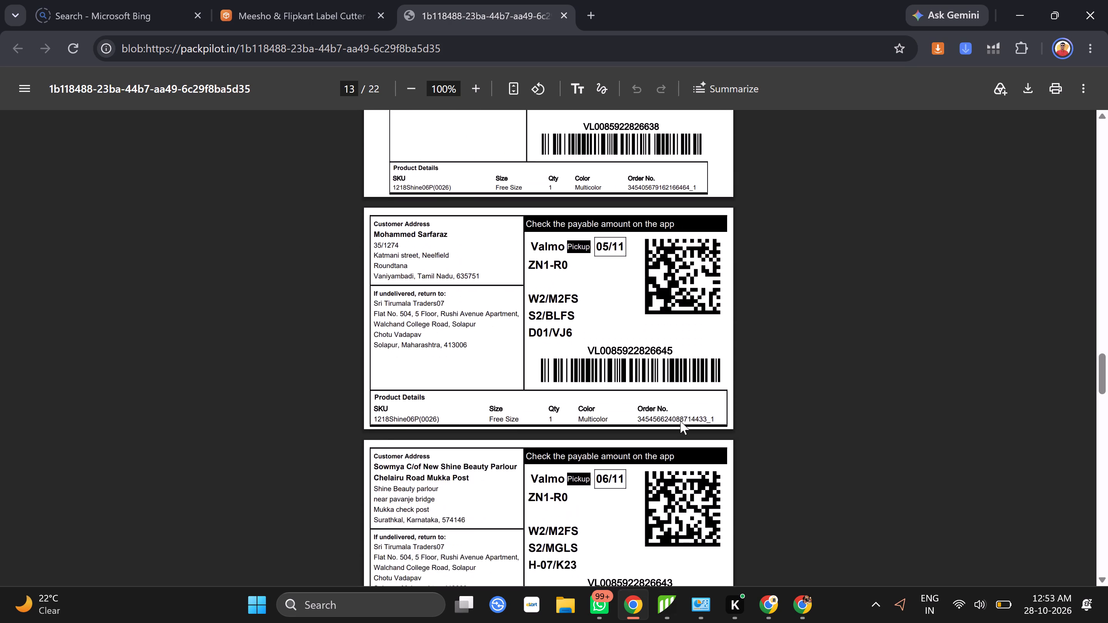
pyautogui.scroll(-18, 680, 421)
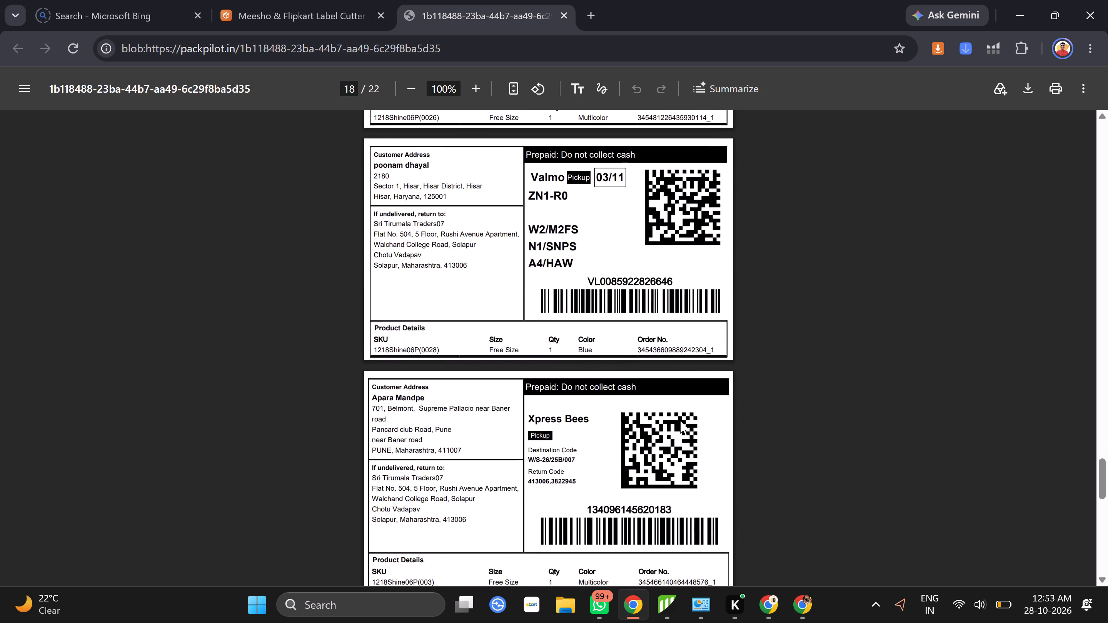
pyautogui.scroll(-12, 680, 421)
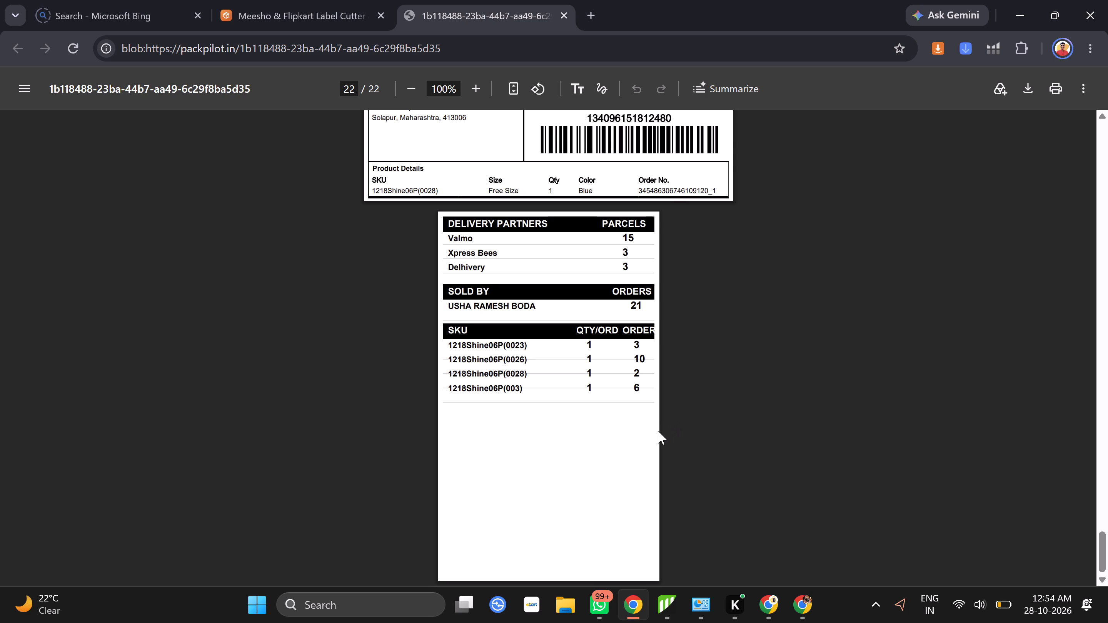
# Return to PackPilot and download the Meesho file listed under recent print files.
pyautogui.click(276, 0)
pyautogui.click(467, 0)
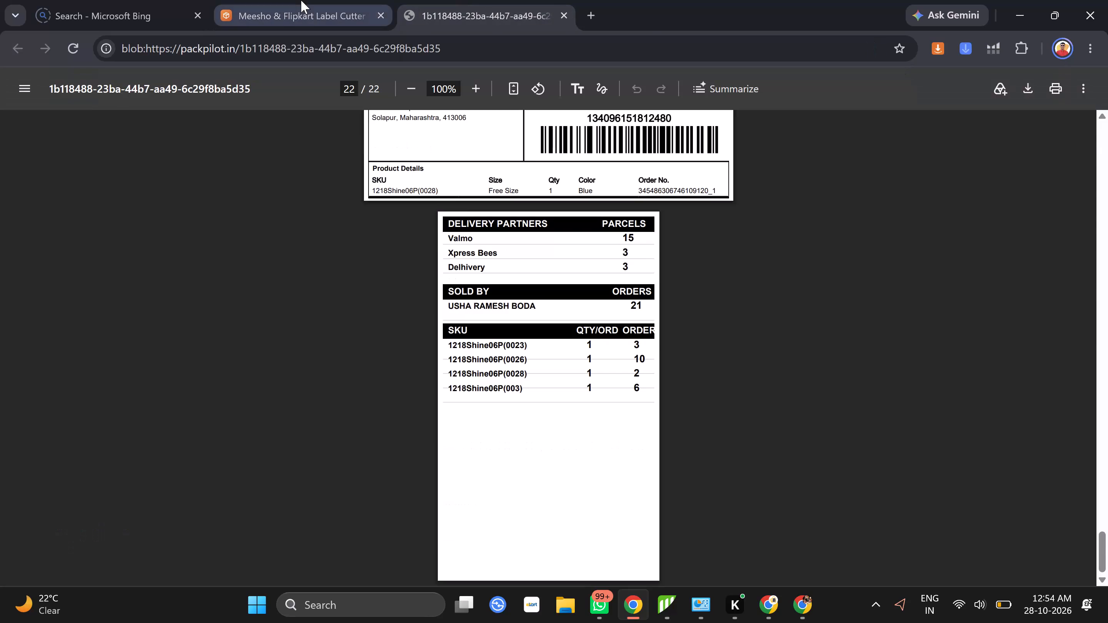
pyautogui.click(301, 0)
pyautogui.click(963, 494)
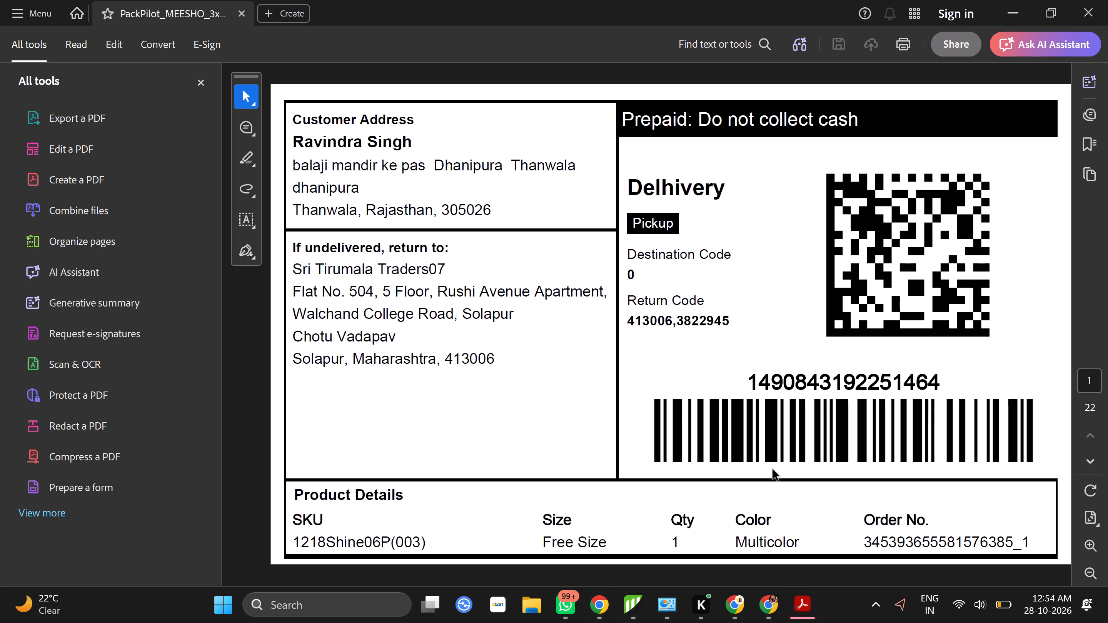
# Switch to File Explorer and open PackPilot_MEESHO_3x5_2026-10-27 from the Downloads folder in Chrome.
pyautogui.click(539, 603)
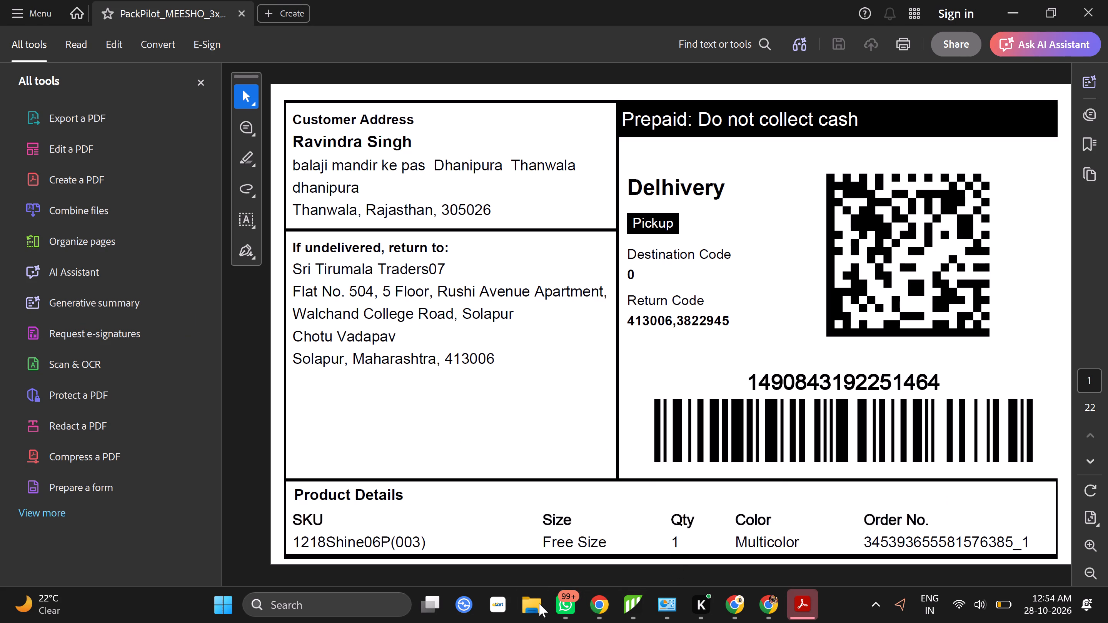
pyautogui.click(48, 194)
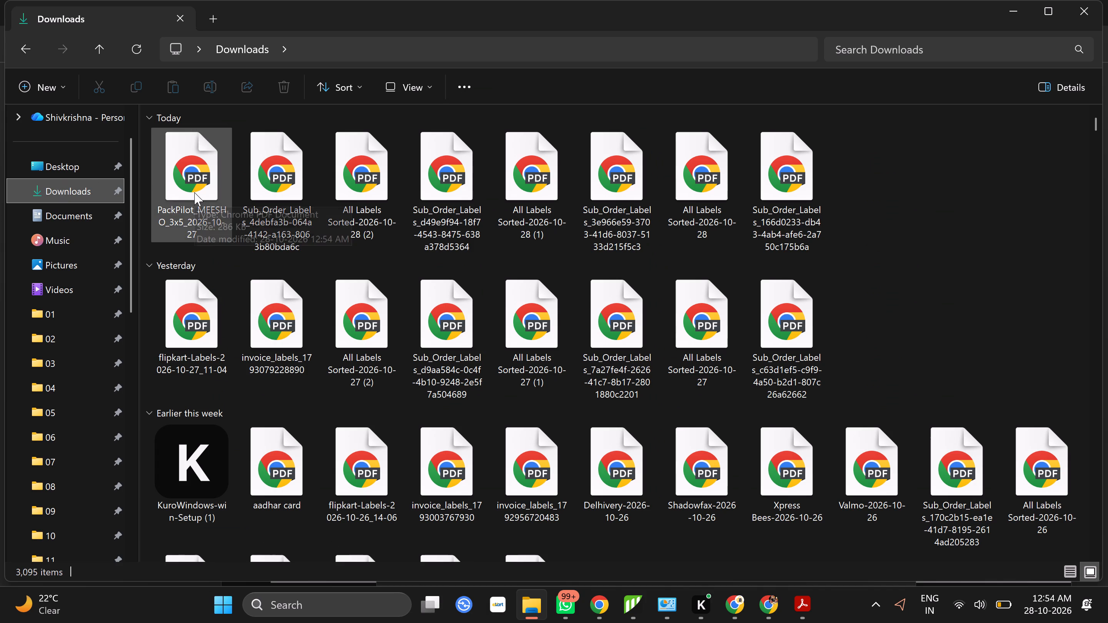
pyautogui.doubleClick(194, 192)
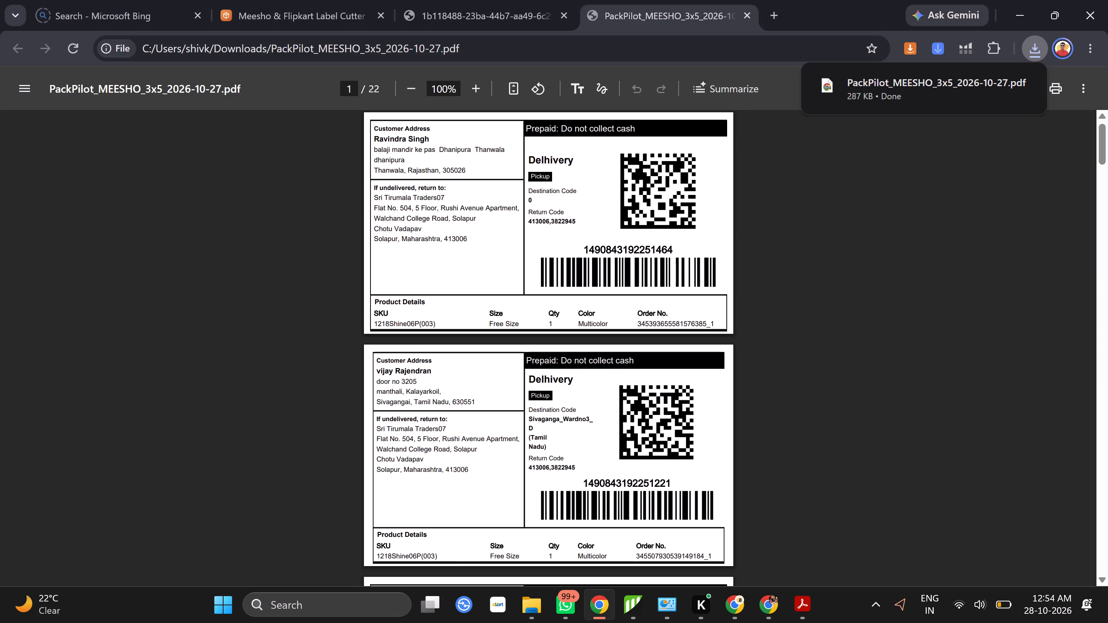
# Print all pages of the label PDF on the TSC TE244 with Flipkart 3 x 5 Label paper and Fit to paper scaling.
pyautogui.click(942, 224)
pyautogui.click(1061, 85)
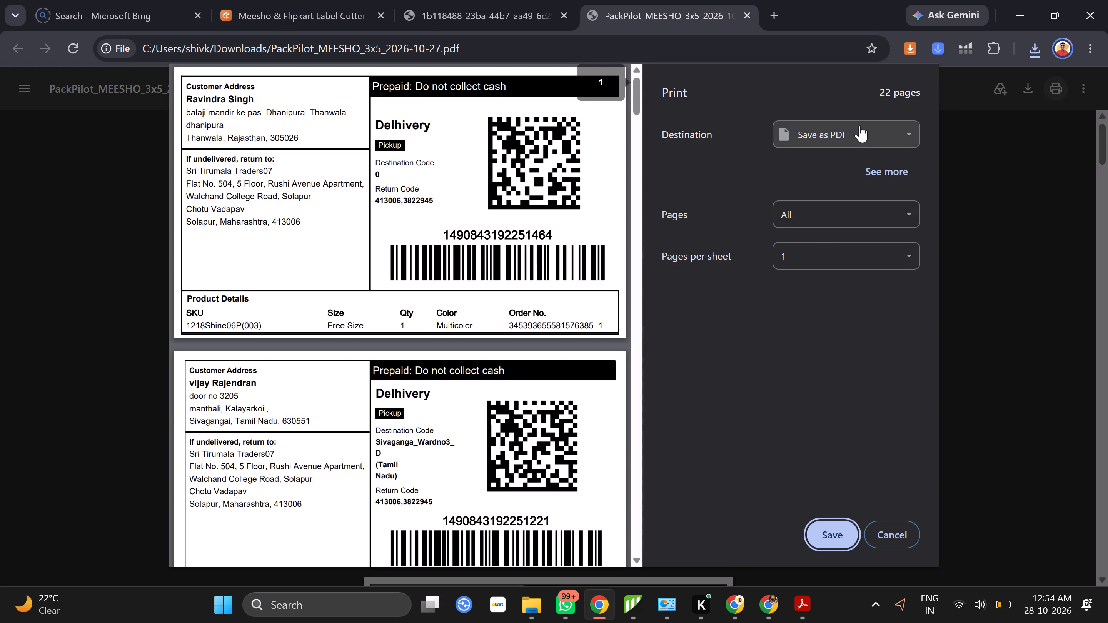
pyautogui.click(859, 125)
pyautogui.click(864, 161)
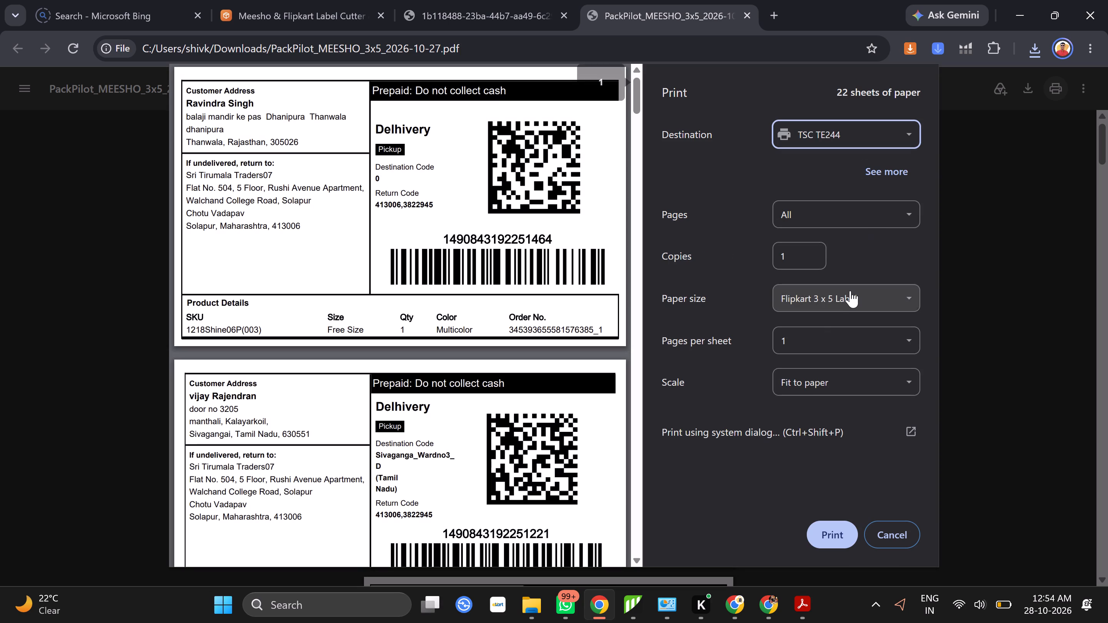
pyautogui.click(850, 292)
pyautogui.click(850, 292)
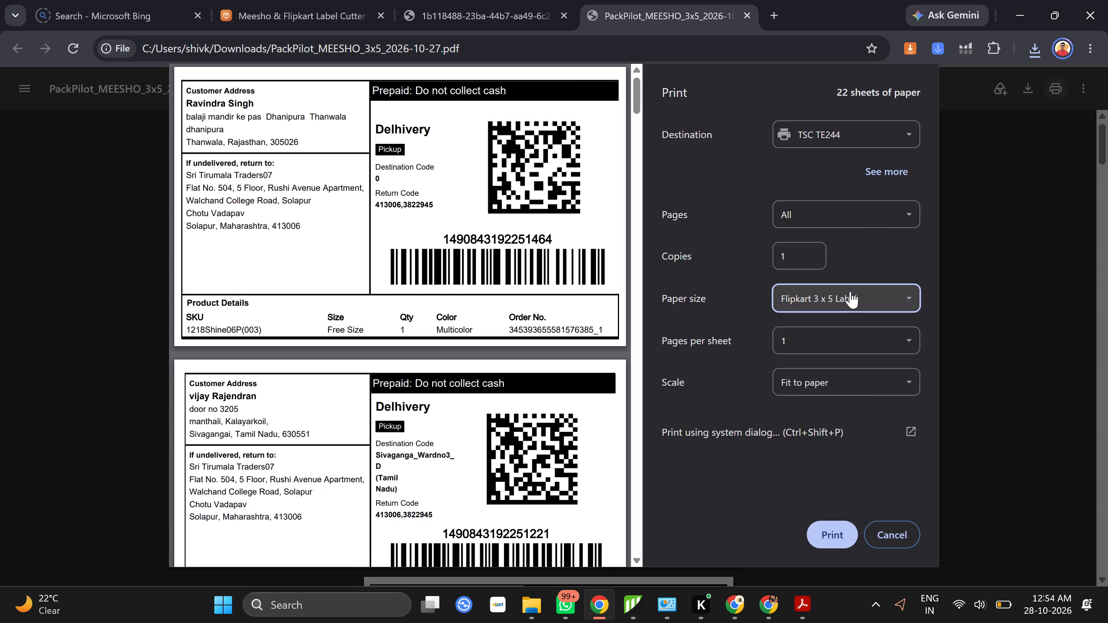
pyautogui.click(850, 292)
pyautogui.click(850, 292)
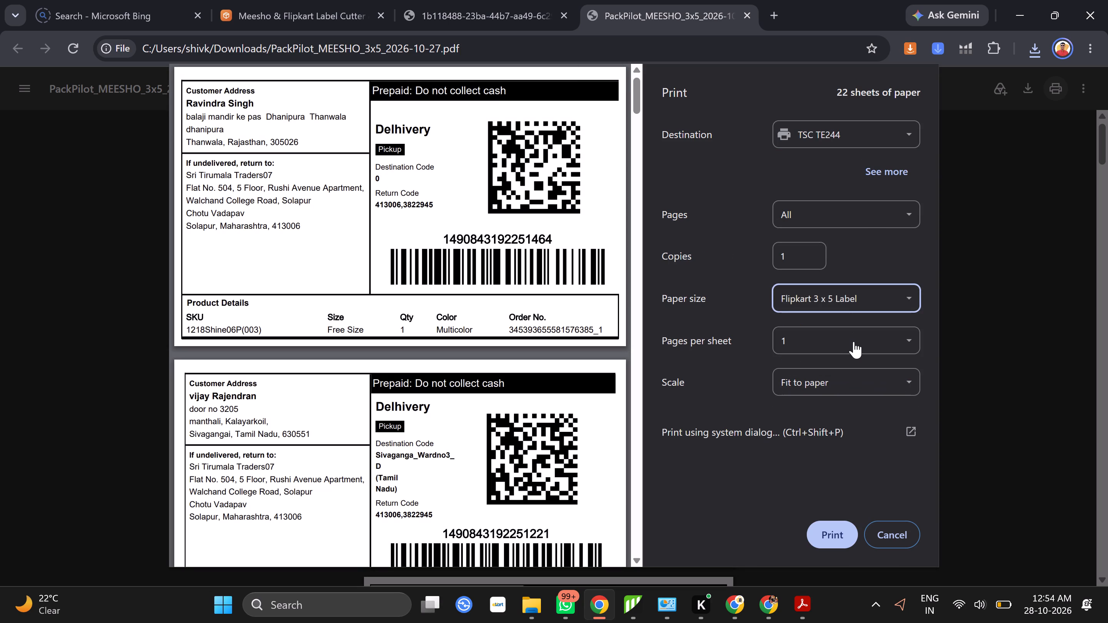
pyautogui.click(858, 382)
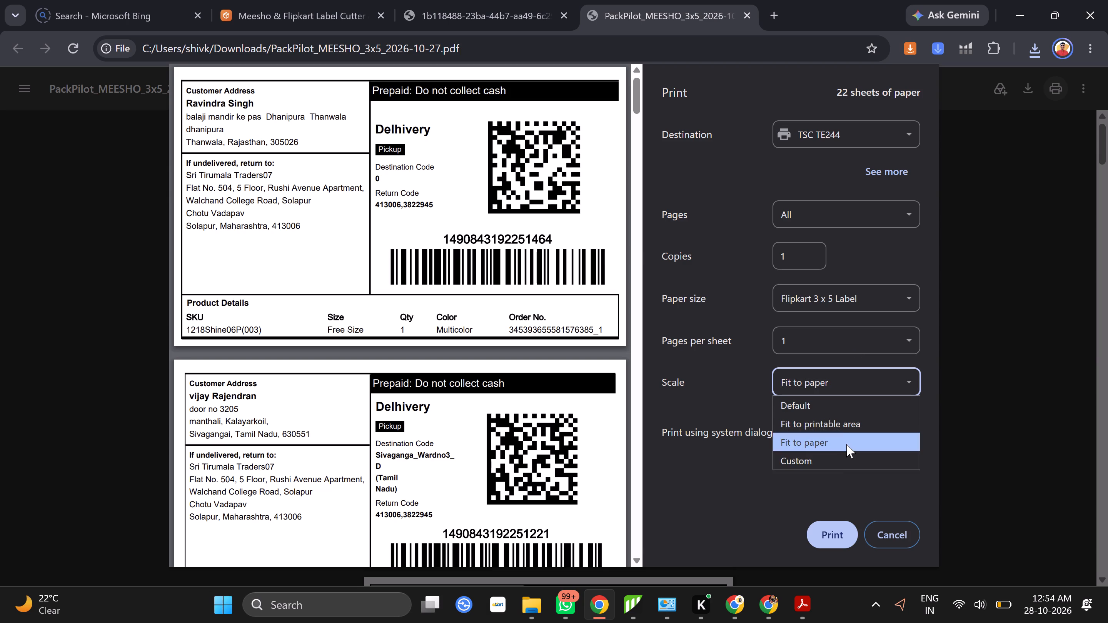
pyautogui.click(848, 443)
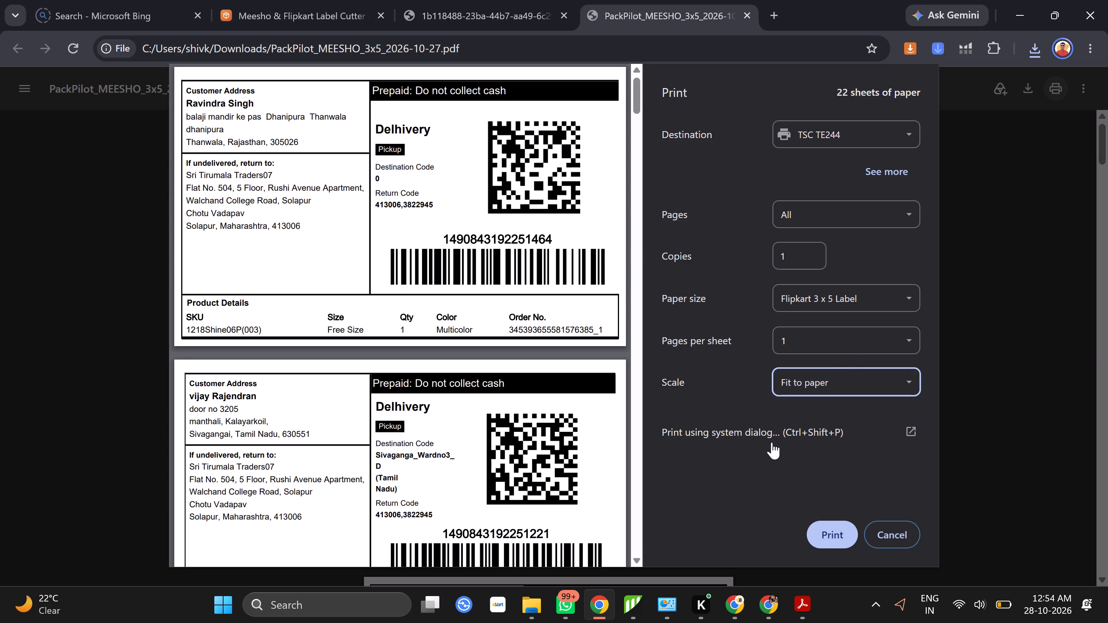
pyautogui.click(835, 540)
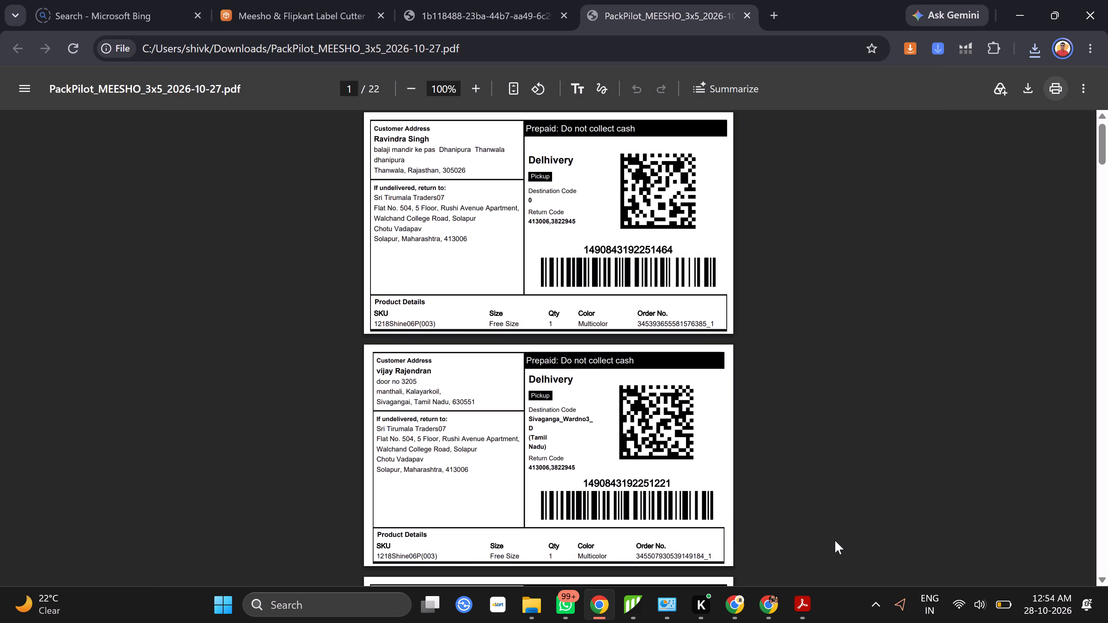
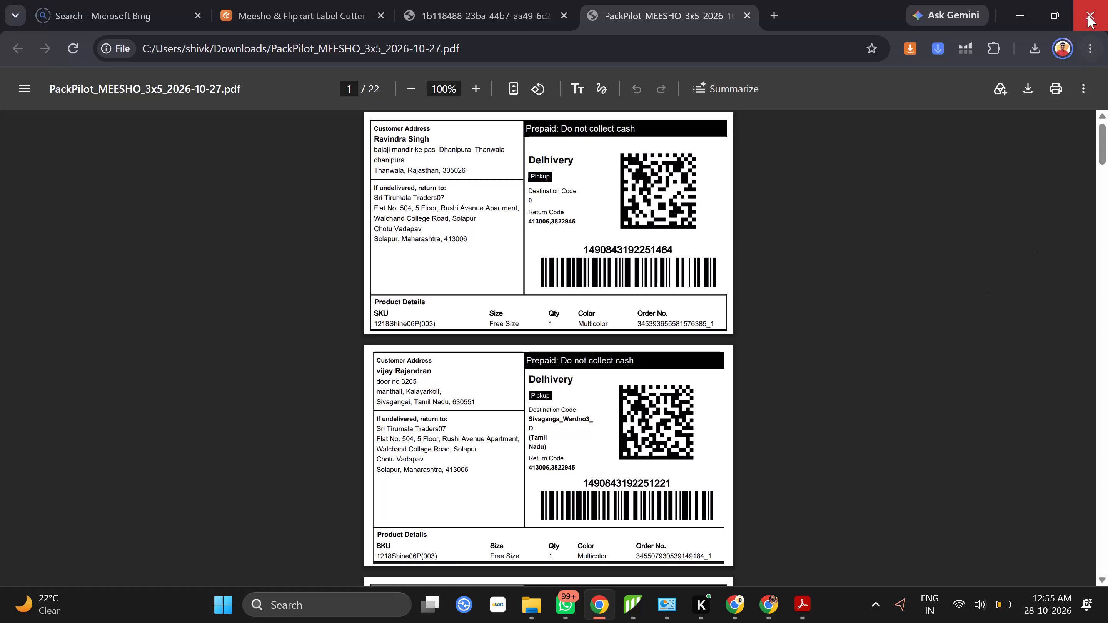
# Close the Chrome window and open PackPilot_MEESHO_3x5_2026-10-27 from the Downloads folder in Microsoft Edge.
pyautogui.click(1088, 15)
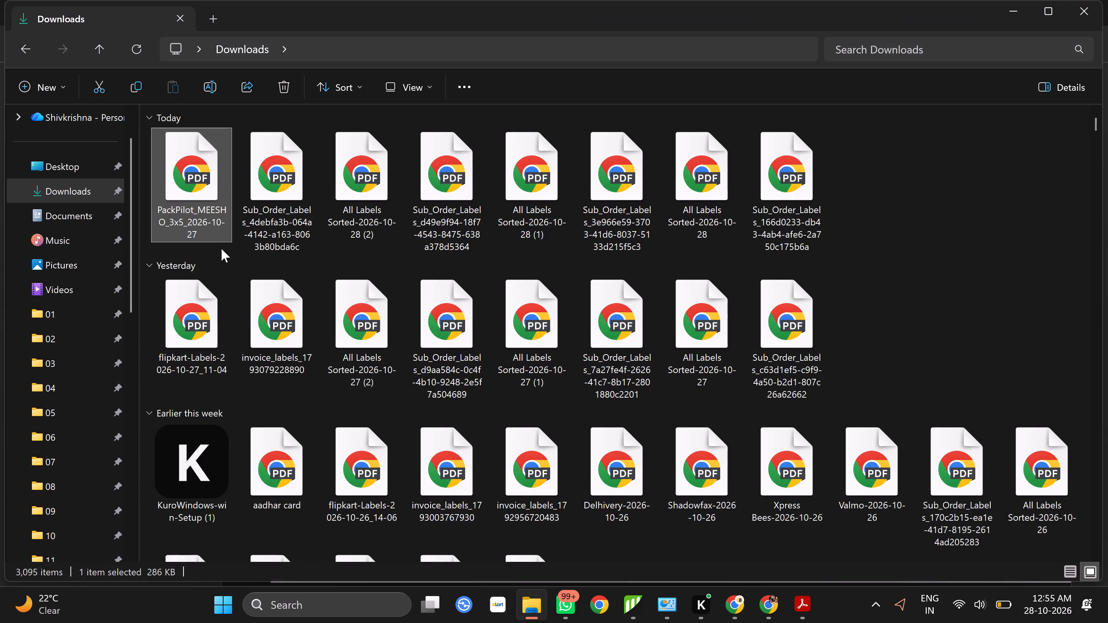
pyautogui.rightClick(188, 172)
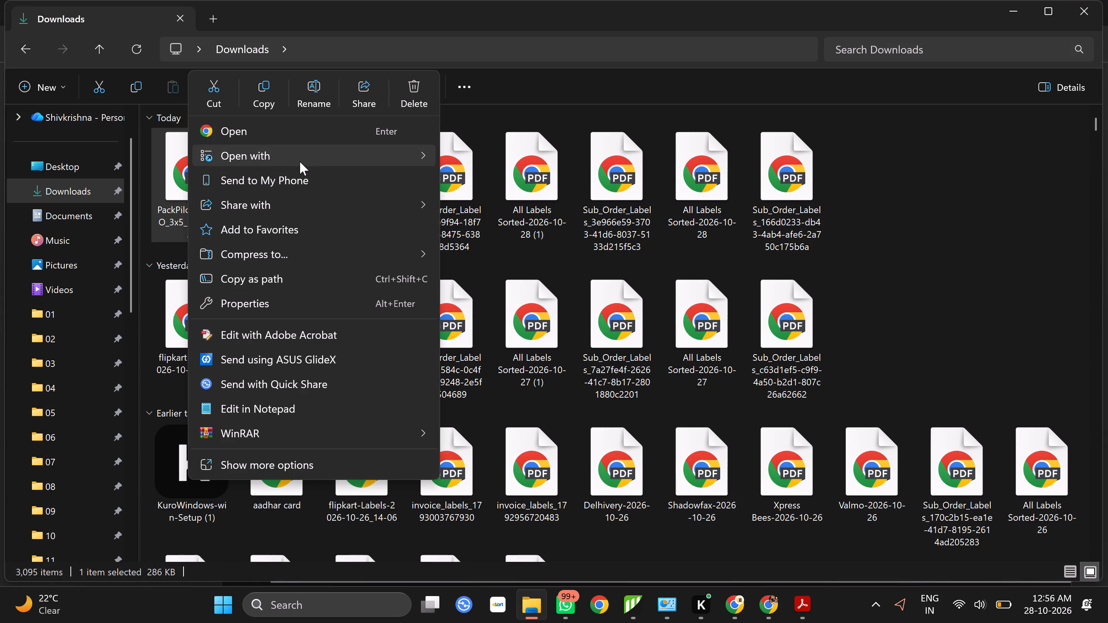
pyautogui.click(489, 233)
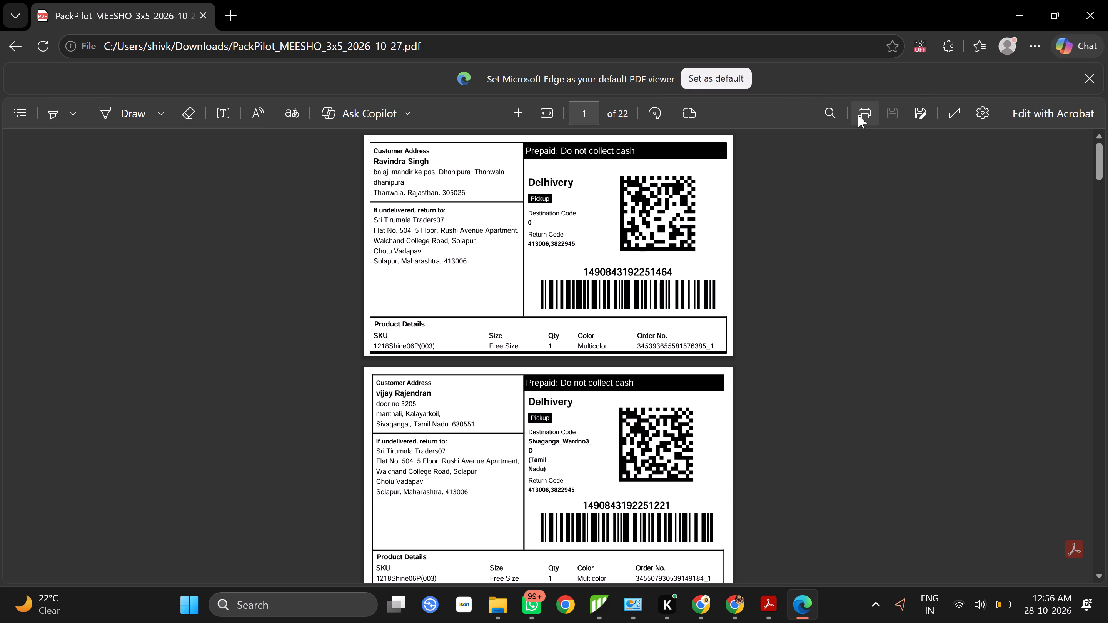
# Search the label PDF for tracking-number endings 6643 and 6691 to find their pages, and close Edge.
pyautogui.click(839, 116)
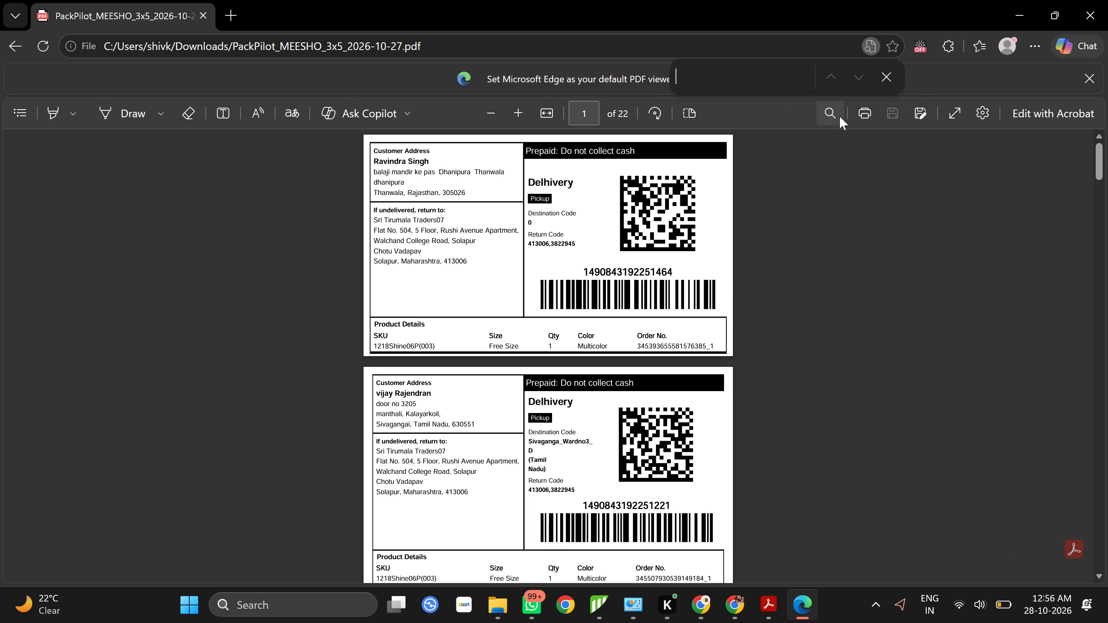
pyautogui.write('66')
pyautogui.write('43')
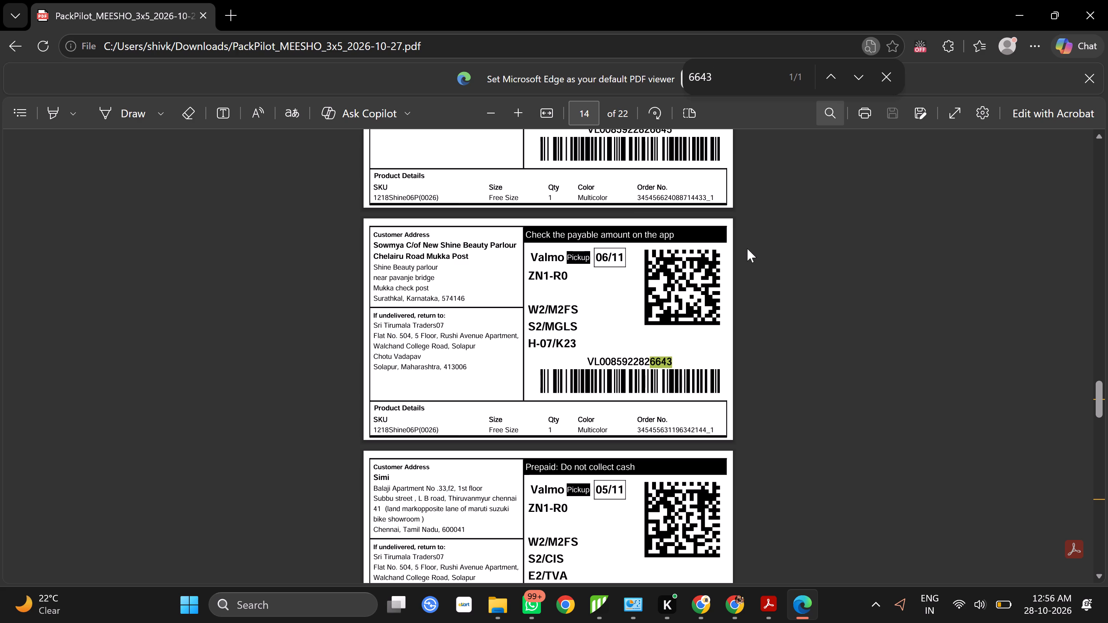
pyautogui.press('BackSpace')
pyautogui.press('BackSpace')
pyautogui.write('91')
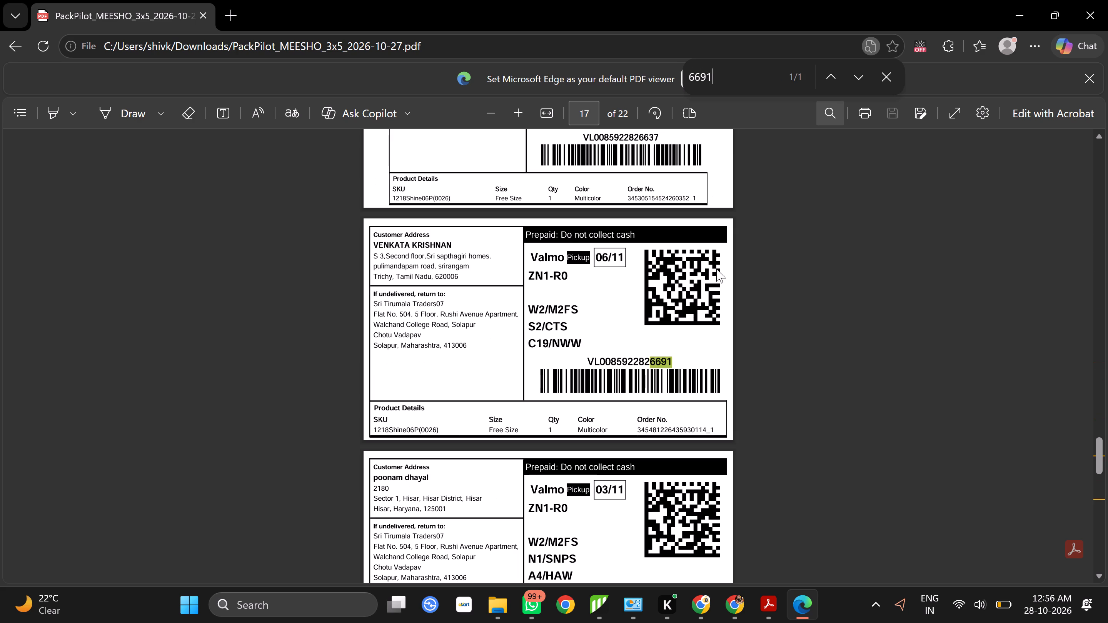
pyautogui.click(1091, 20)
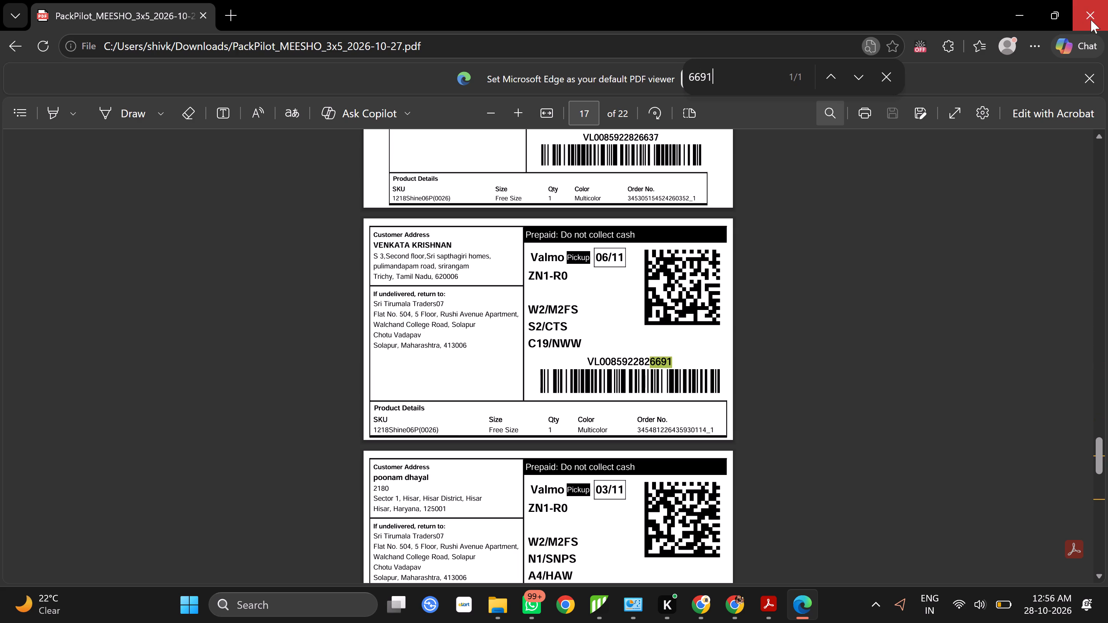
# Reopen PackPilot_MEESHO_3x5_2026-10-27 from the Downloads folder in Chrome.
pyautogui.rightClick(202, 180)
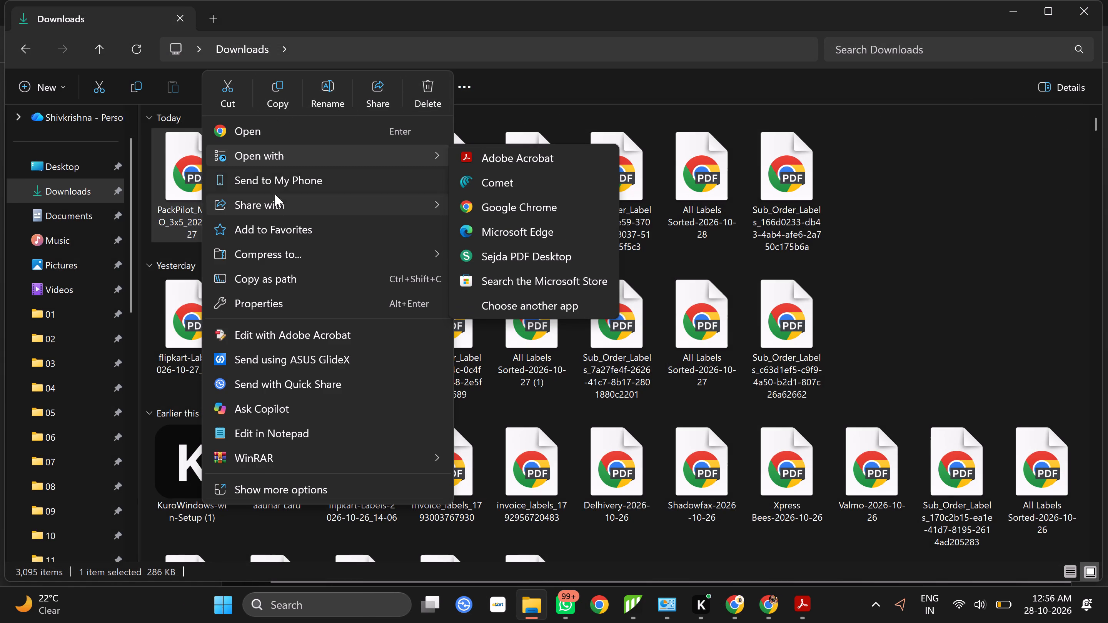
pyautogui.doubleClick(160, 161)
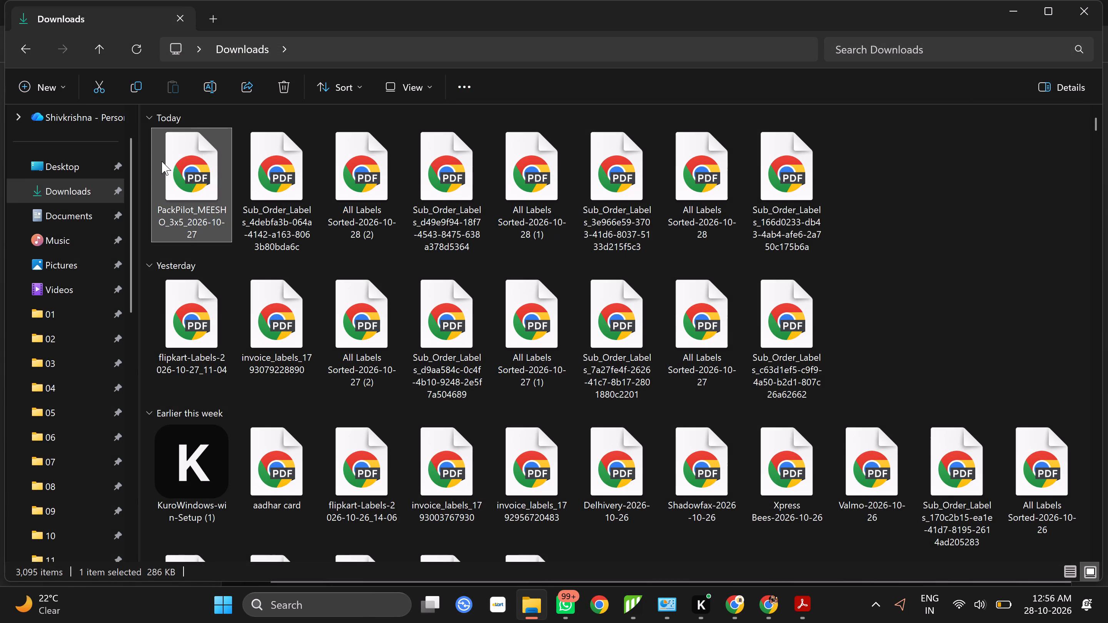
pyautogui.doubleClick(181, 150)
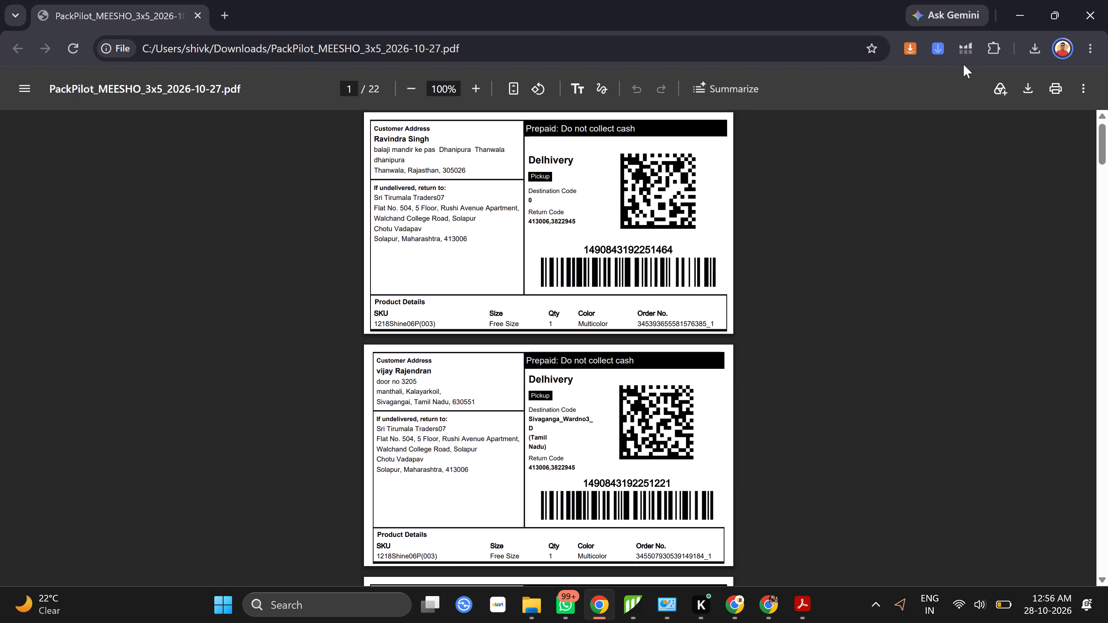
# Print only page 14 of the label PDF on the TSC TE244 with Flipkart 3 x 5 Label paper.
pyautogui.click(1058, 90)
pyautogui.click(824, 205)
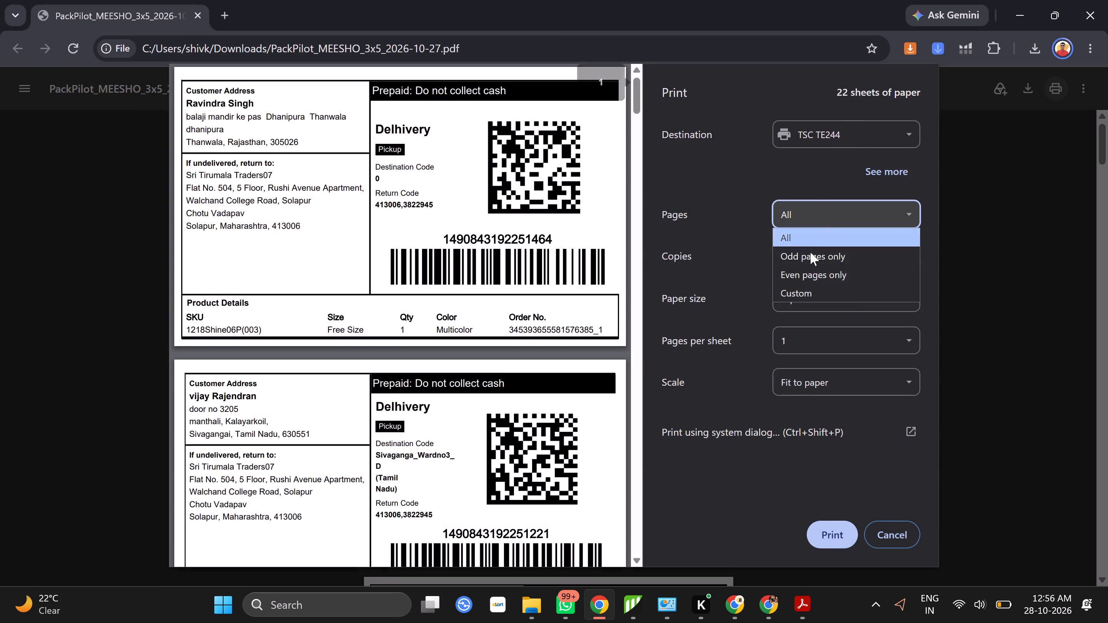
pyautogui.click(804, 291)
pyautogui.write('14')
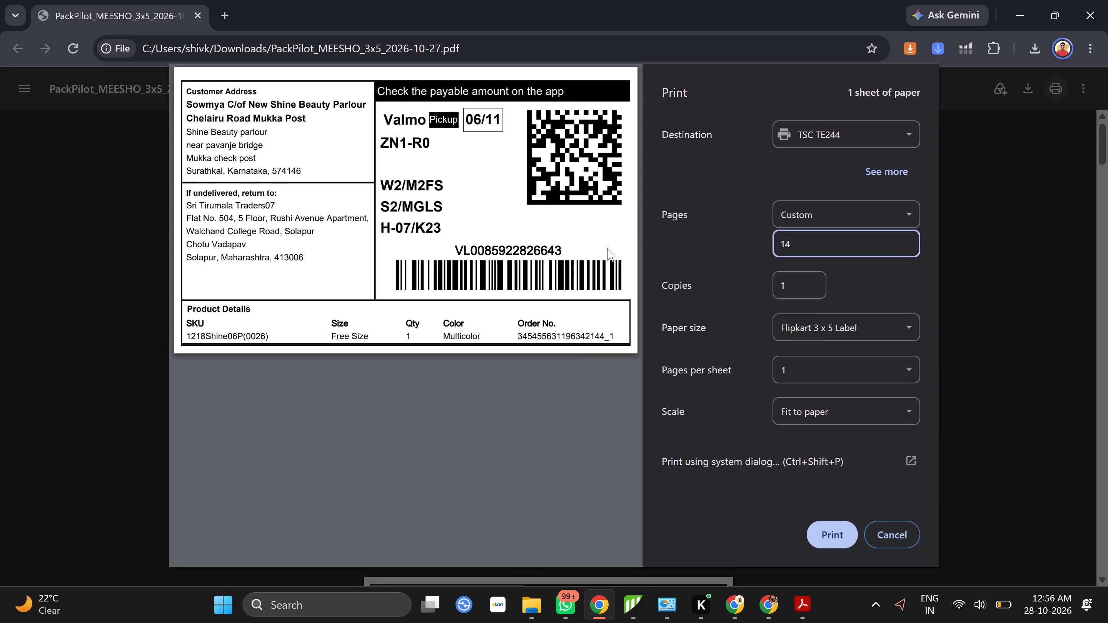
pyautogui.click(834, 540)
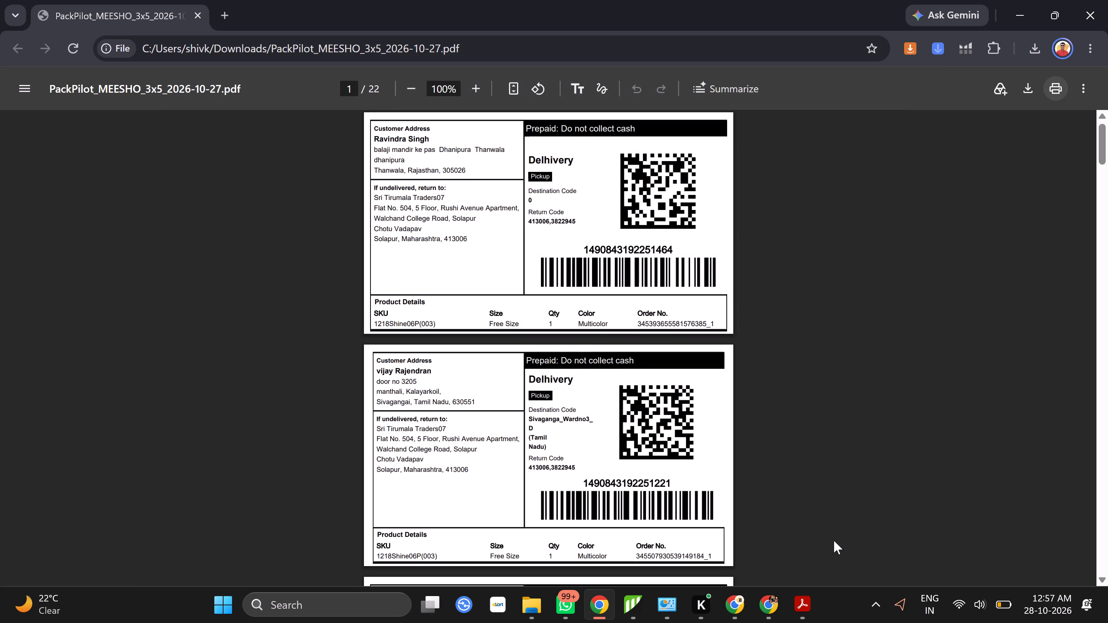
# Print only page 17 of the label PDF on the TSC TE244 with Flipkart 3 x 5 Label paper.
pyautogui.click(1063, 88)
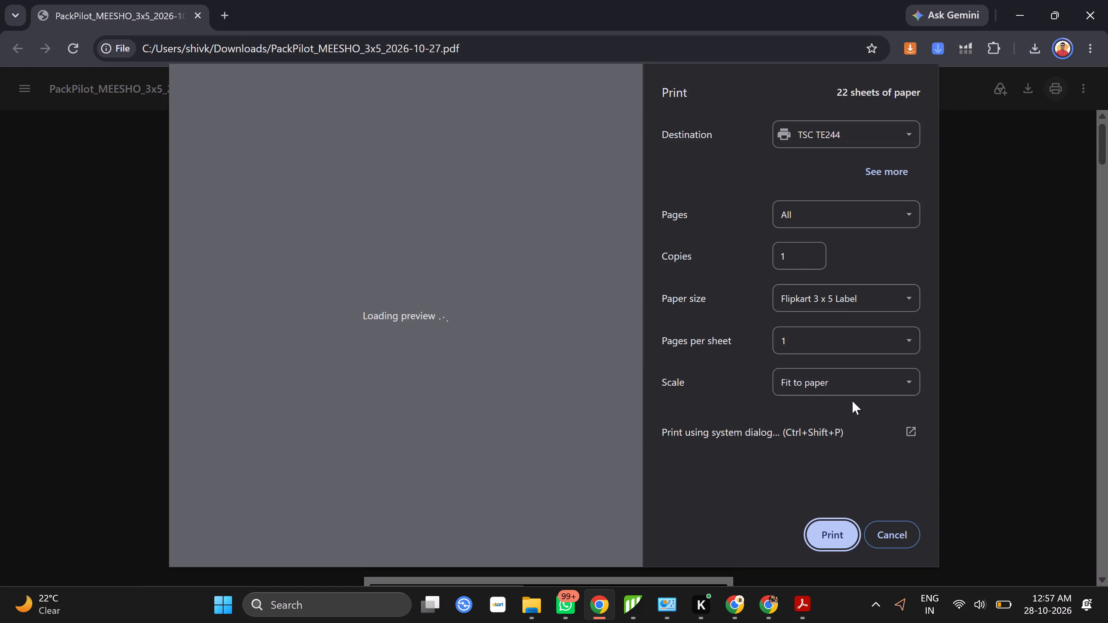
pyautogui.click(841, 210)
pyautogui.click(803, 292)
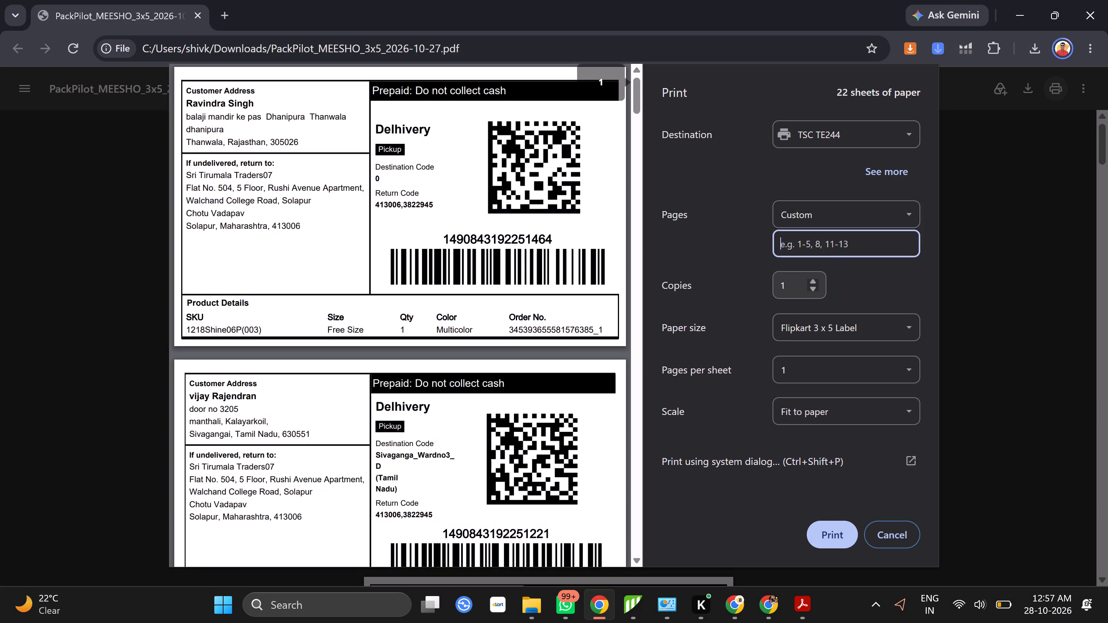
pyautogui.press('1')
pyautogui.press('7')
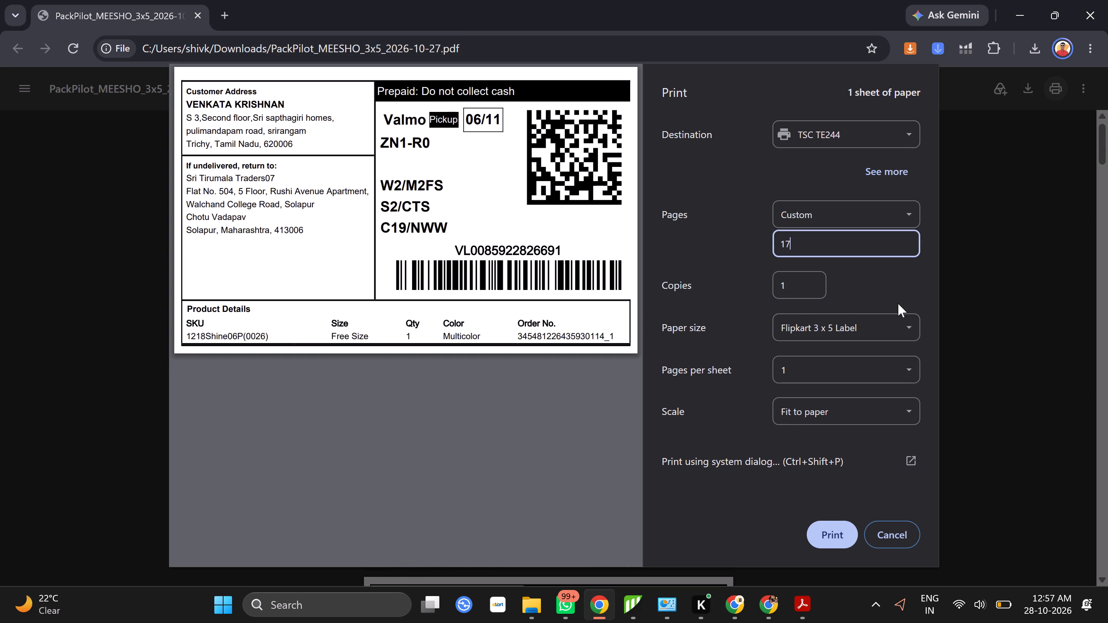
pyautogui.click(832, 530)
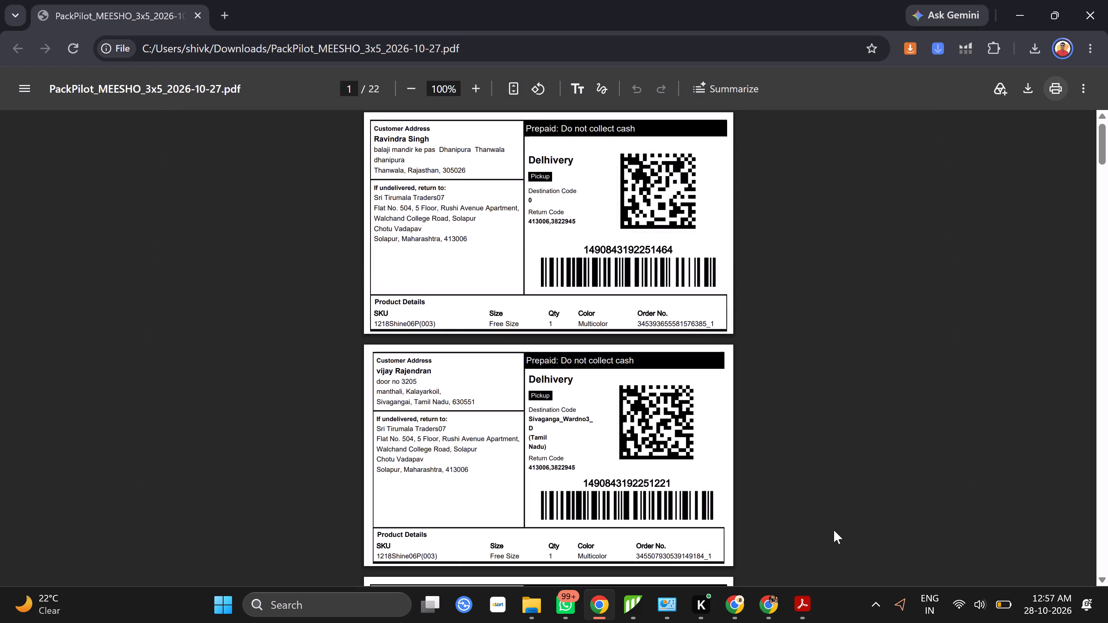
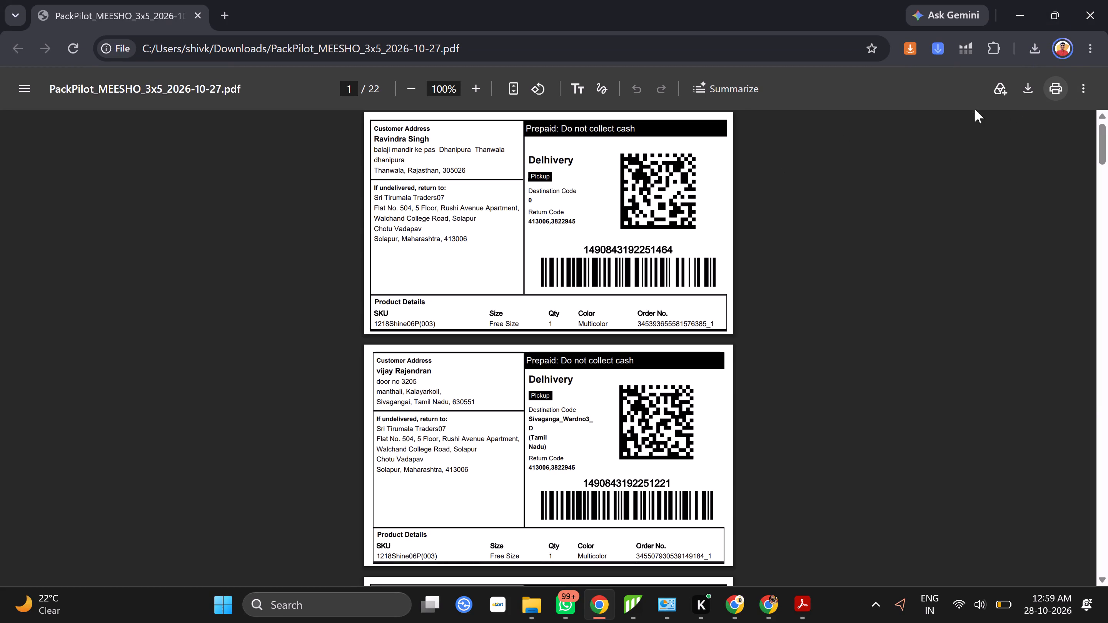
# Close the Chrome window showing the Meesho label PDF, leaving its print dialog unused.
pyautogui.click(1058, 92)
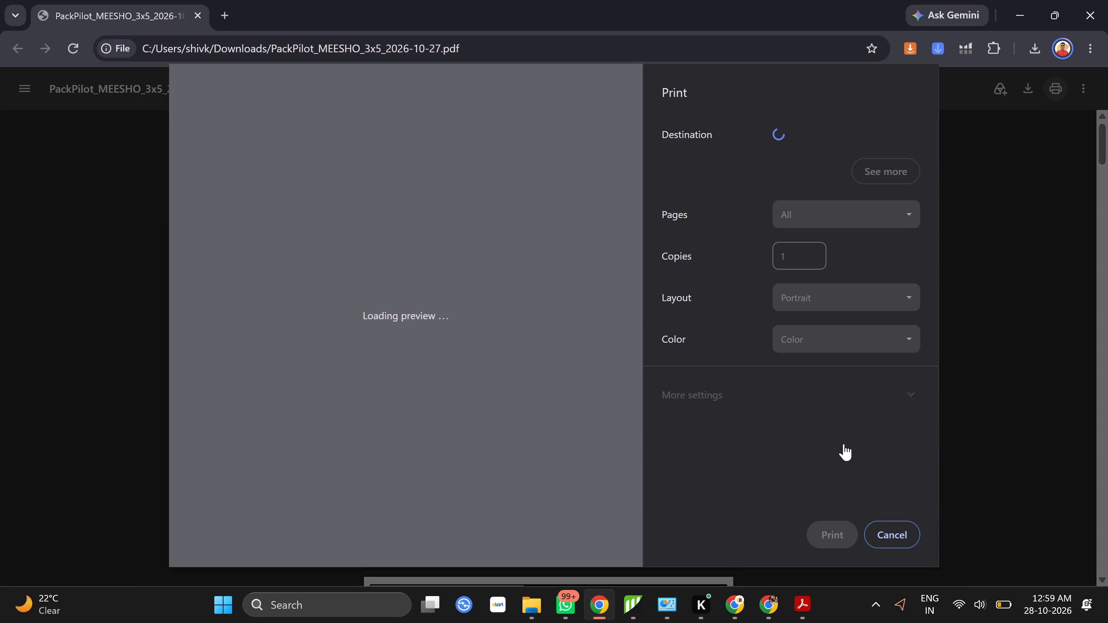
pyautogui.click(1101, 14)
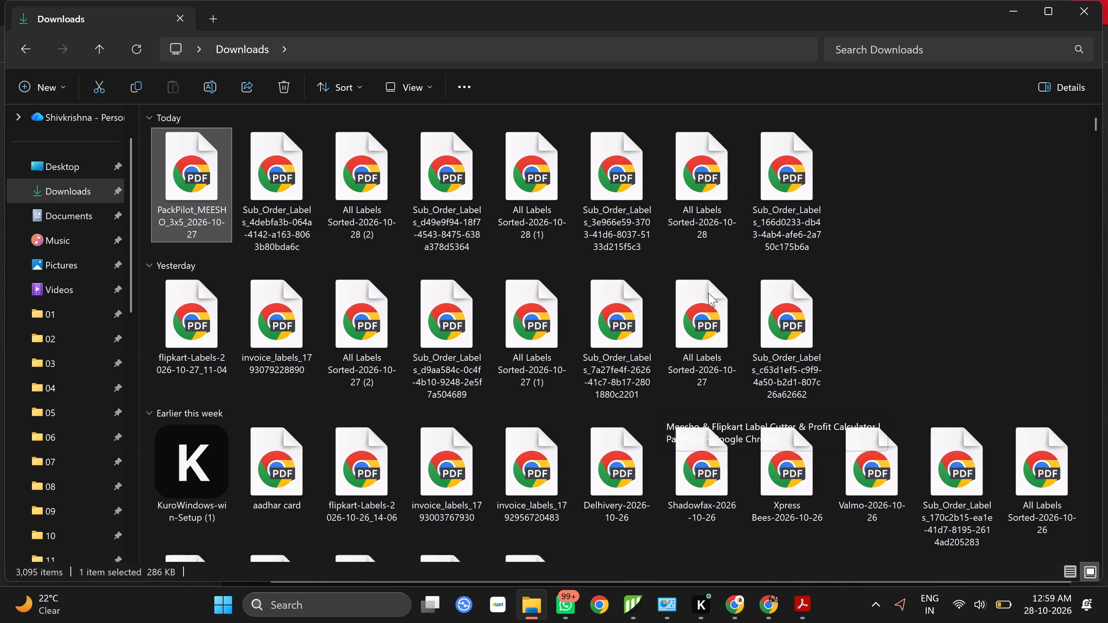
pyautogui.click(996, 169)
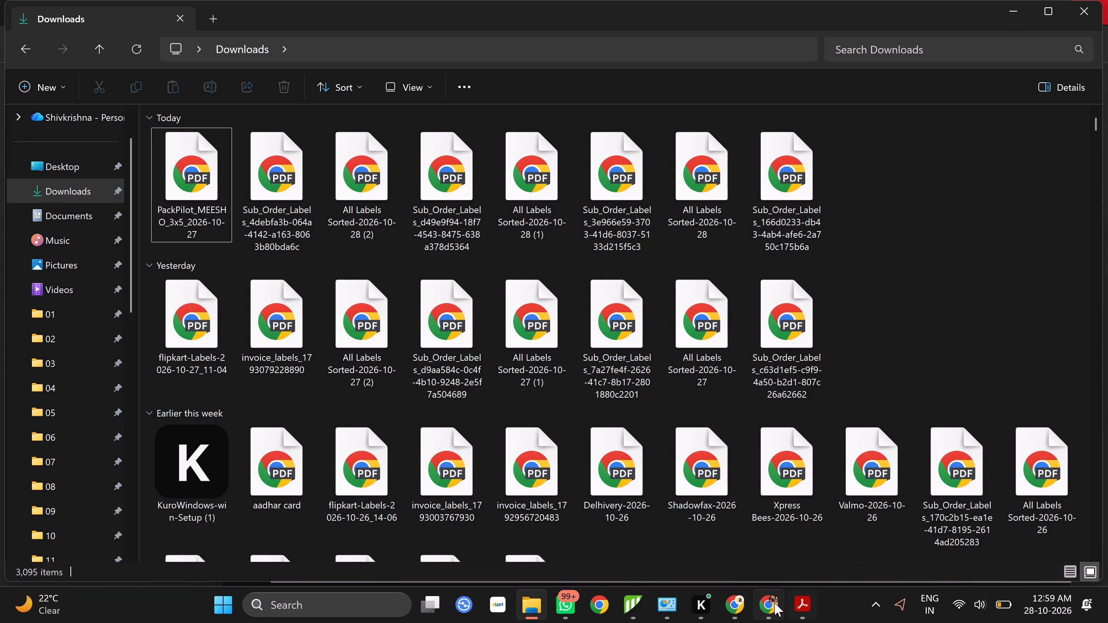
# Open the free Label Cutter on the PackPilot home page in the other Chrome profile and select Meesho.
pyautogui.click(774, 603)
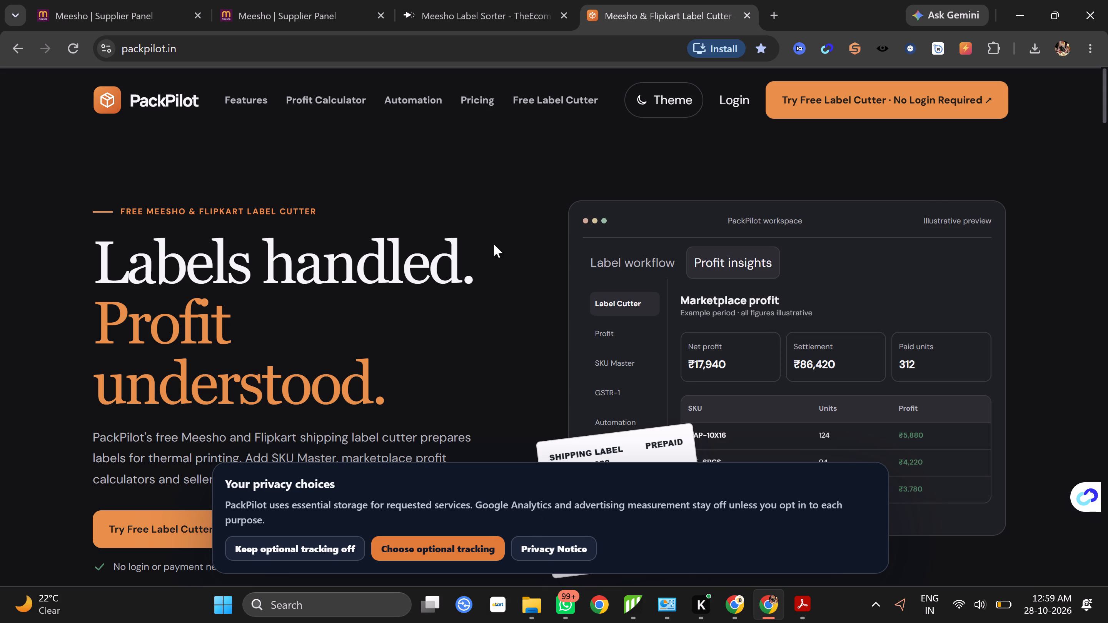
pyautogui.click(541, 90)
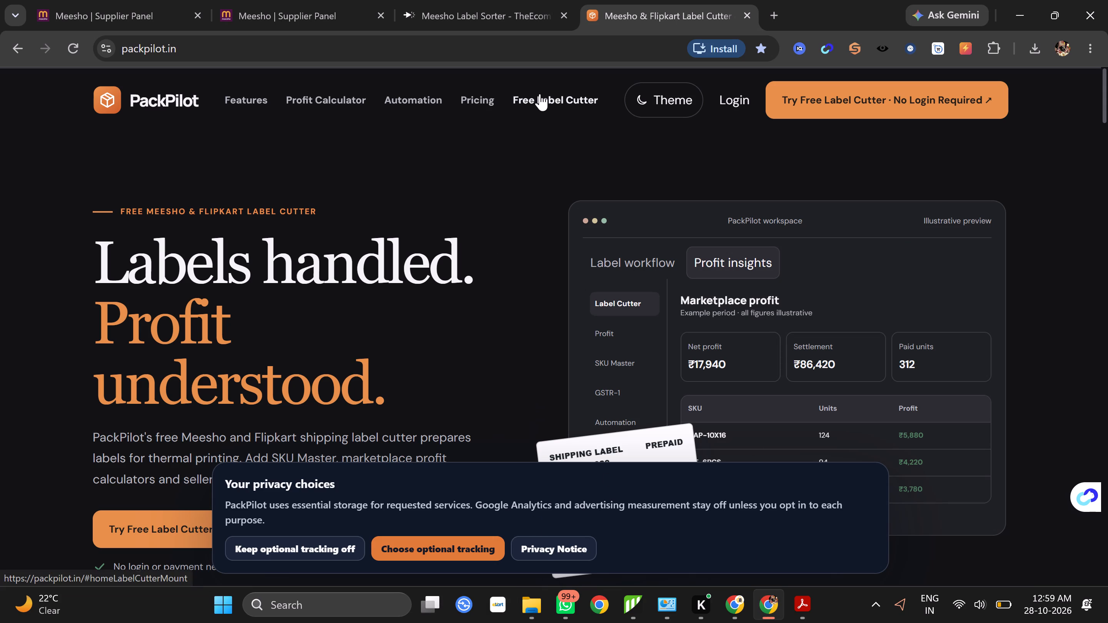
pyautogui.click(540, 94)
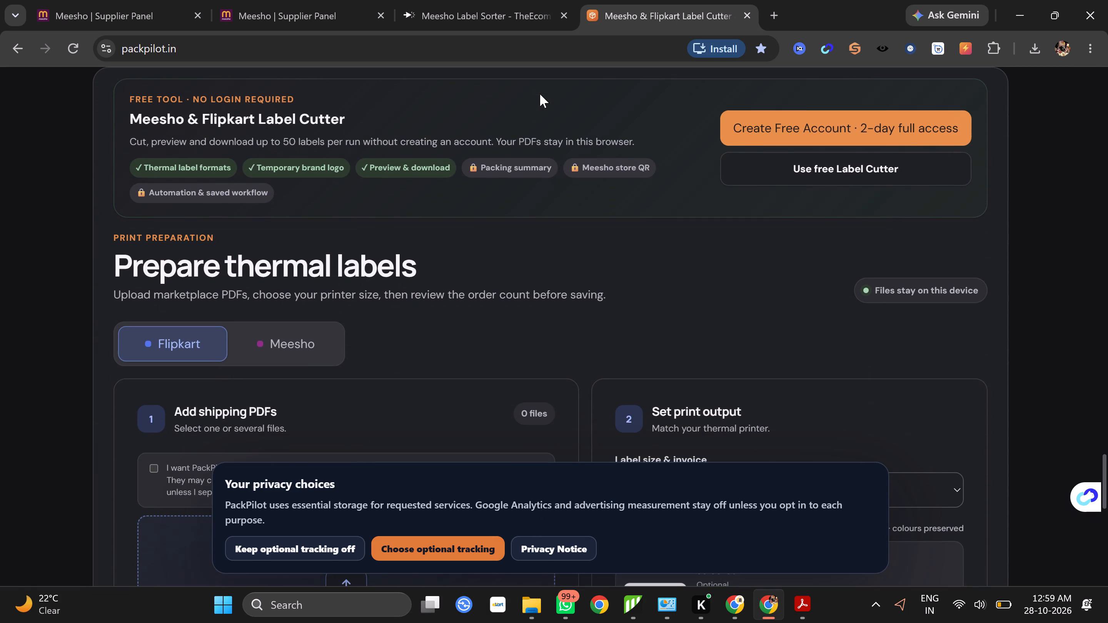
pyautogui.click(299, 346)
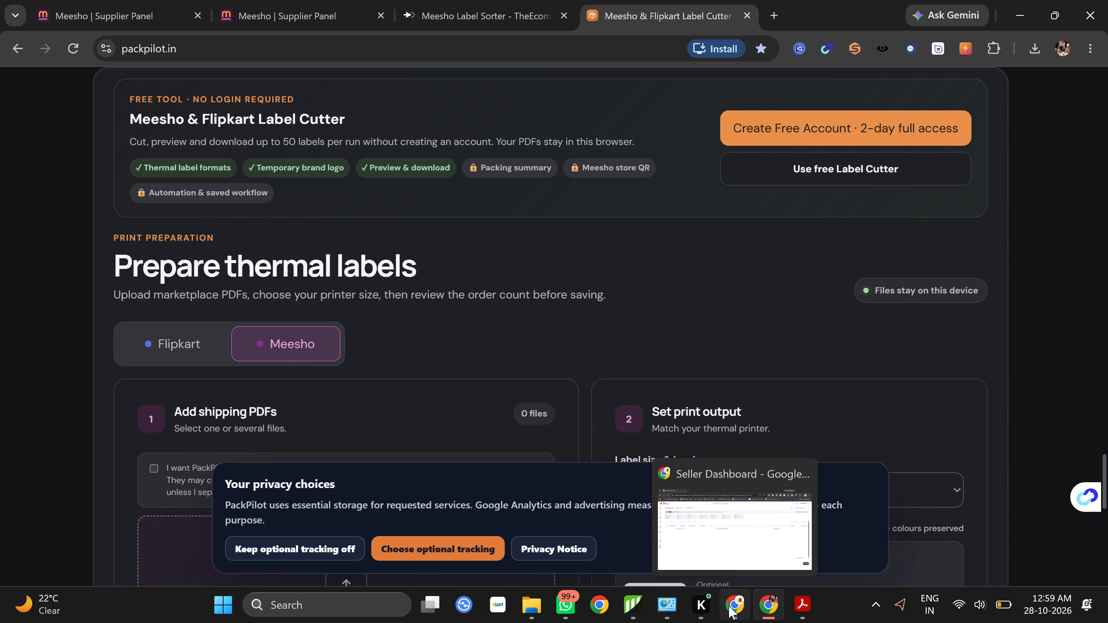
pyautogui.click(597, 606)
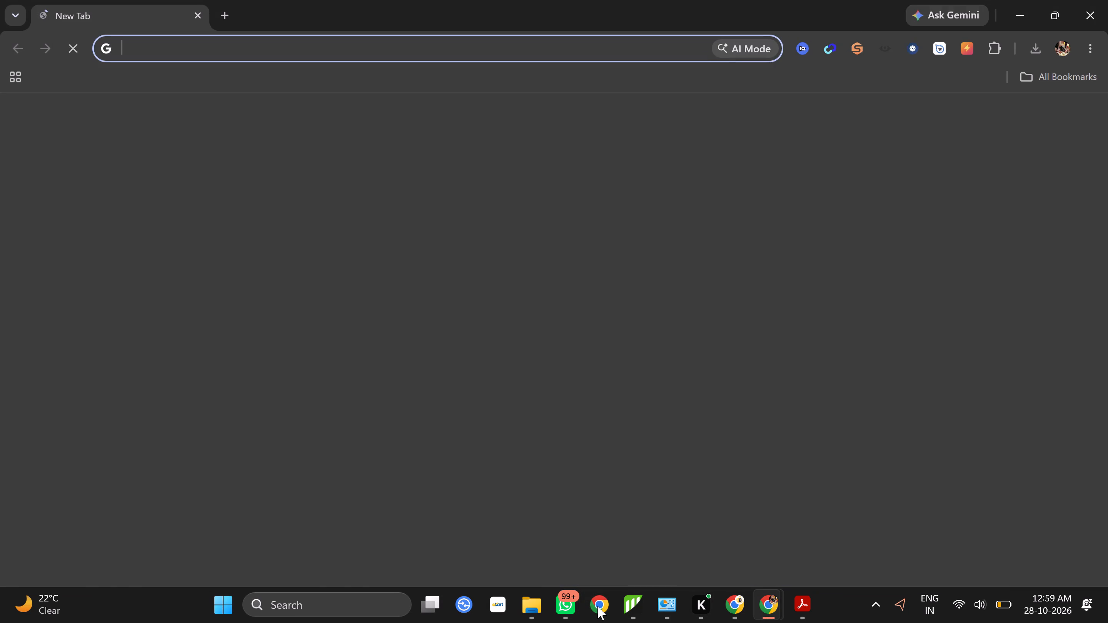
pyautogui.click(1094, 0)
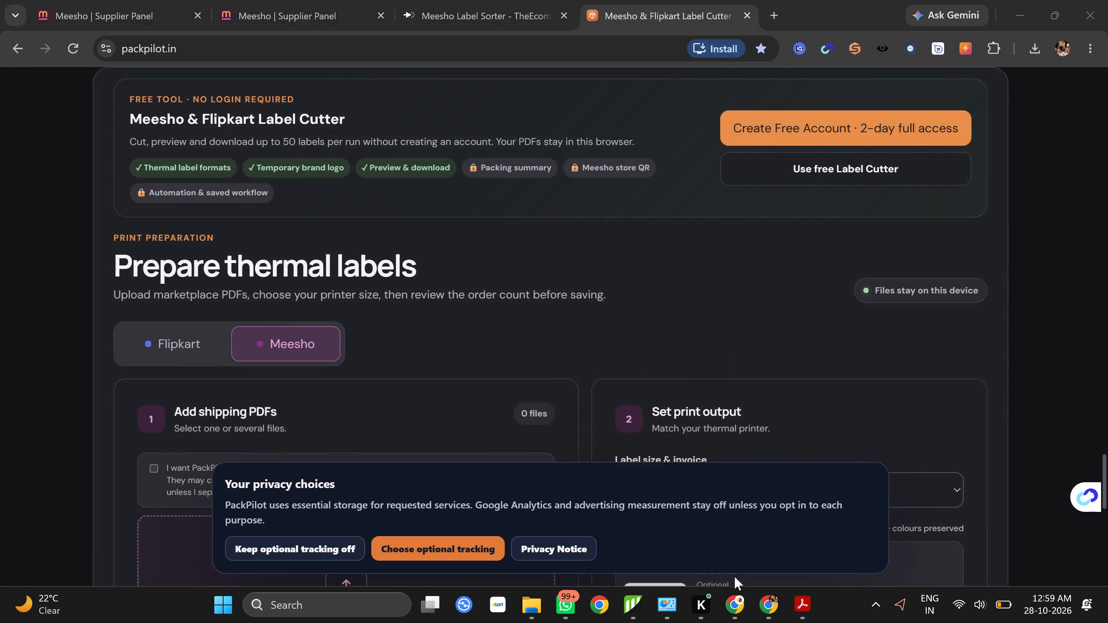
# Switch to the Sri Tirumala Traders Chrome profile and open PackPilot's Label Cutter in a new tab.
pyautogui.click(1060, 50)
pyautogui.click(918, 478)
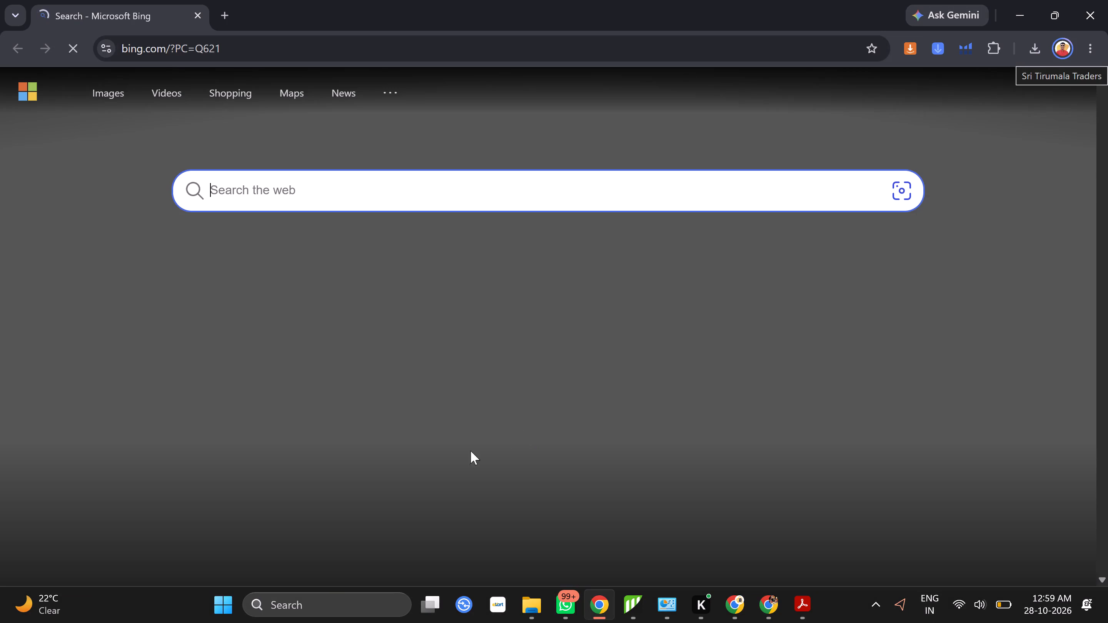
pyautogui.click(212, 15)
pyautogui.click(222, 12)
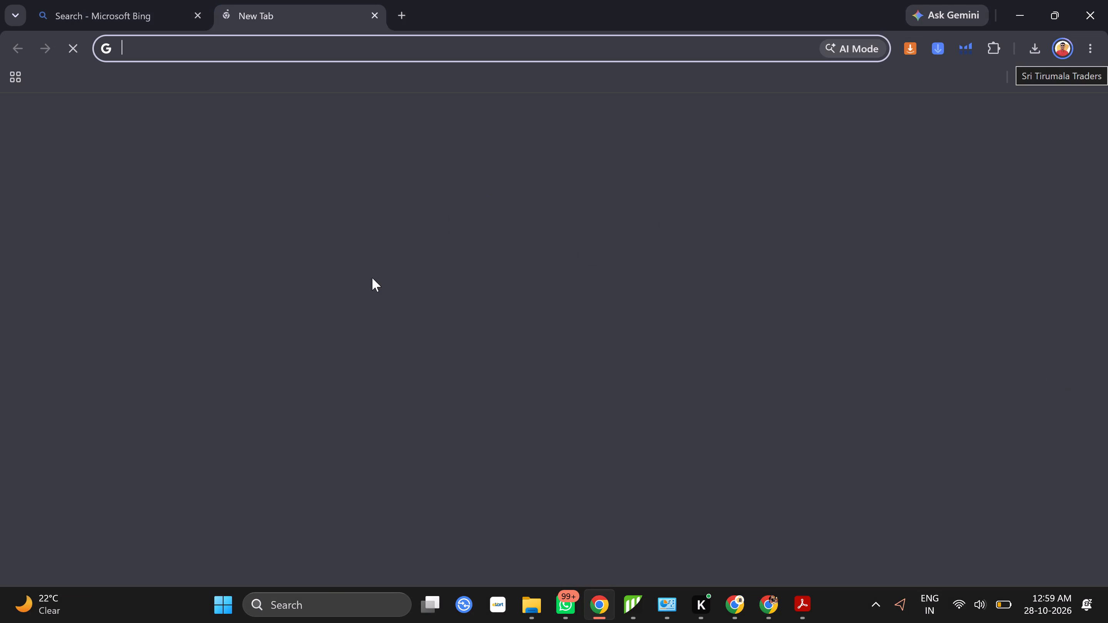
pyautogui.click(379, 458)
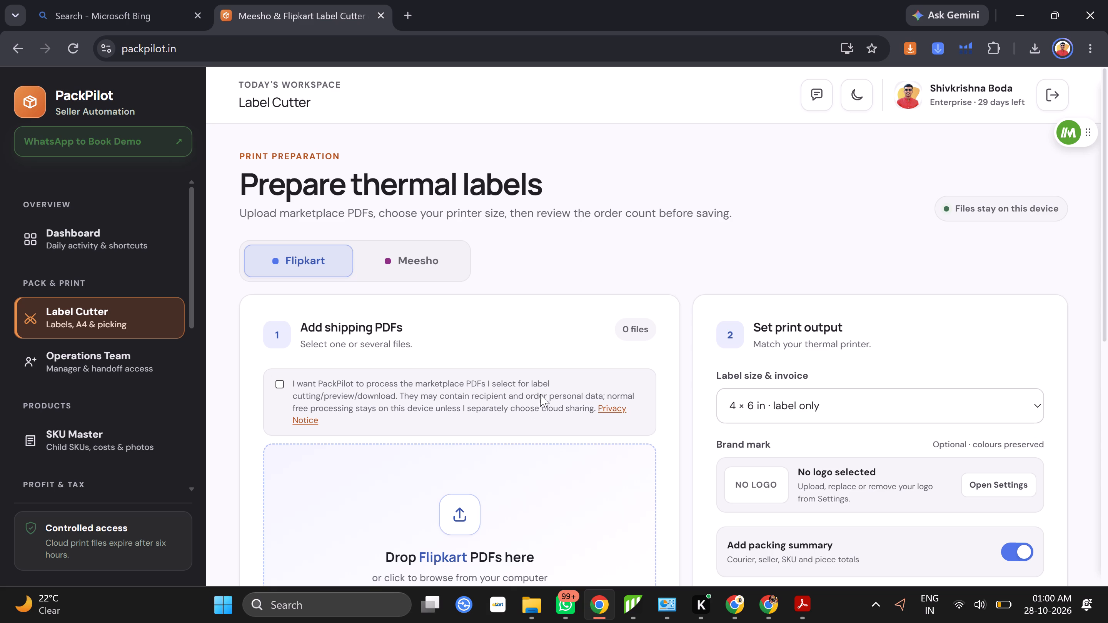
# Select Meesho in the Label Cutter and accept the consent for processing the marketplace PDFs.
pyautogui.click(414, 264)
pyautogui.scroll(-3, 546, 441)
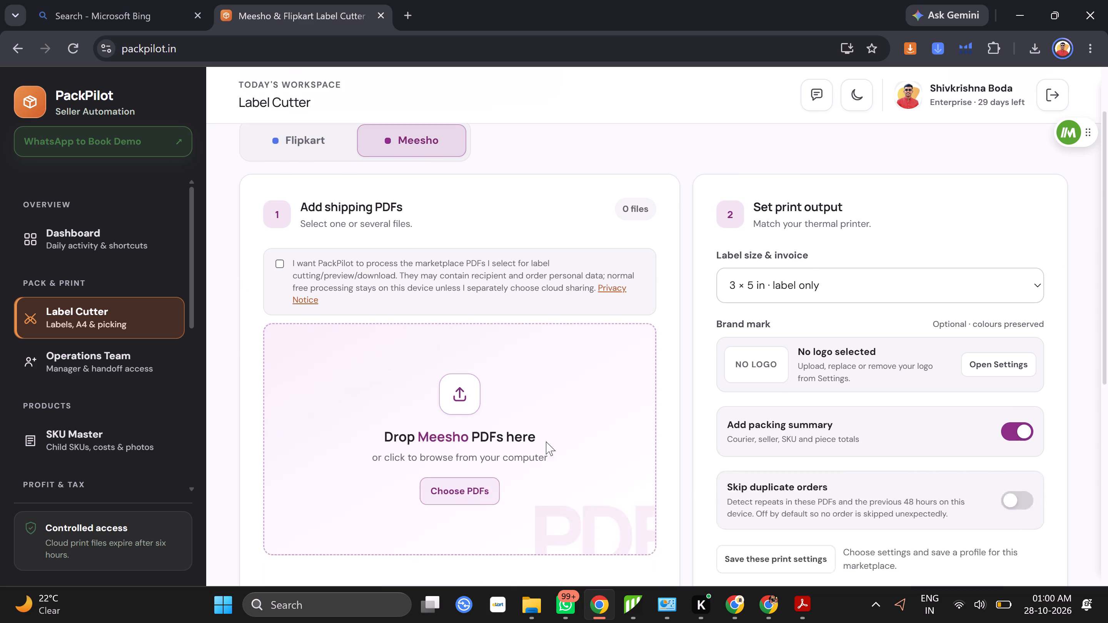
pyautogui.click(474, 283)
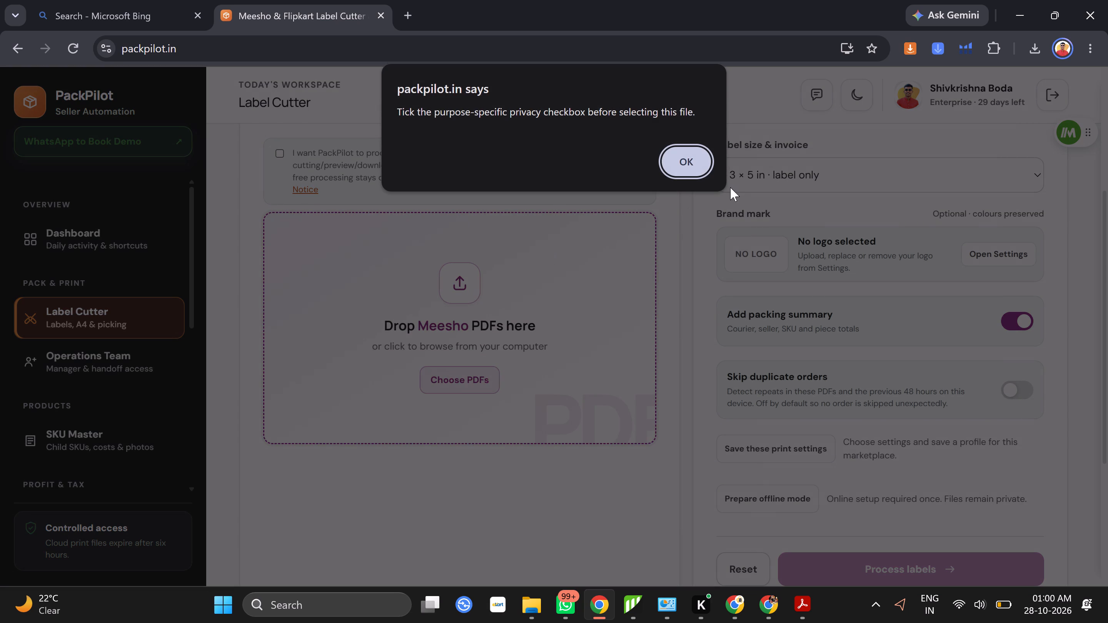
pyautogui.click(696, 159)
pyautogui.click(277, 156)
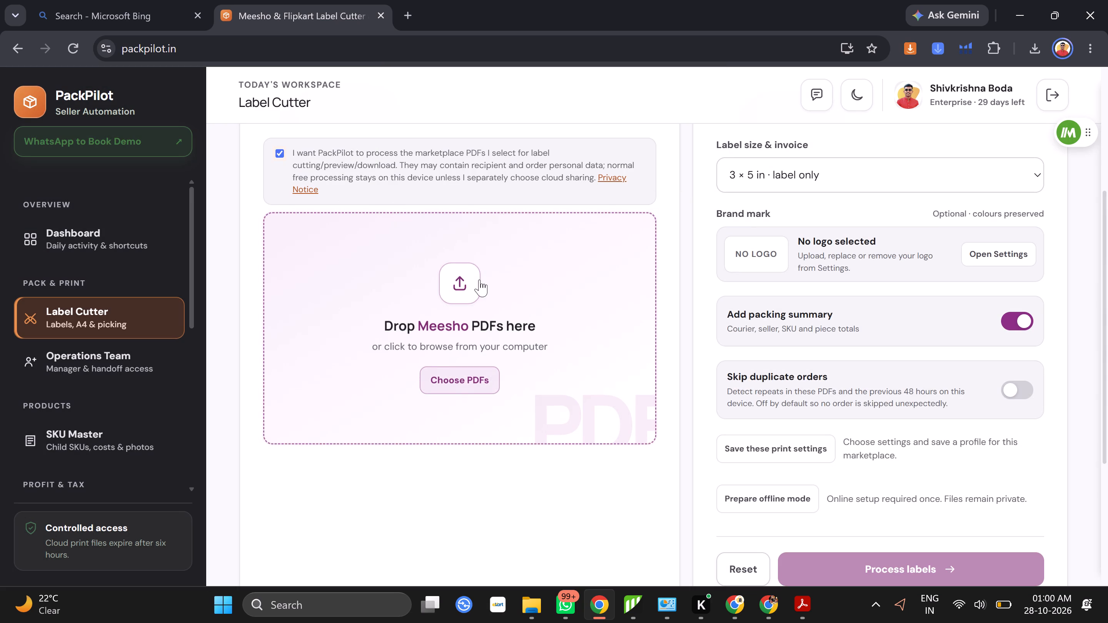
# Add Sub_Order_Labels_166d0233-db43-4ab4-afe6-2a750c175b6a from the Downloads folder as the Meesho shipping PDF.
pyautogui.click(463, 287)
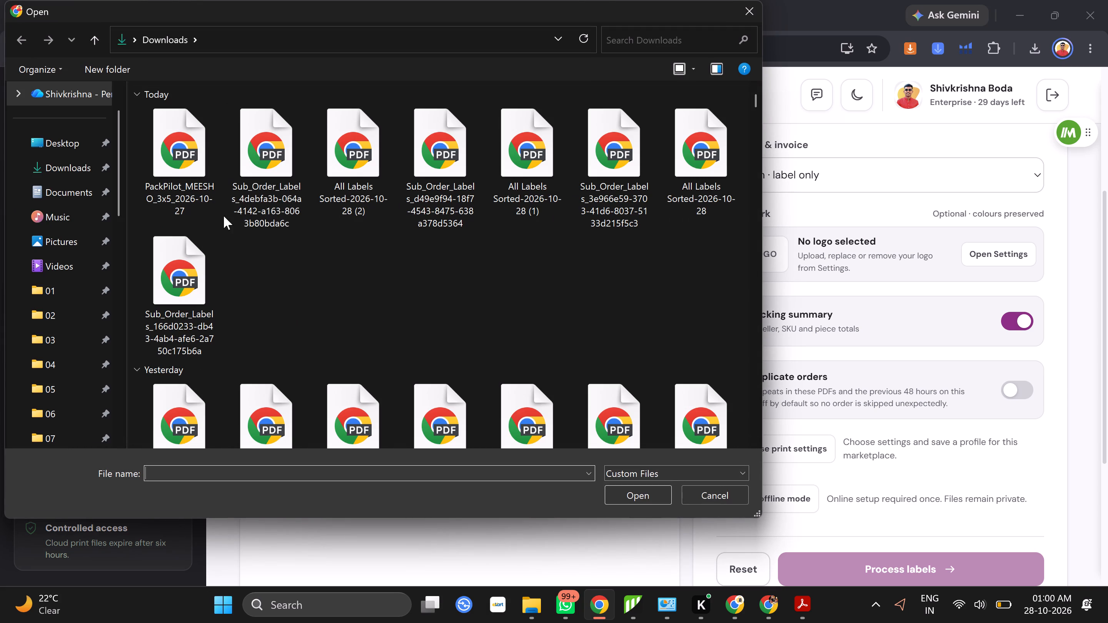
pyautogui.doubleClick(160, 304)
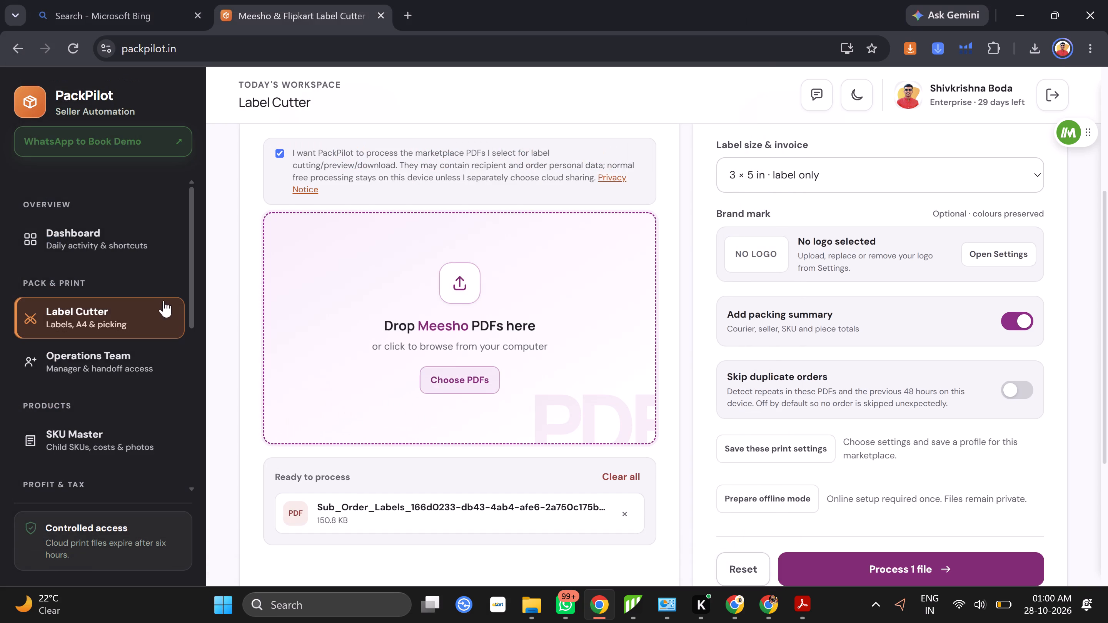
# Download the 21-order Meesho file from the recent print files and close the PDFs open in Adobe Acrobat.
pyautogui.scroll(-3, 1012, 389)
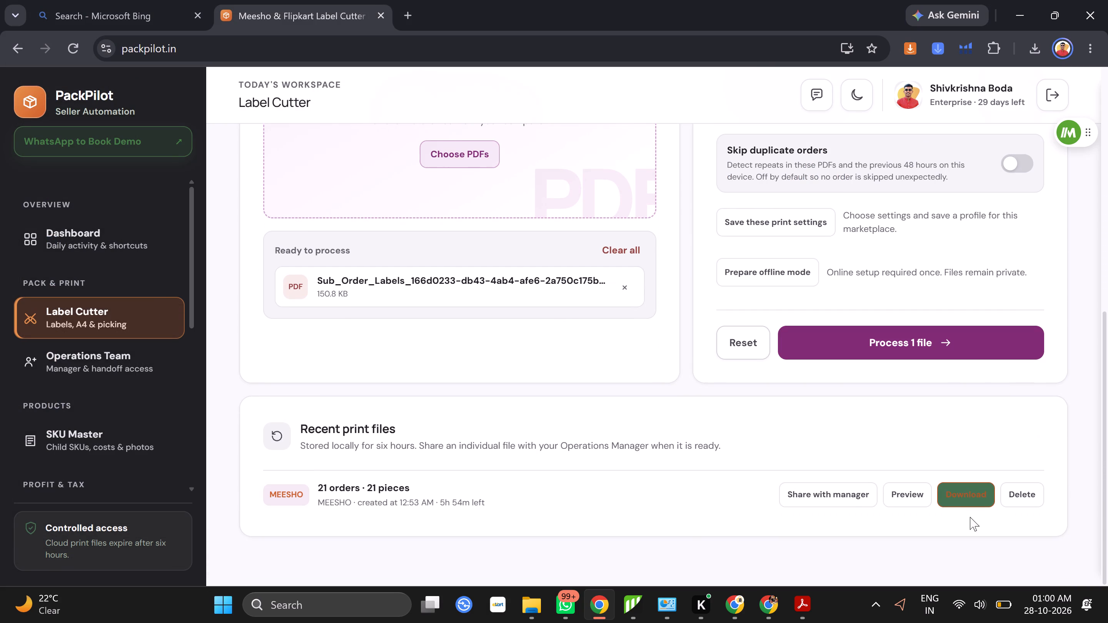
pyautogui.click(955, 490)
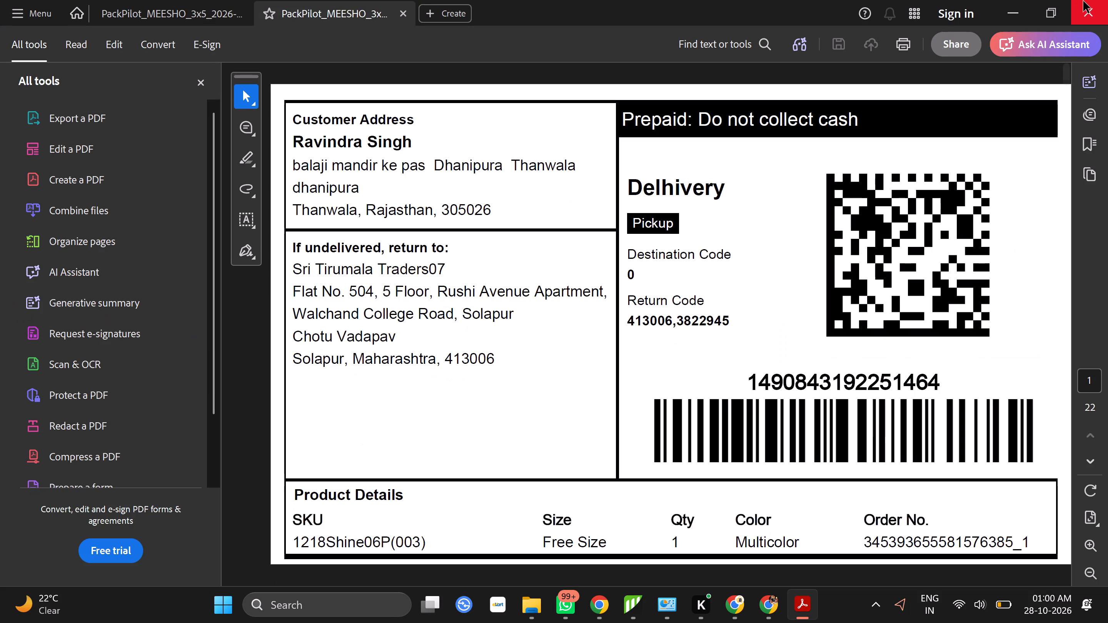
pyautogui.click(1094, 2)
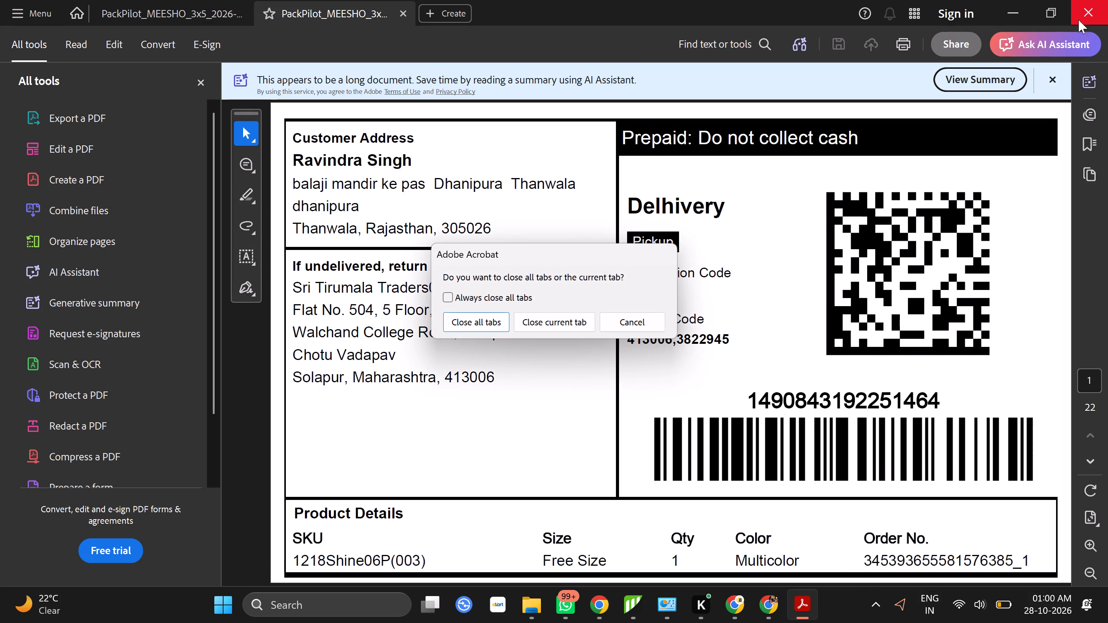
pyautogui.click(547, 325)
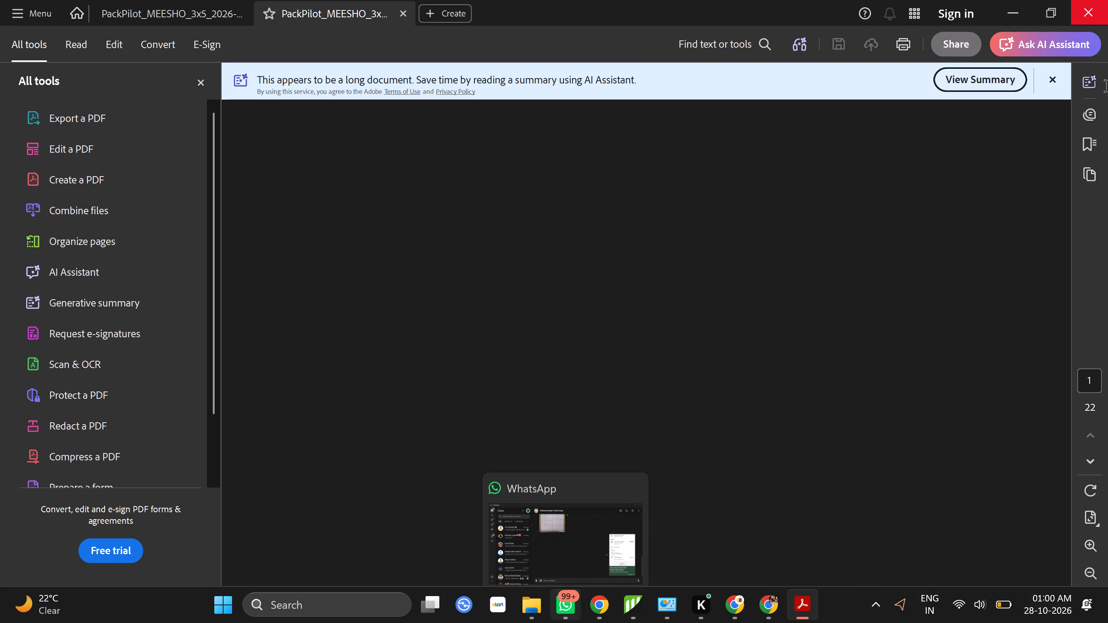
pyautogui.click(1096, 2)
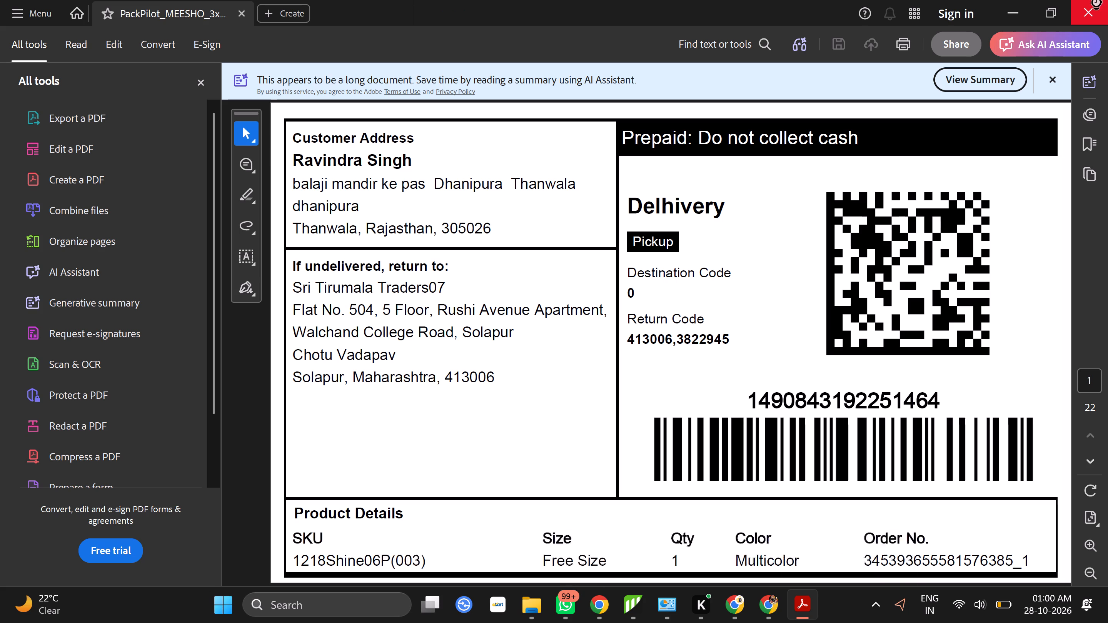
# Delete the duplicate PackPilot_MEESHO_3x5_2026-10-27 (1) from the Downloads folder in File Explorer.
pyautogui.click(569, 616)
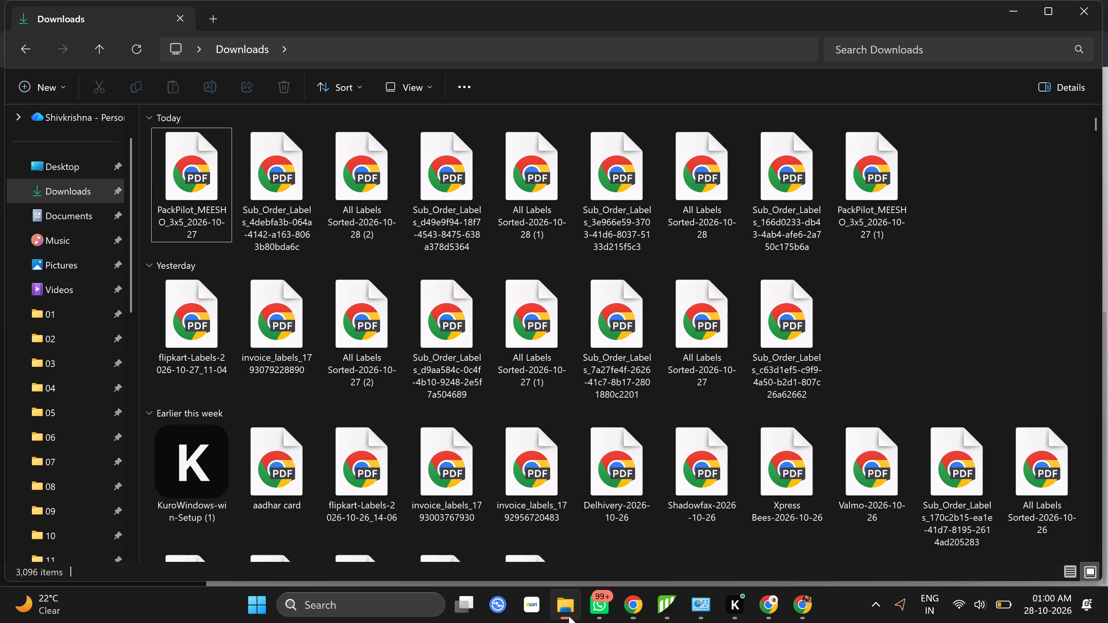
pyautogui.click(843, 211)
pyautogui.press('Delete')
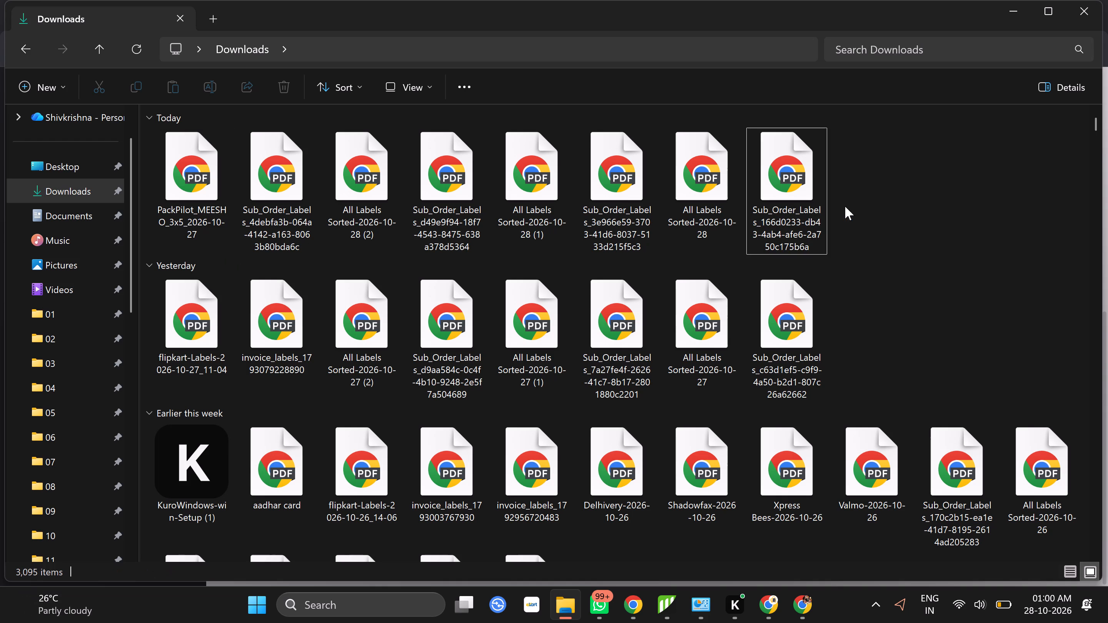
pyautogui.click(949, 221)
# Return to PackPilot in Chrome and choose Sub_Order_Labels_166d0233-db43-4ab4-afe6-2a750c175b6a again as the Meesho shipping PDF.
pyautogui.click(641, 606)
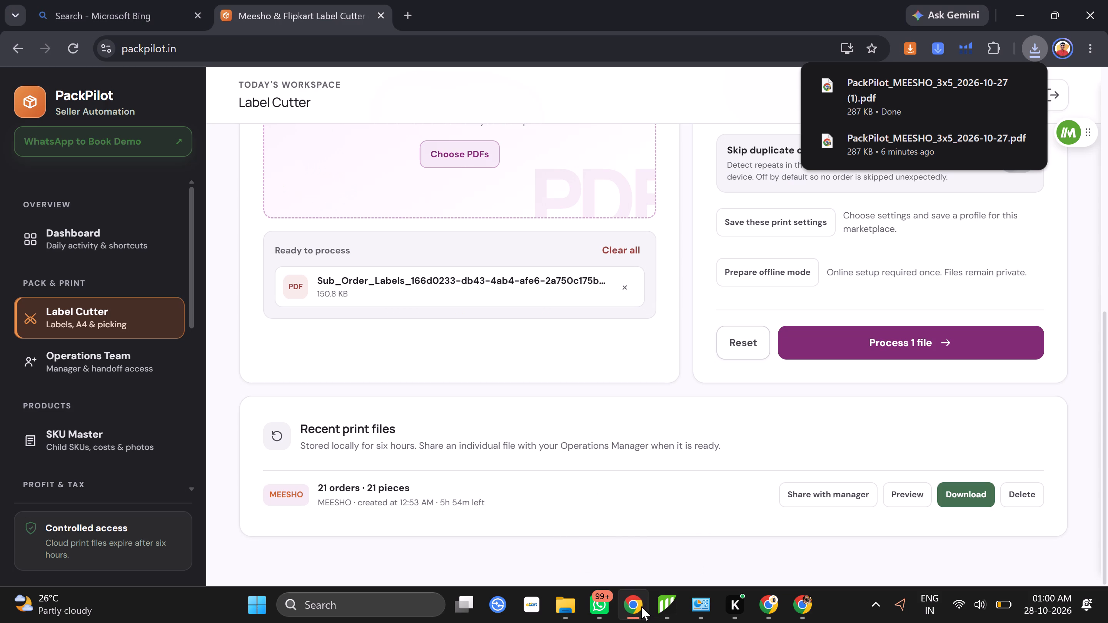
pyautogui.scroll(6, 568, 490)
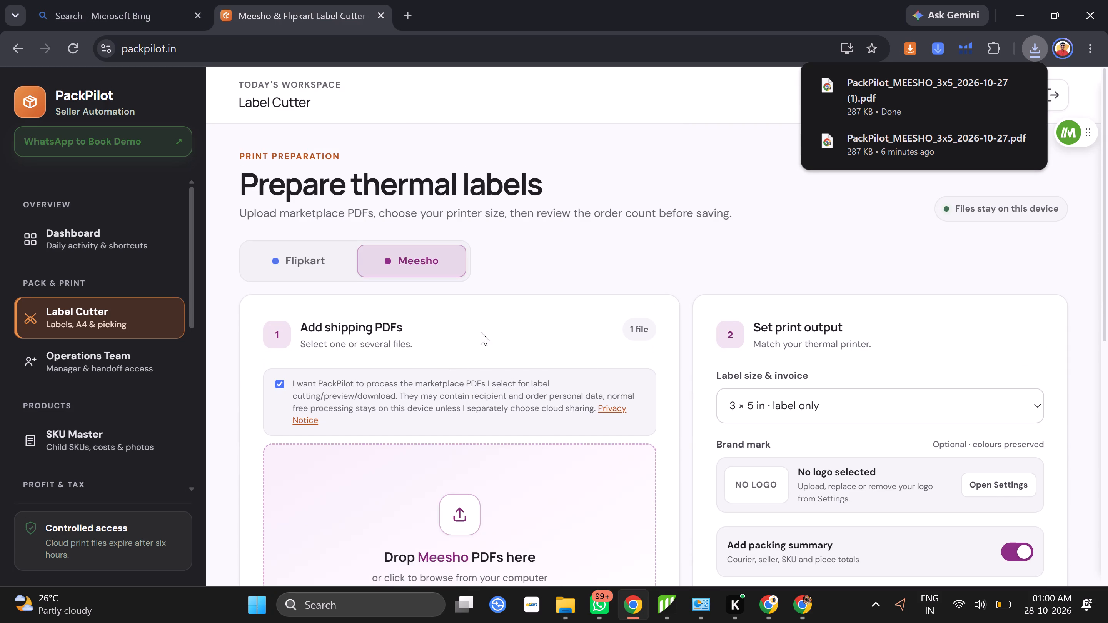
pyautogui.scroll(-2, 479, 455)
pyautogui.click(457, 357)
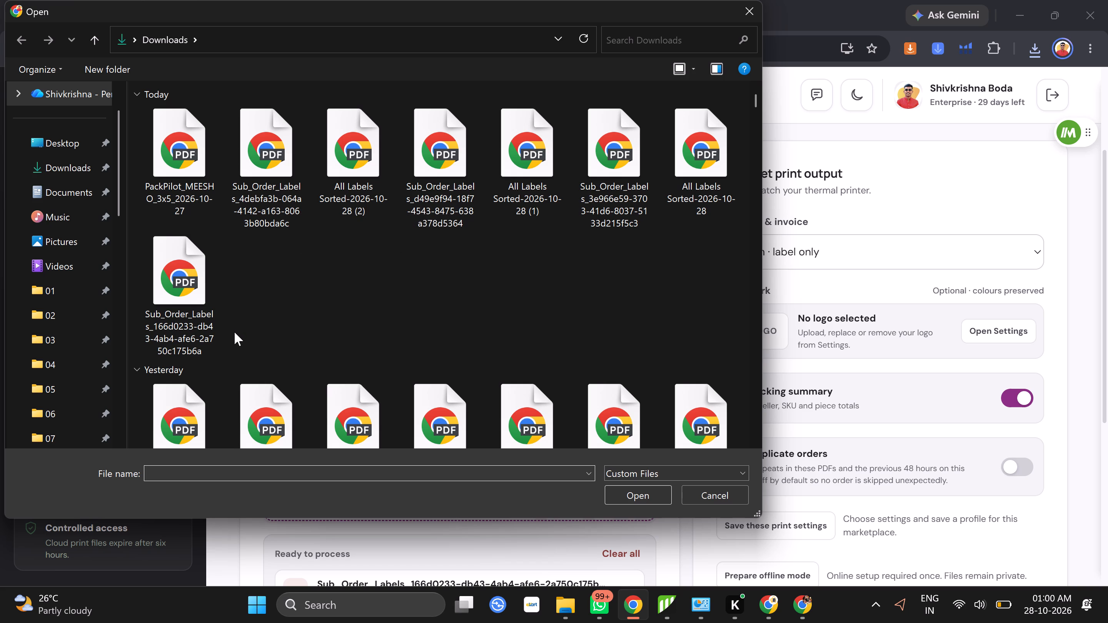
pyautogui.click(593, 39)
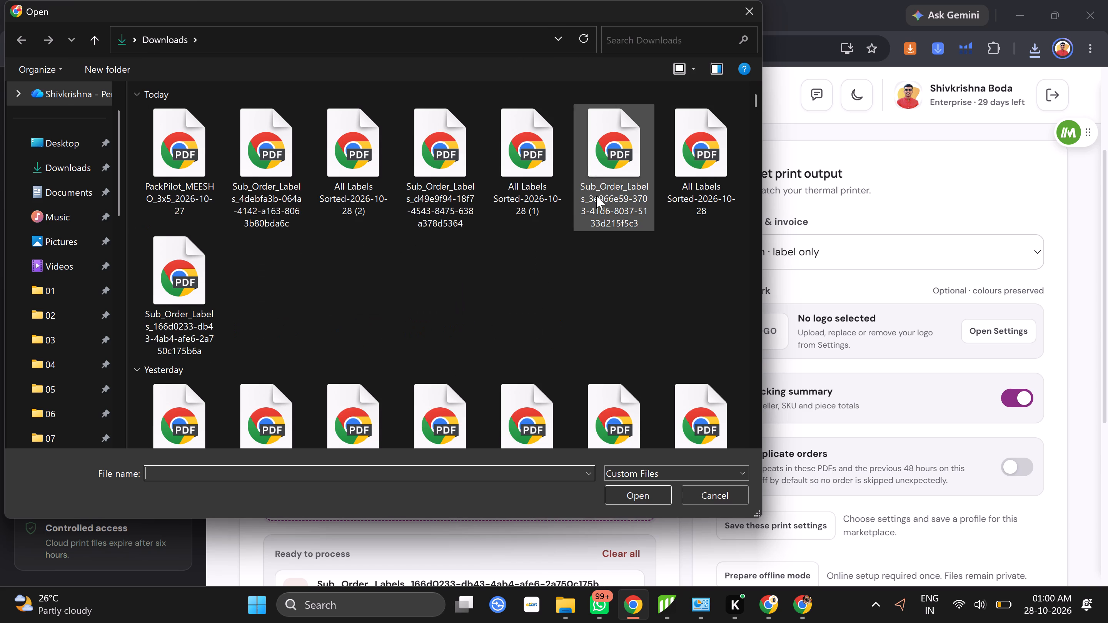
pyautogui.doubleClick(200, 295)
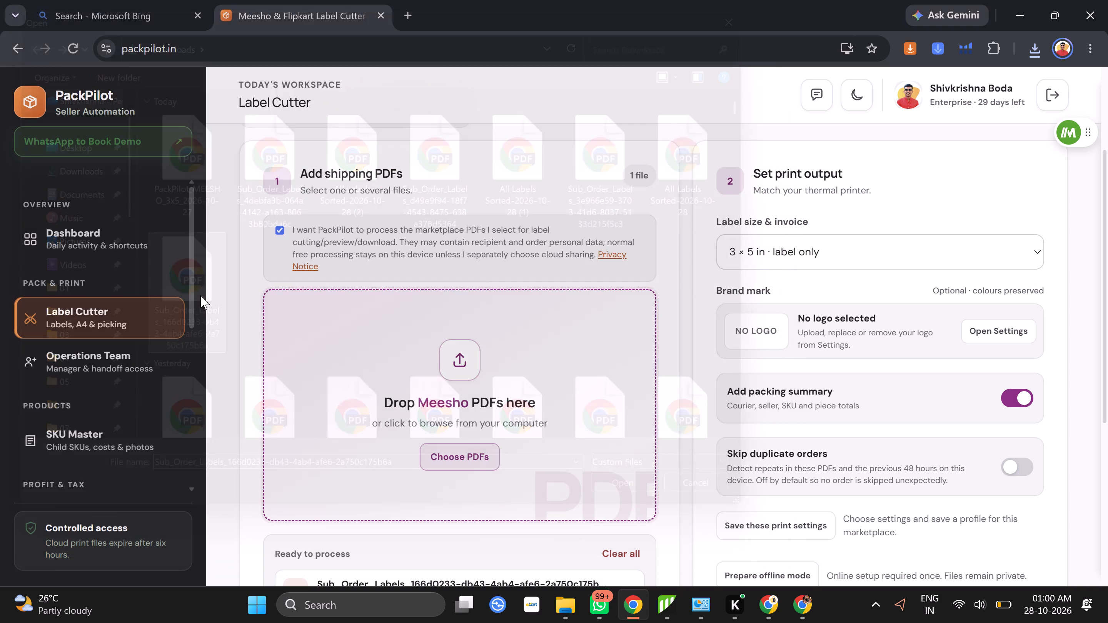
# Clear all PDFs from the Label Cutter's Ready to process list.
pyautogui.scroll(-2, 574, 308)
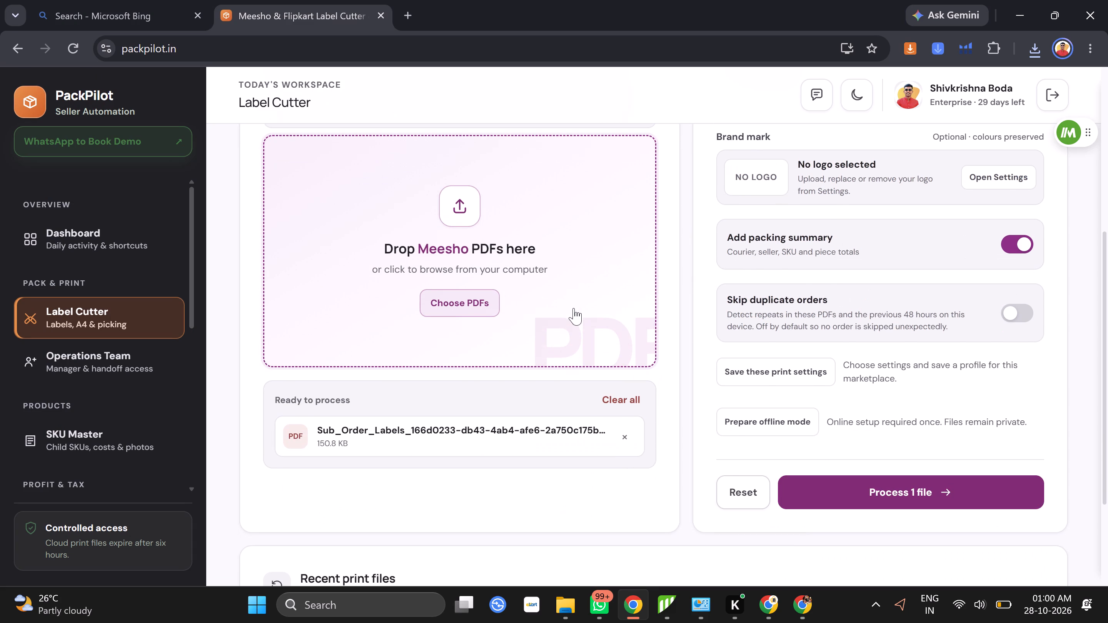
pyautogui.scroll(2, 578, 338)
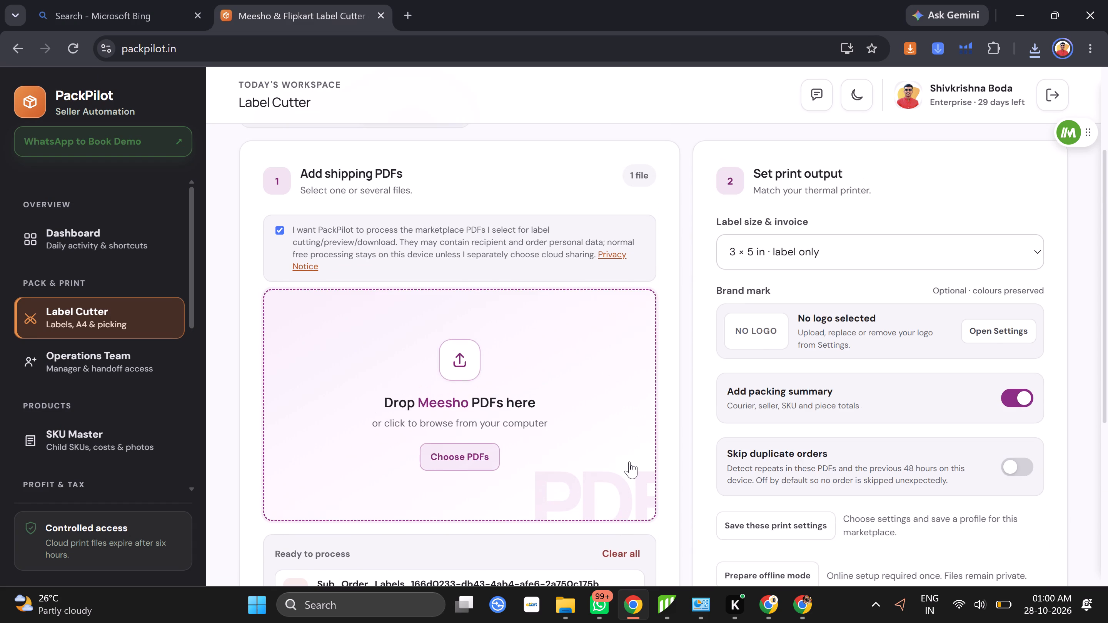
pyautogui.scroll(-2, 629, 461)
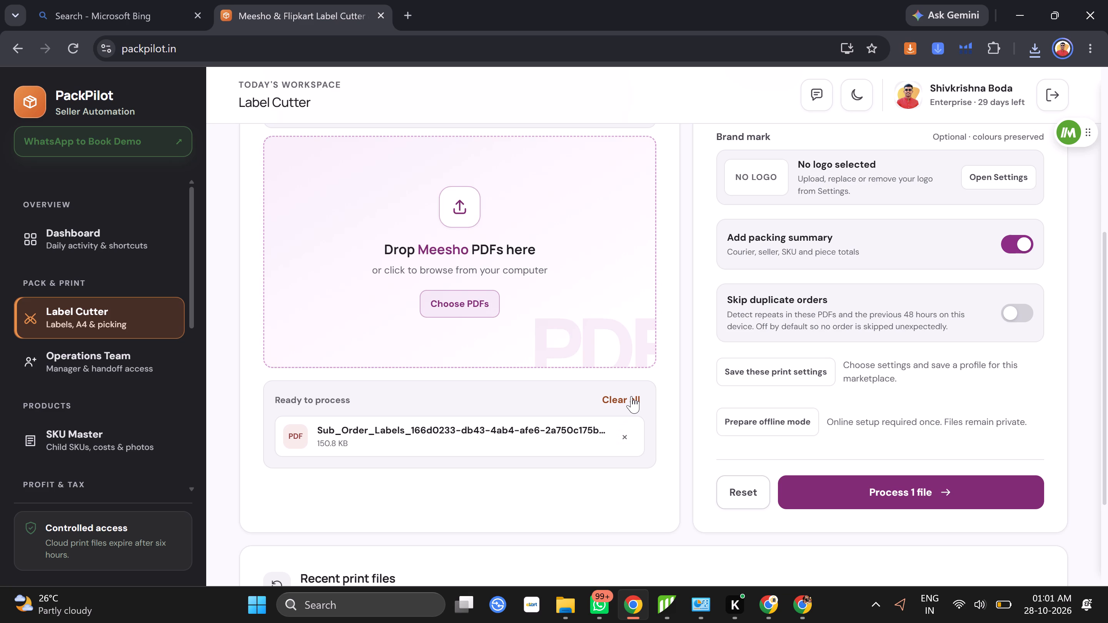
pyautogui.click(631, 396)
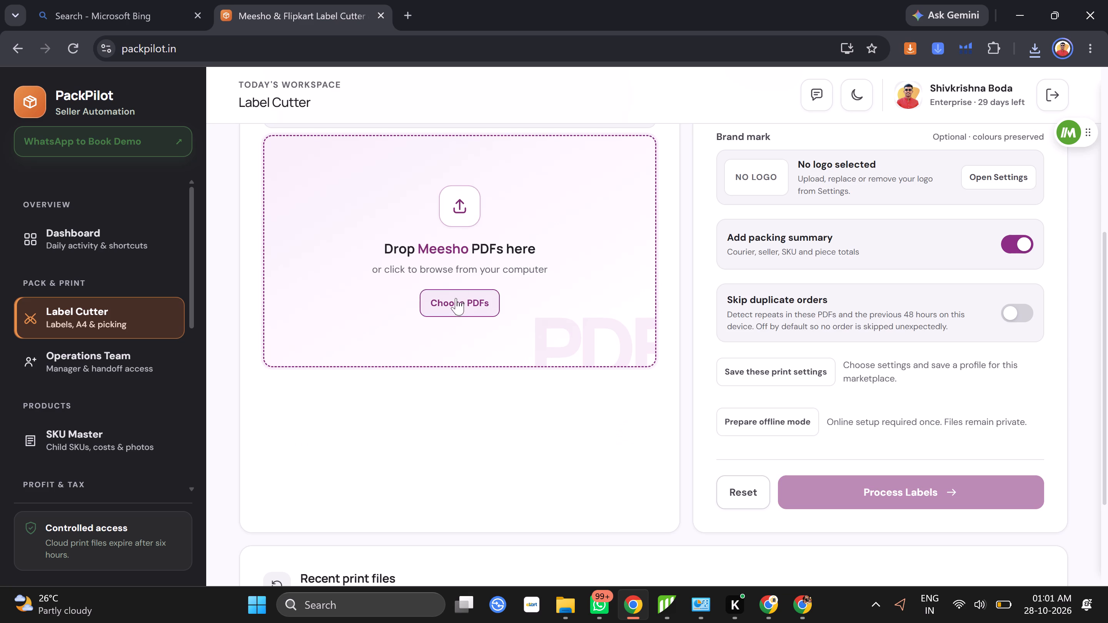
# Choose Sub_Order_Labels_166d0233-db43-4ab4-afe6-2a750c175b6a as the Meesho shipping PDF and process its labels.
pyautogui.click(463, 186)
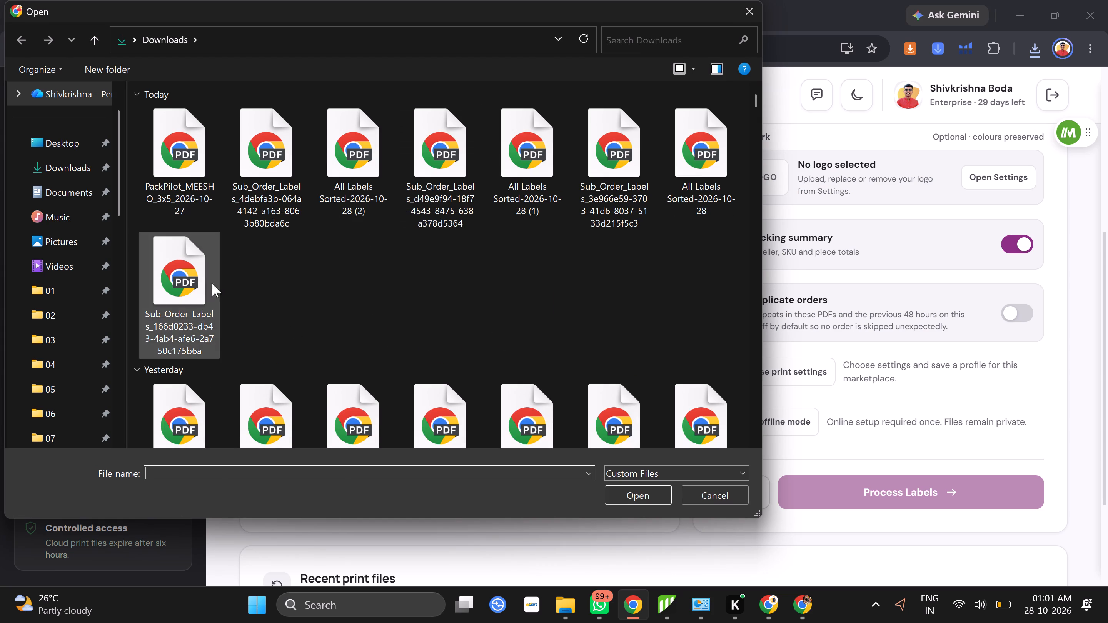
pyautogui.doubleClick(180, 283)
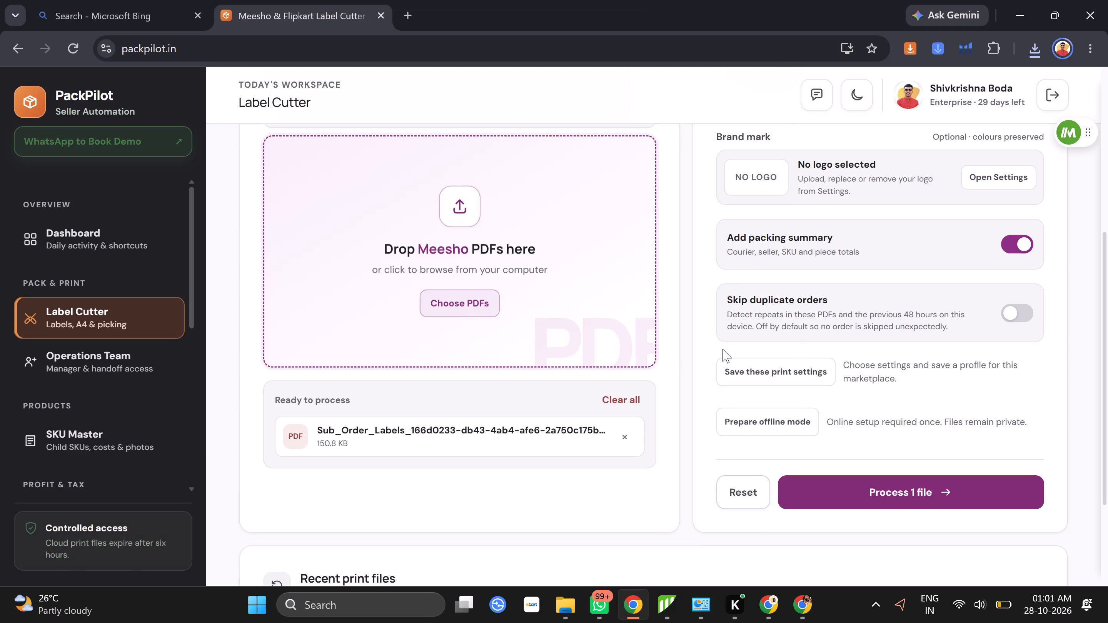
pyautogui.scroll(-3, 863, 413)
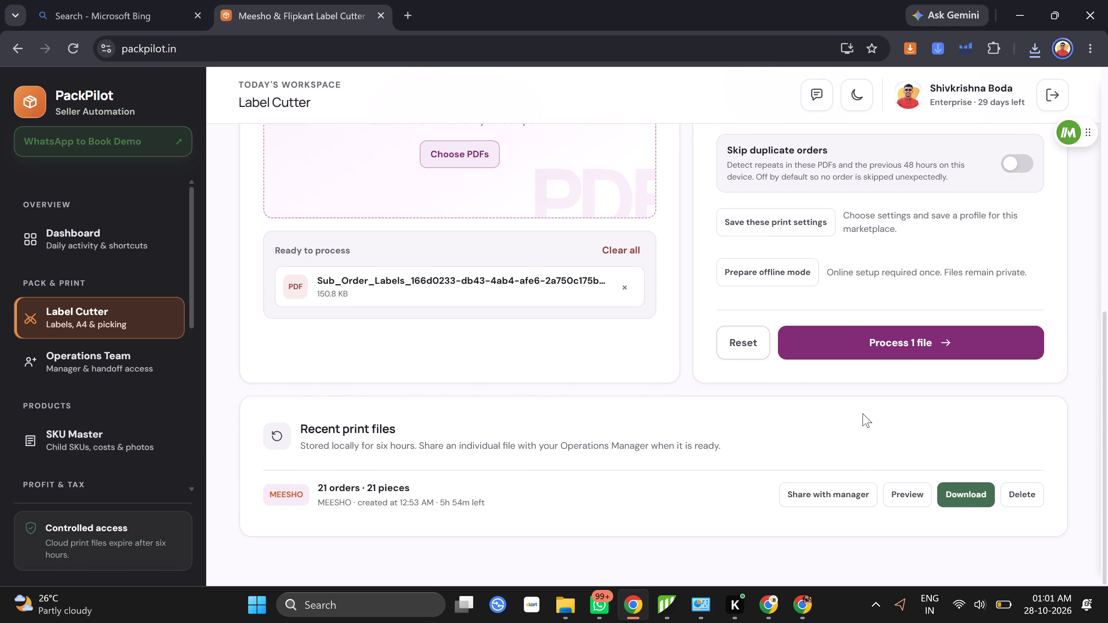
pyautogui.click(919, 340)
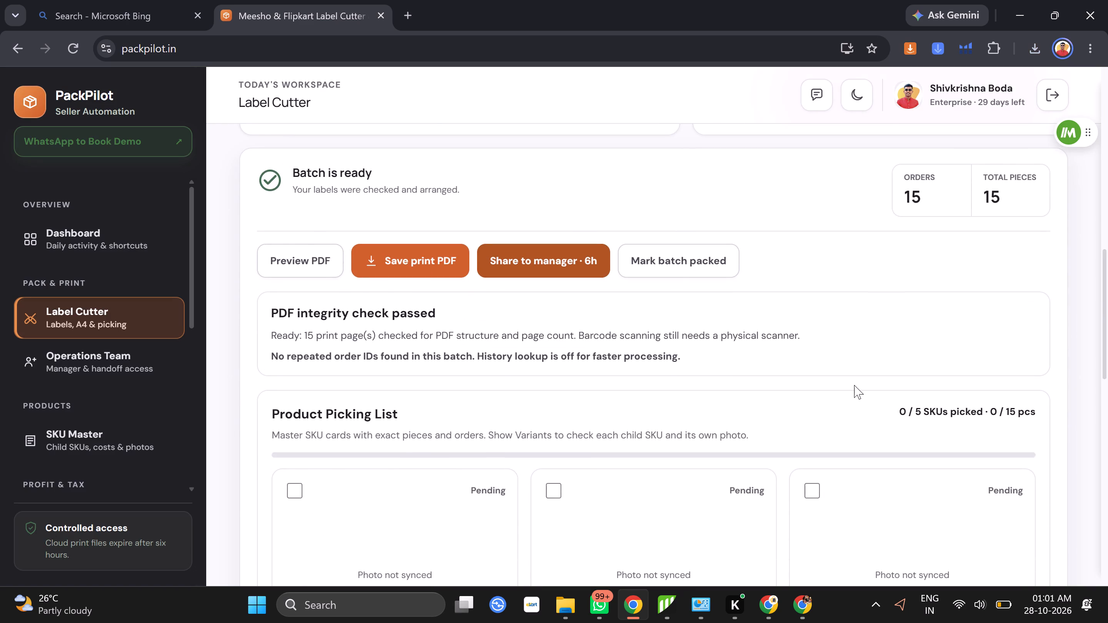
# Preview the processed batch's PDF and look through its labels down to the packing summary on the last page.
pyautogui.scroll(-7, 854, 385)
pyautogui.scroll(6, 854, 385)
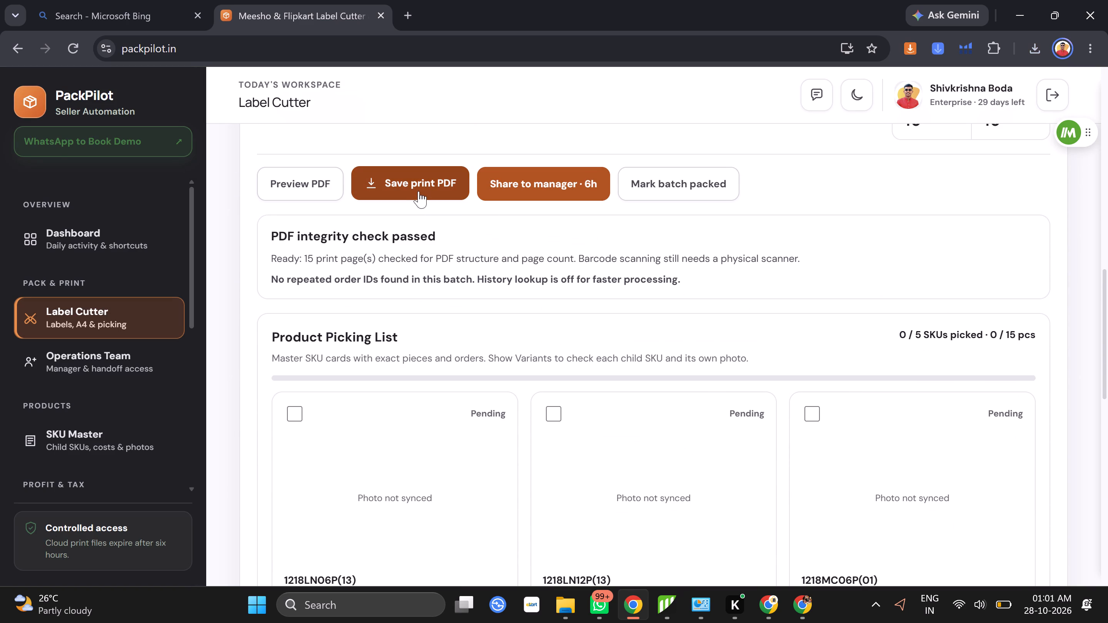
pyautogui.click(310, 189)
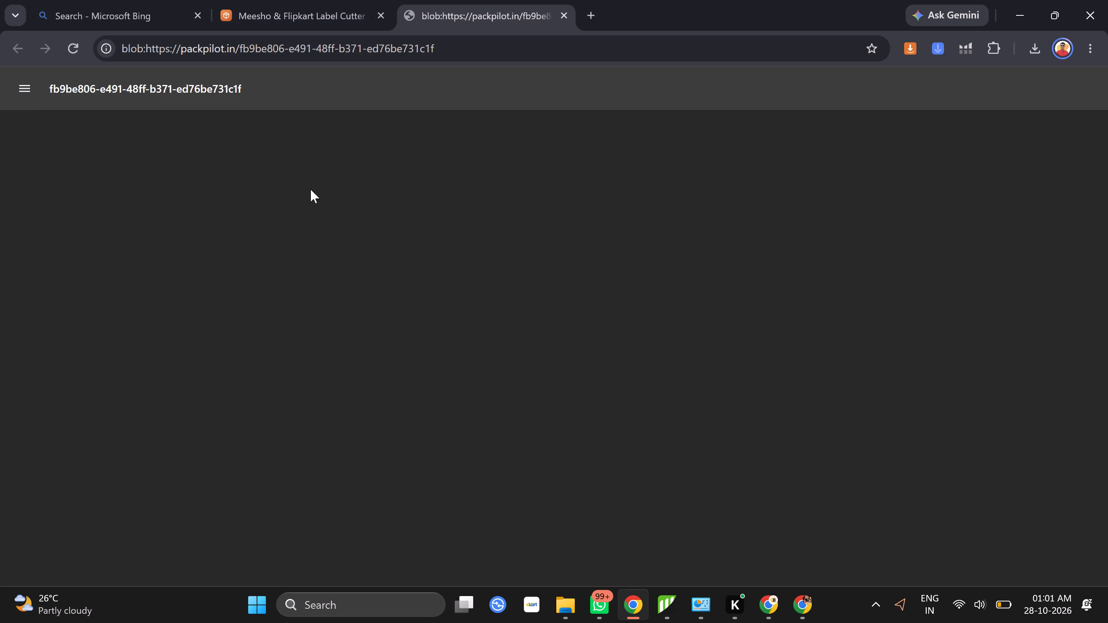
pyautogui.scroll(-5, 532, 288)
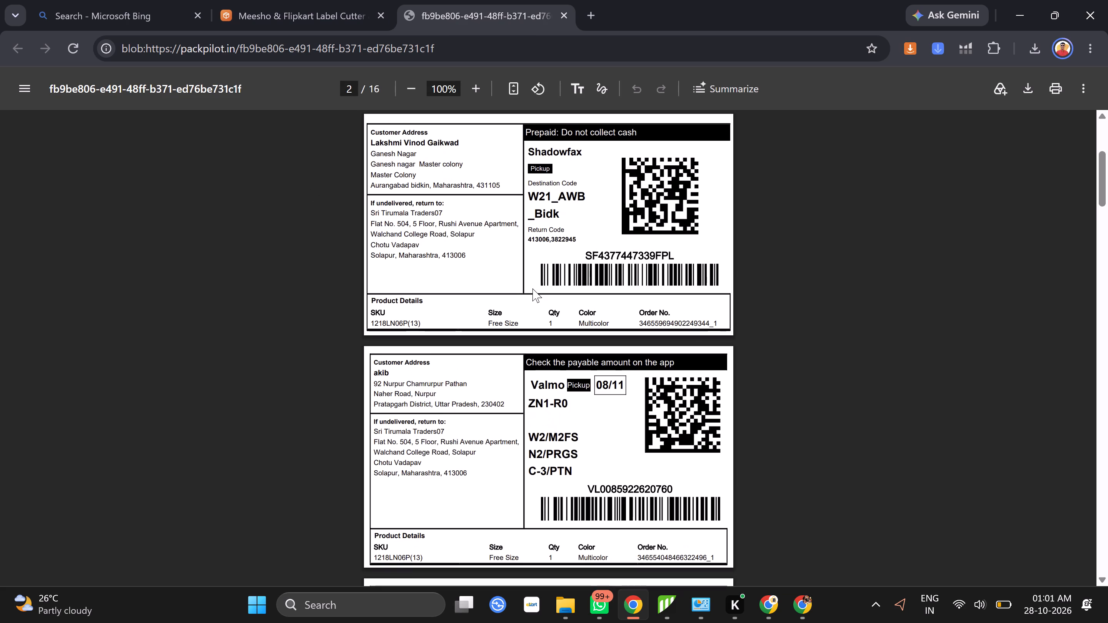
pyautogui.scroll(-20, 532, 288)
pyautogui.scroll(-9, 532, 288)
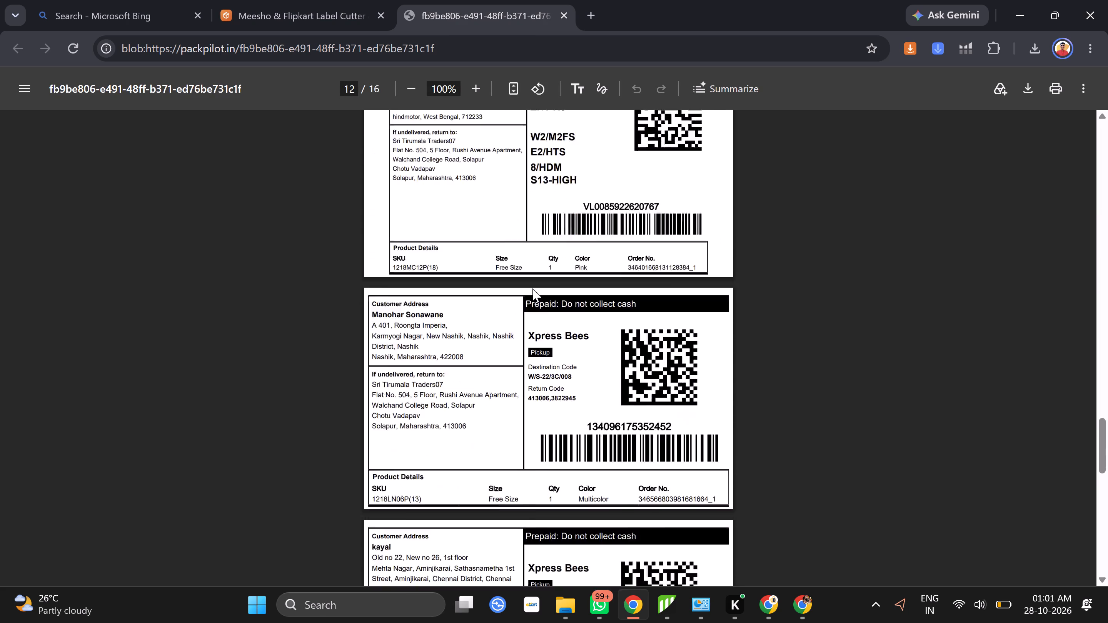
pyautogui.scroll(-14, 532, 288)
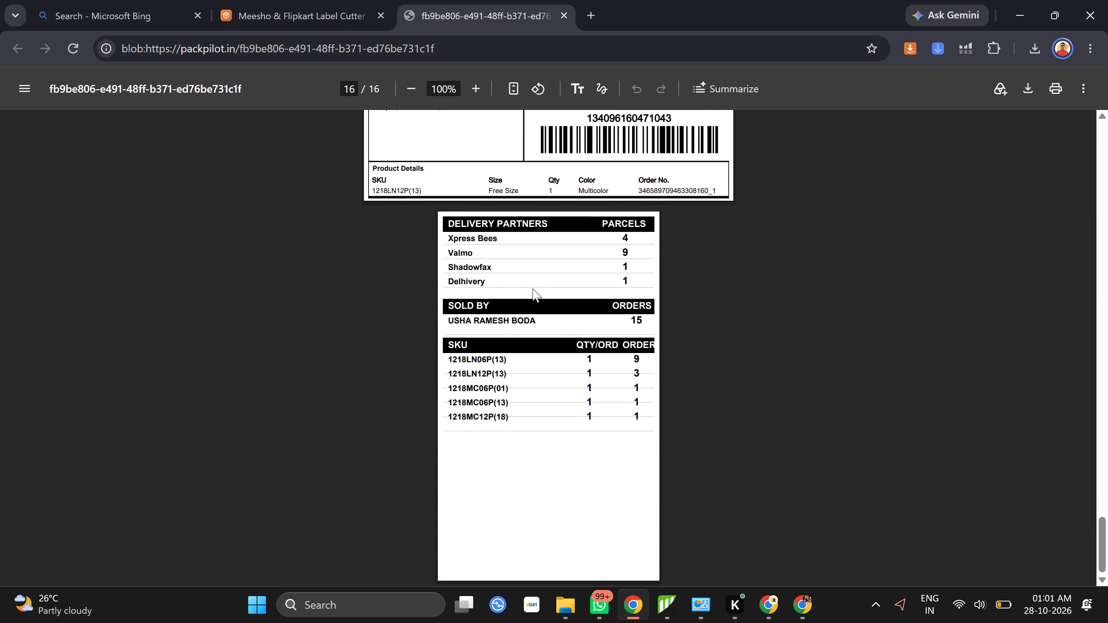
pyautogui.scroll(12, 532, 288)
# Return to PackPilot's Label Cutter and download the 15-order Meesho file from the recent print files.
pyautogui.click(317, 0)
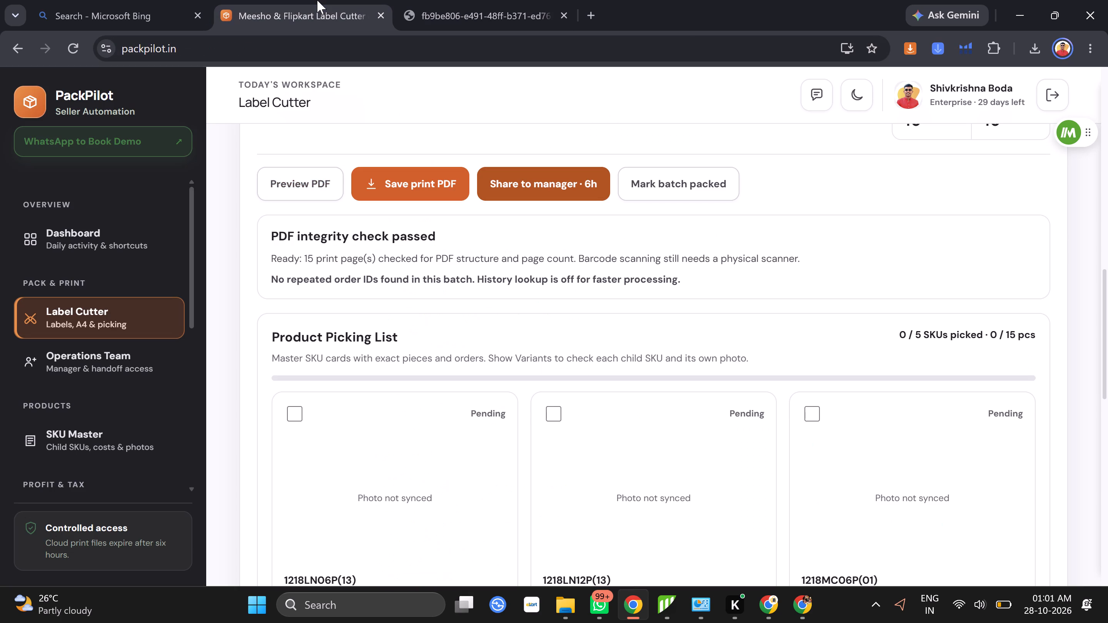
pyautogui.scroll(-13, 739, 370)
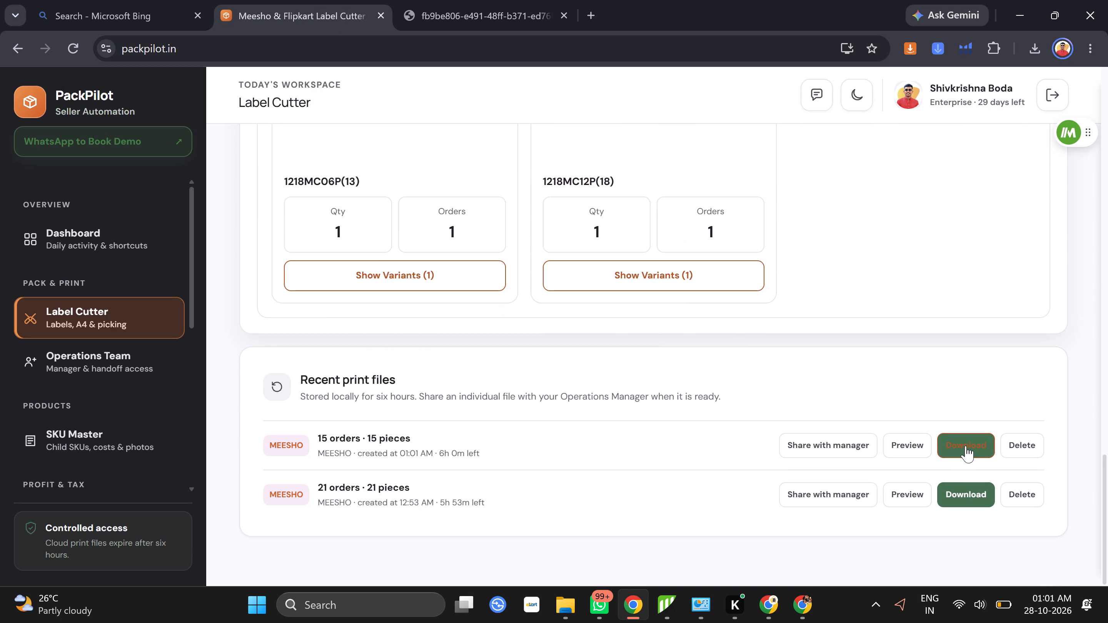
pyautogui.click(966, 446)
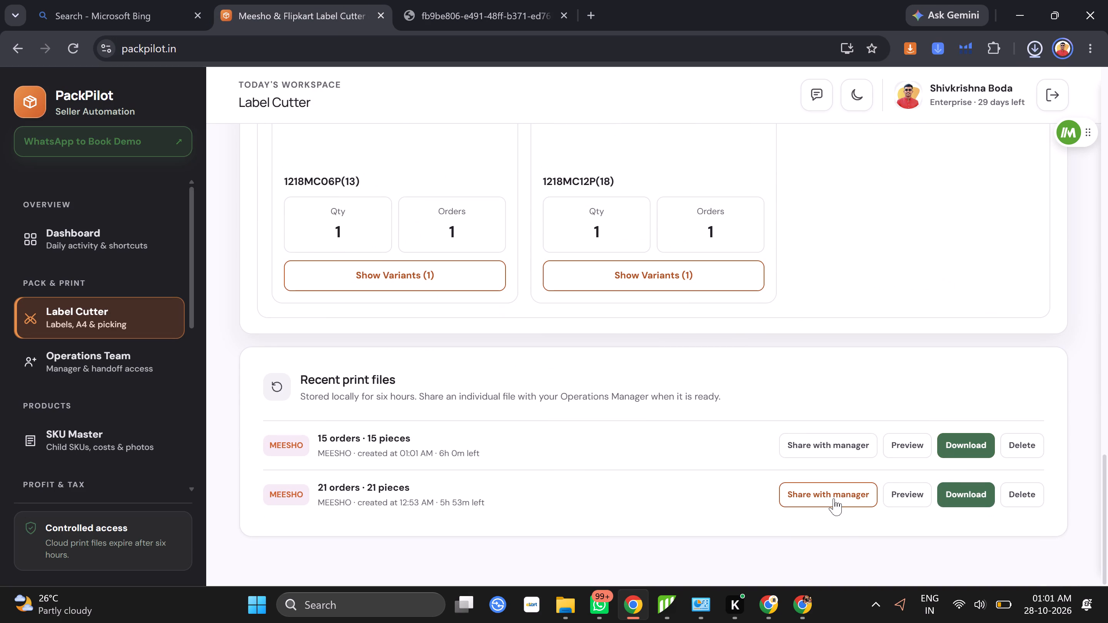
# Switch to File Explorer, refresh the Downloads folder and open the newly downloaded PackPilot_MEESHO_3x5_2026-10-27 (1) PDF in Chrome.
pyautogui.click(565, 611)
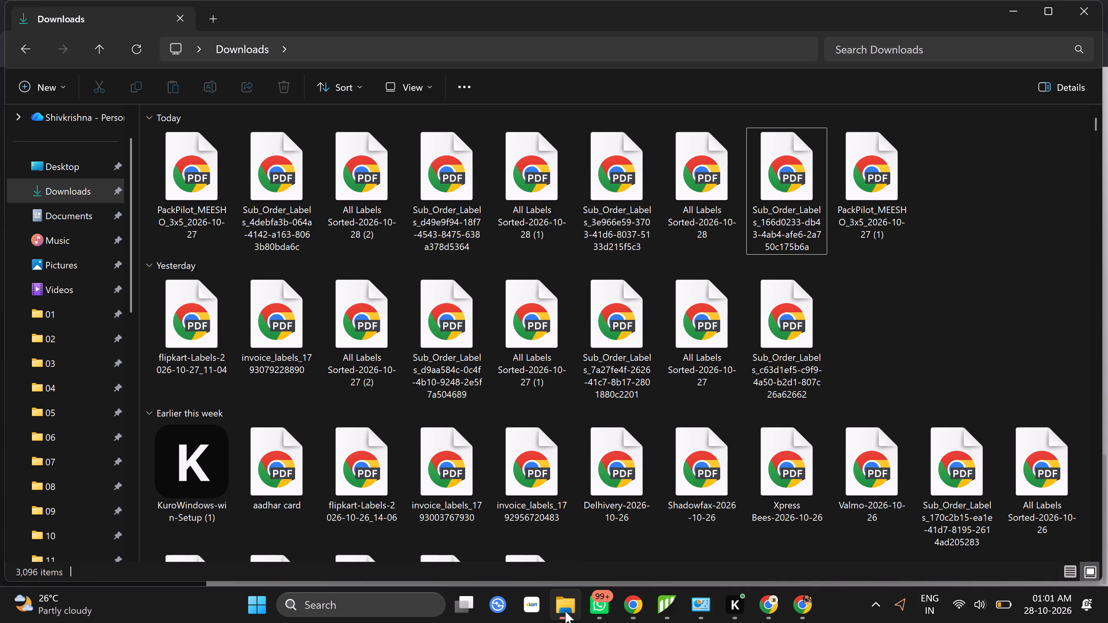
pyautogui.click(133, 47)
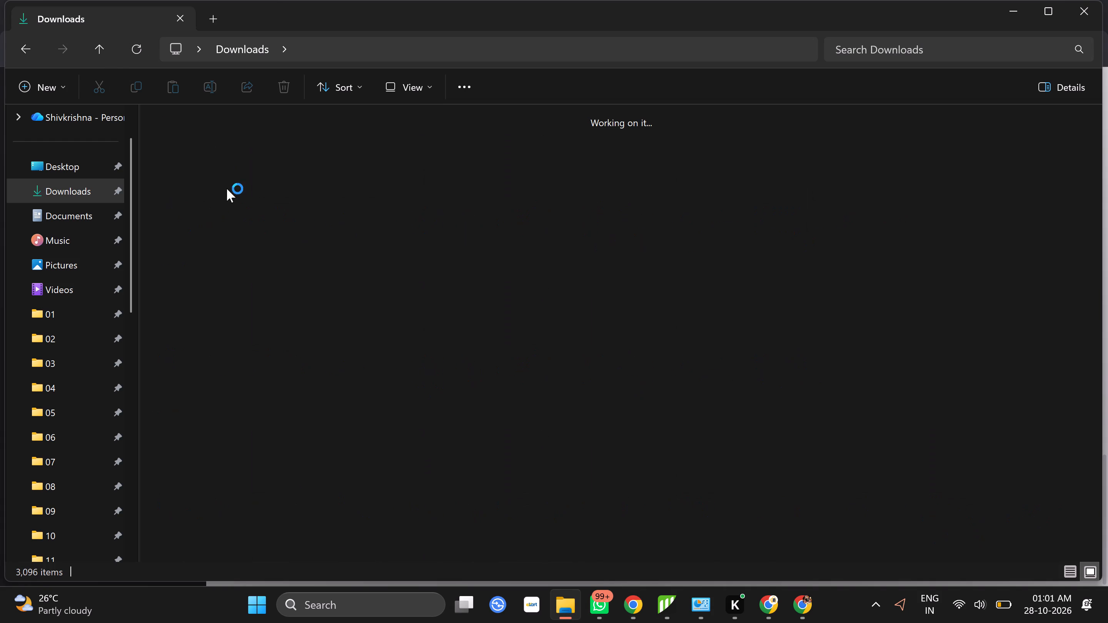
pyautogui.doubleClick(200, 190)
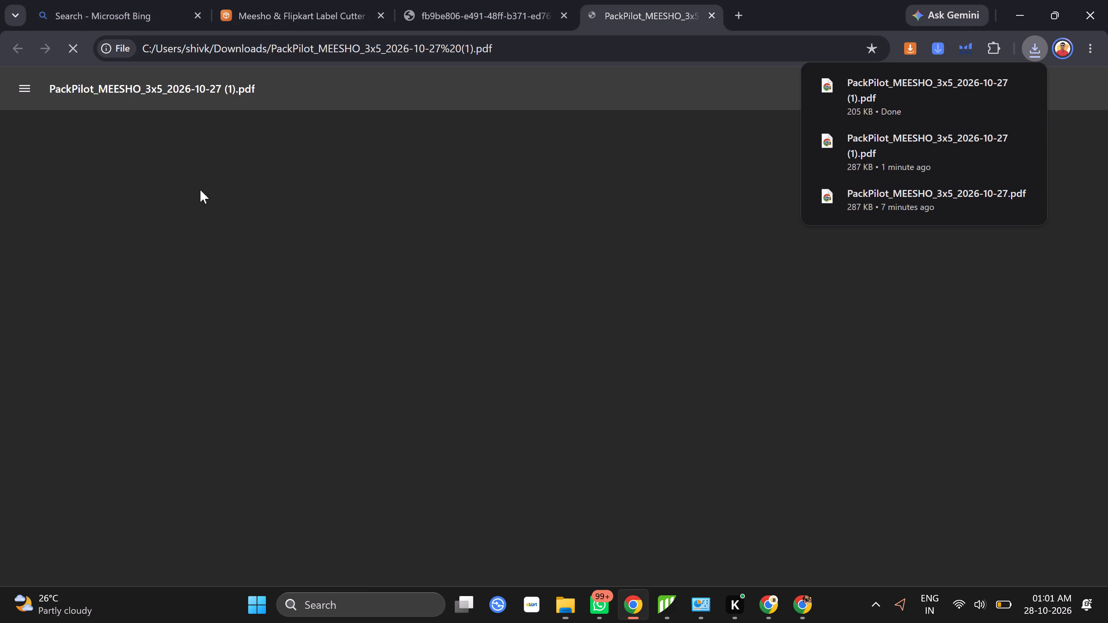
pyautogui.click(802, 413)
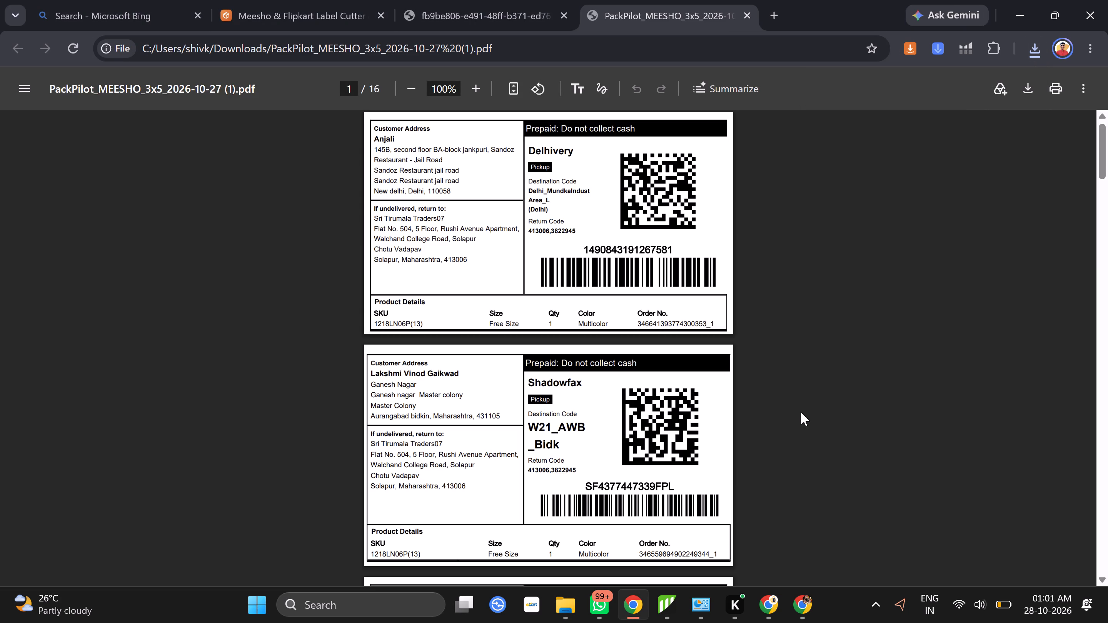
# Print all pages through the system print dialog on the TSC TE244, using the Flipkart 3 x 5 Label (75.0 mm x 125.0 mm) stock.
pyautogui.click(1056, 92)
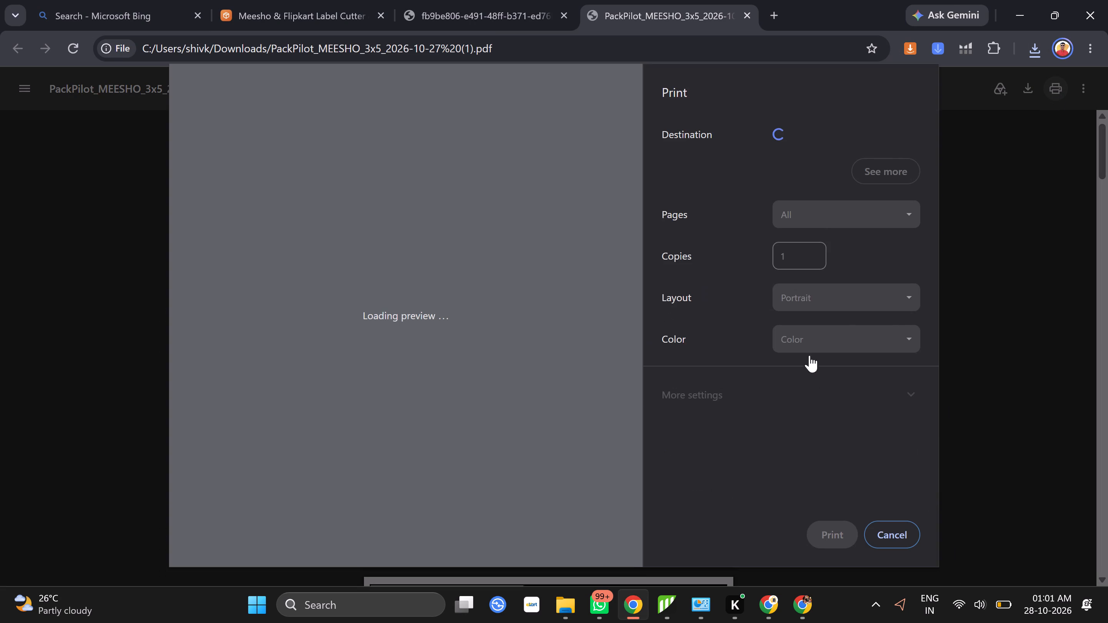
pyautogui.click(781, 431)
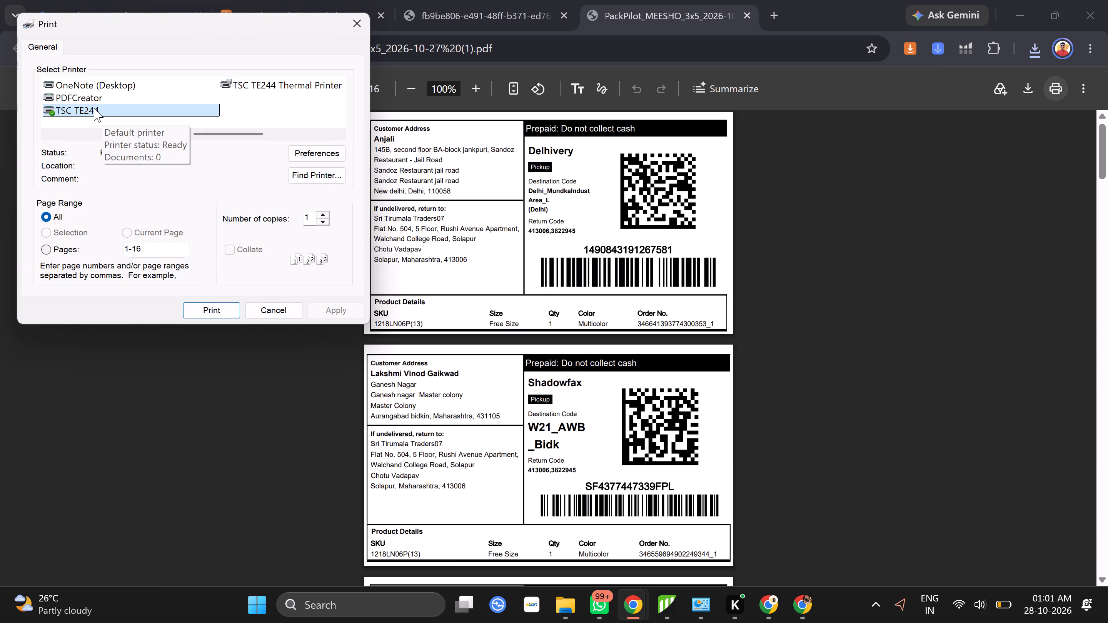
pyautogui.click(94, 108)
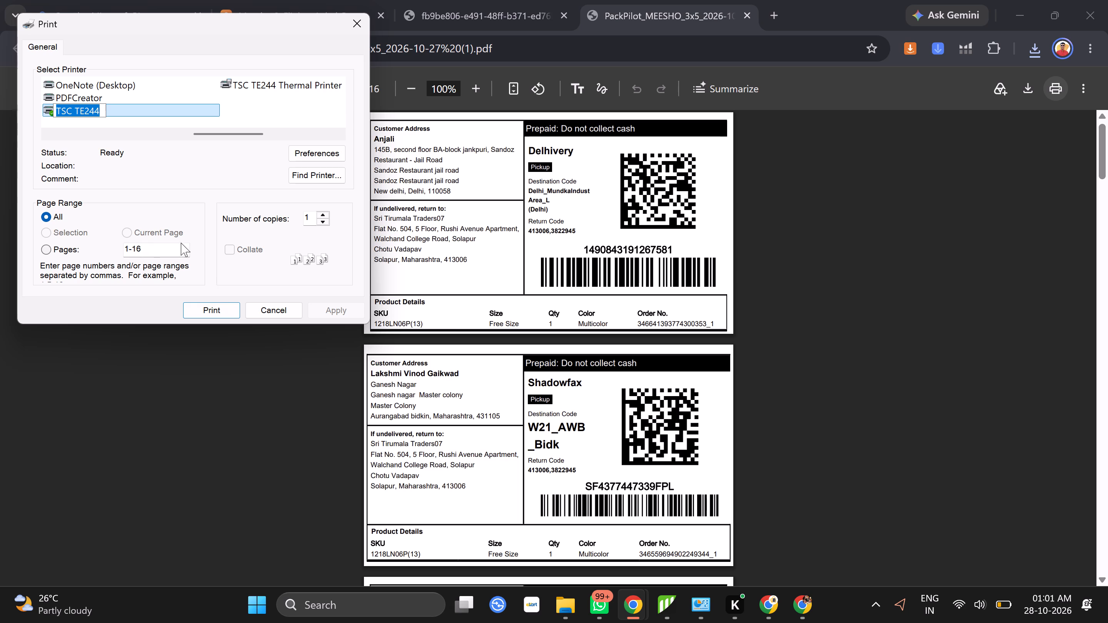
pyautogui.click(324, 157)
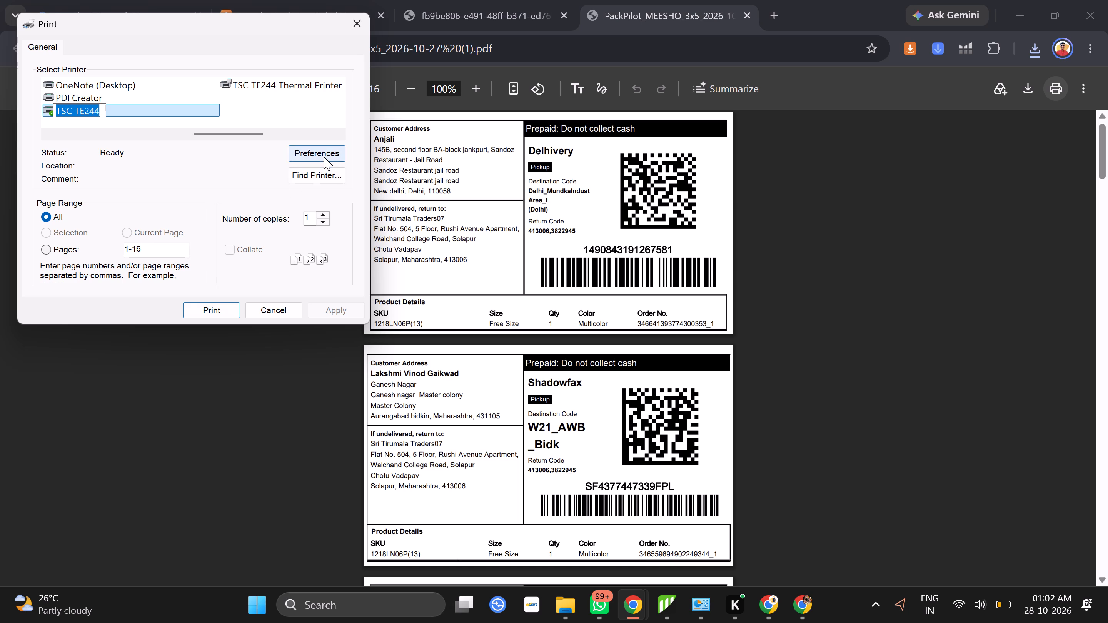
pyautogui.click(324, 157)
pyautogui.click(324, 157)
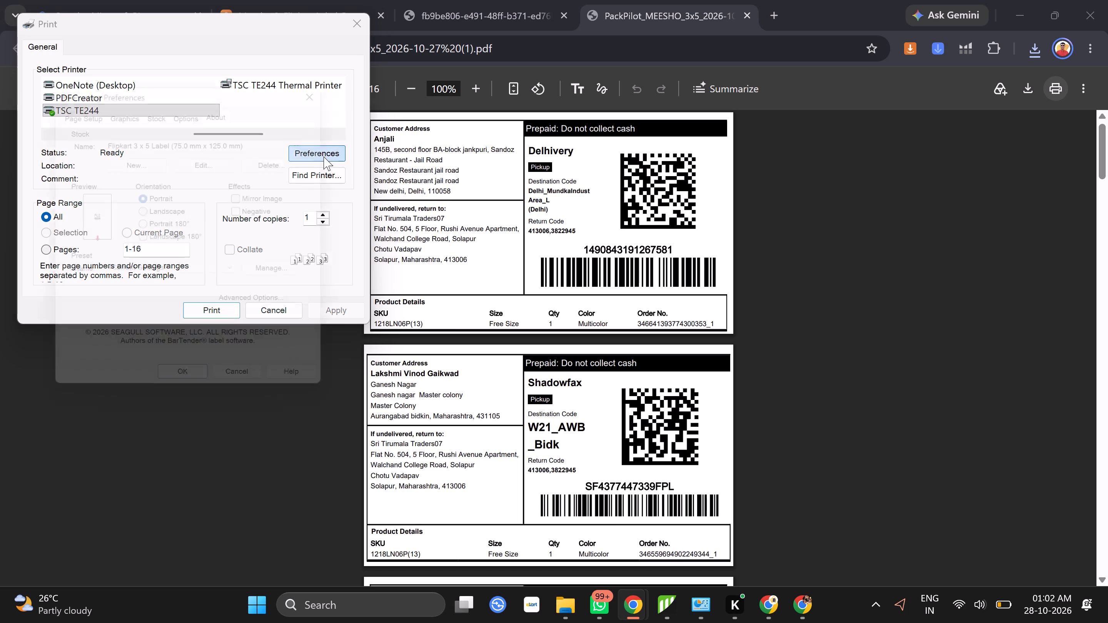
pyautogui.click(82, 103)
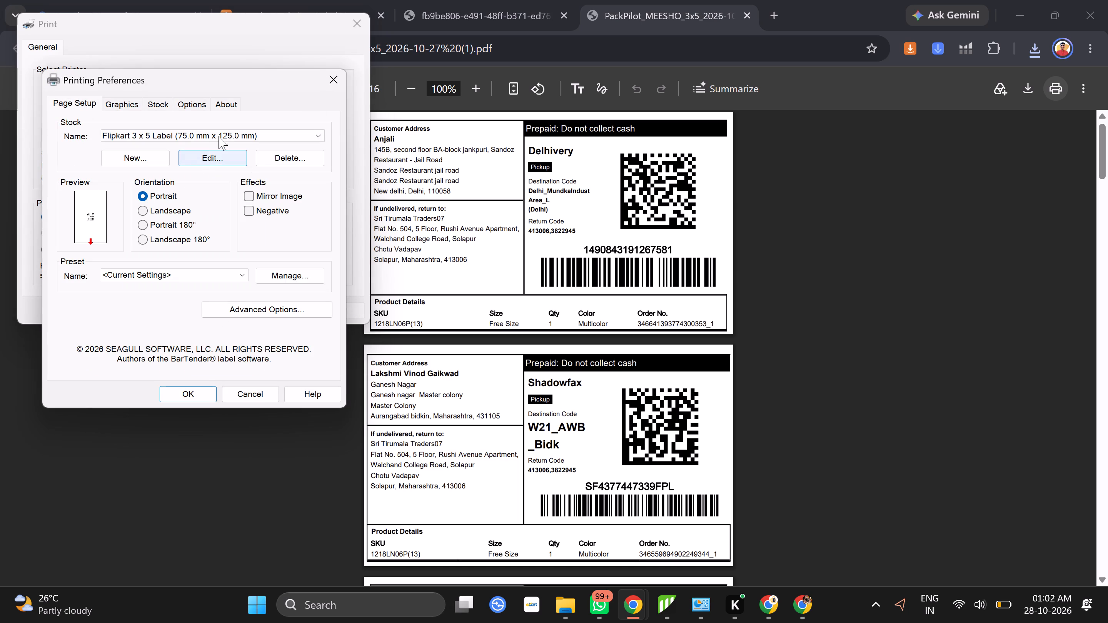
pyautogui.click(160, 135)
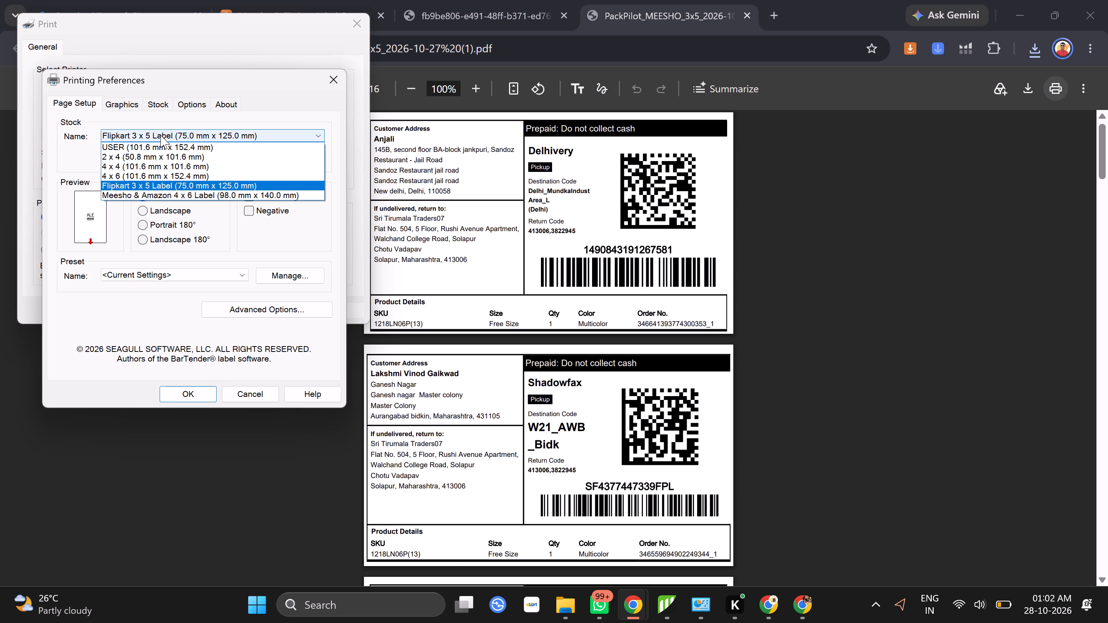
pyautogui.click(165, 188)
pyautogui.click(205, 158)
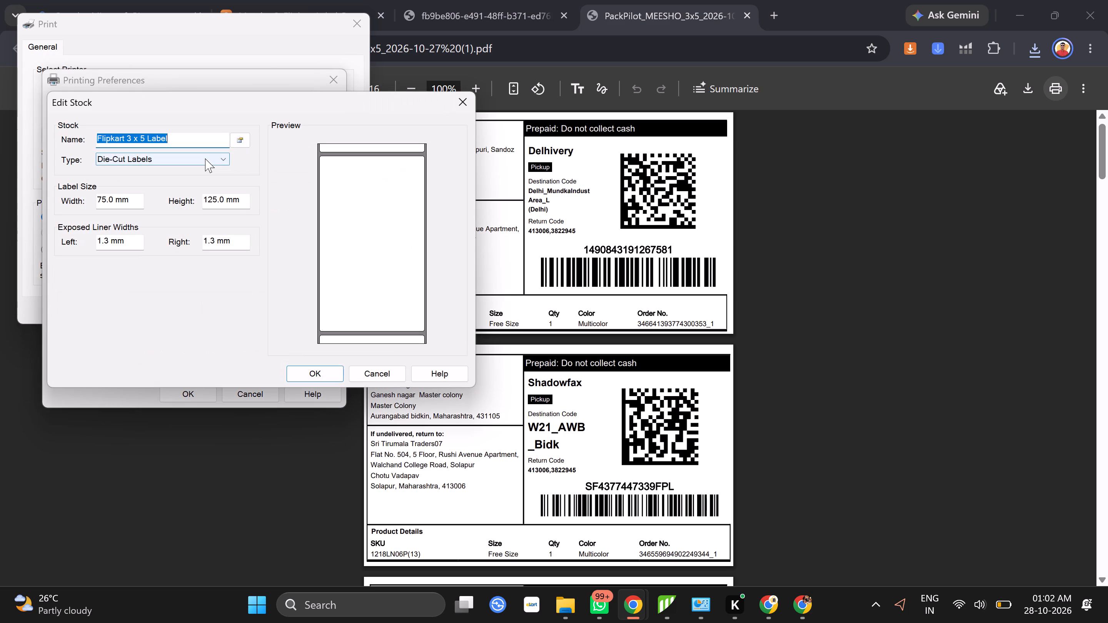
pyautogui.click(320, 375)
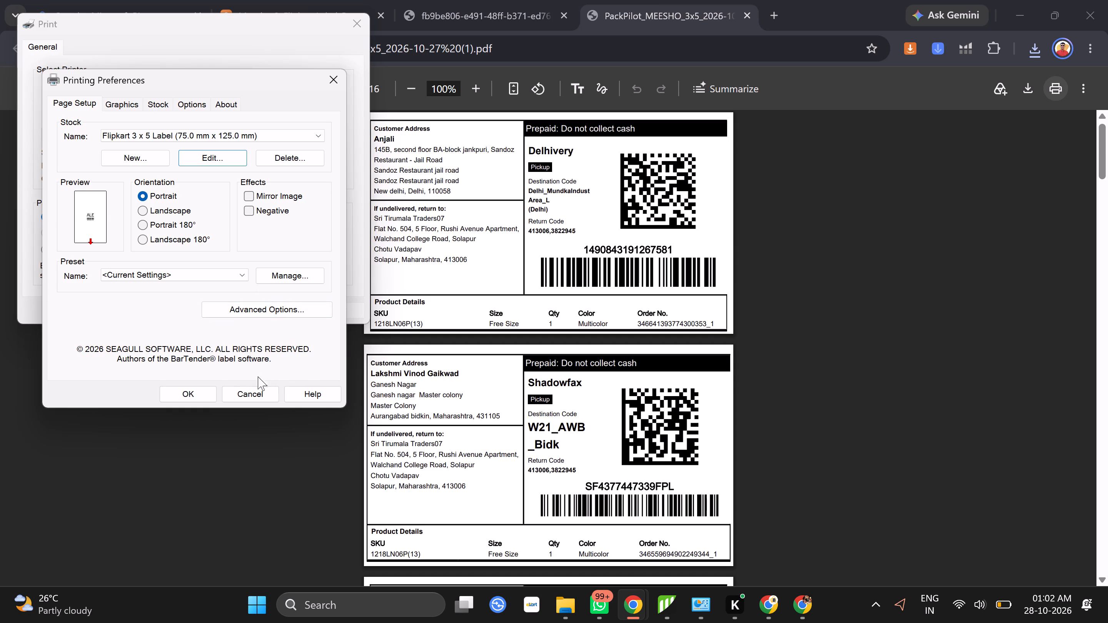
pyautogui.click(192, 393)
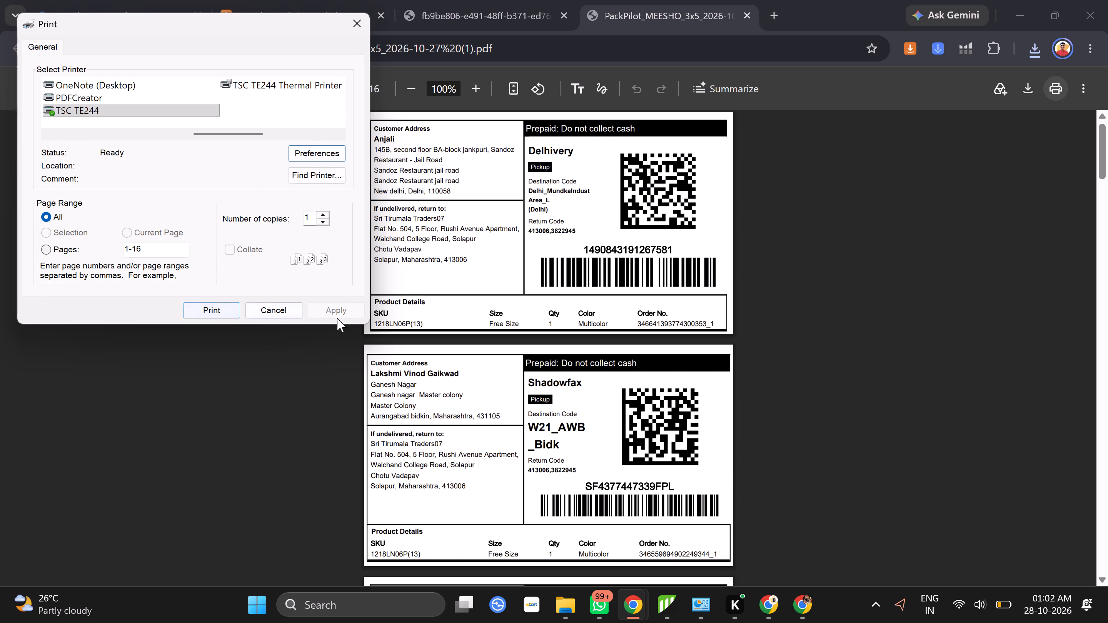
pyautogui.click(217, 309)
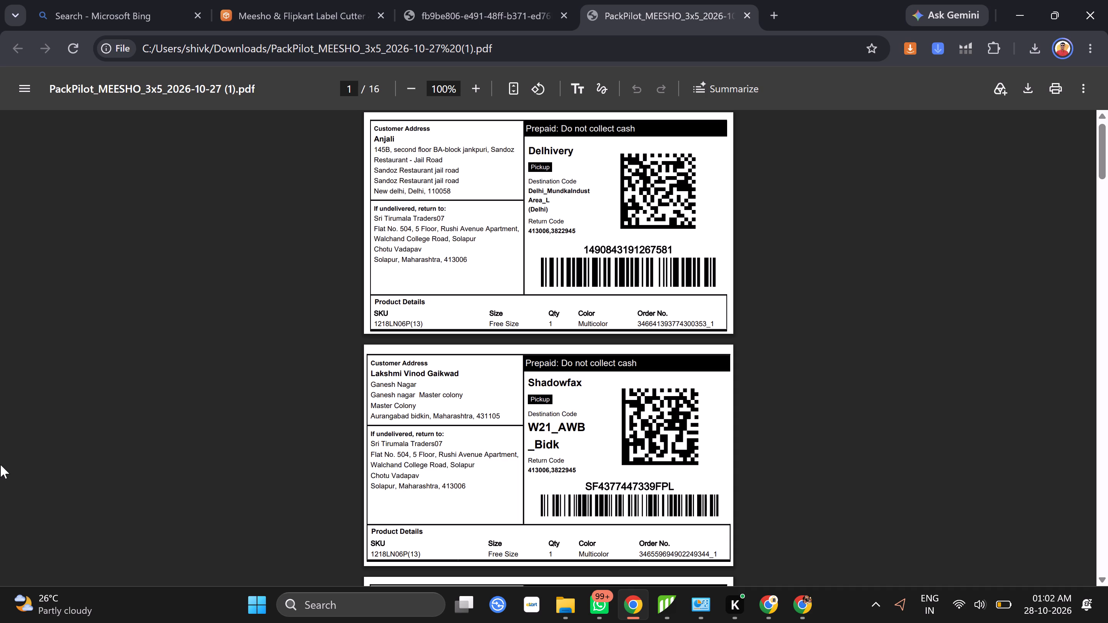
# Try to open the printer's job queue from the system tray to check the print job.
pyautogui.click(874, 605)
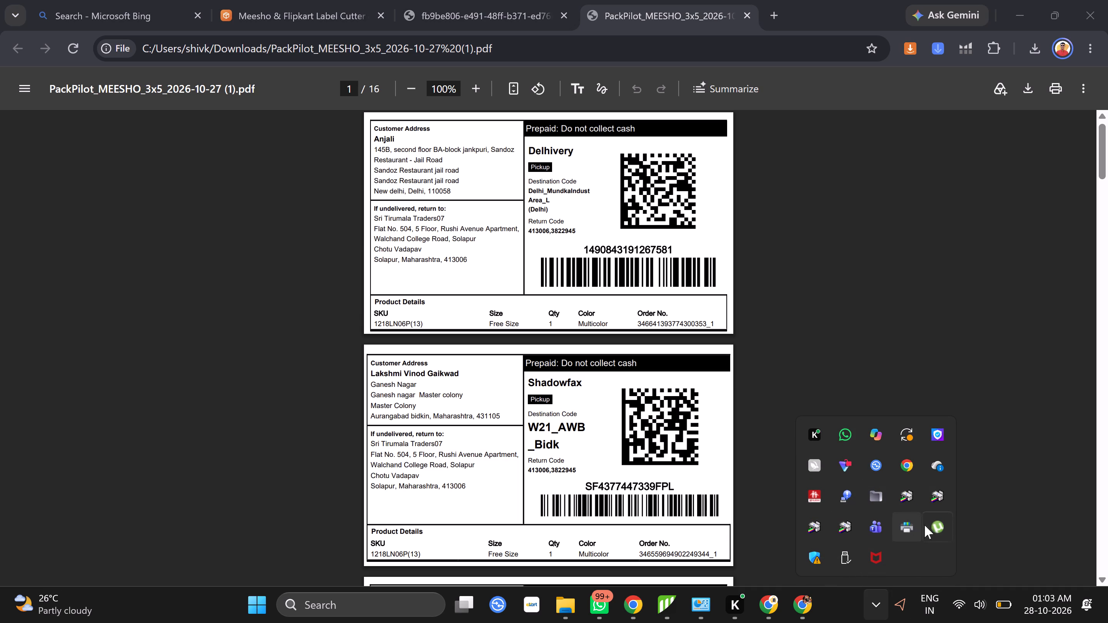
pyautogui.click(913, 526)
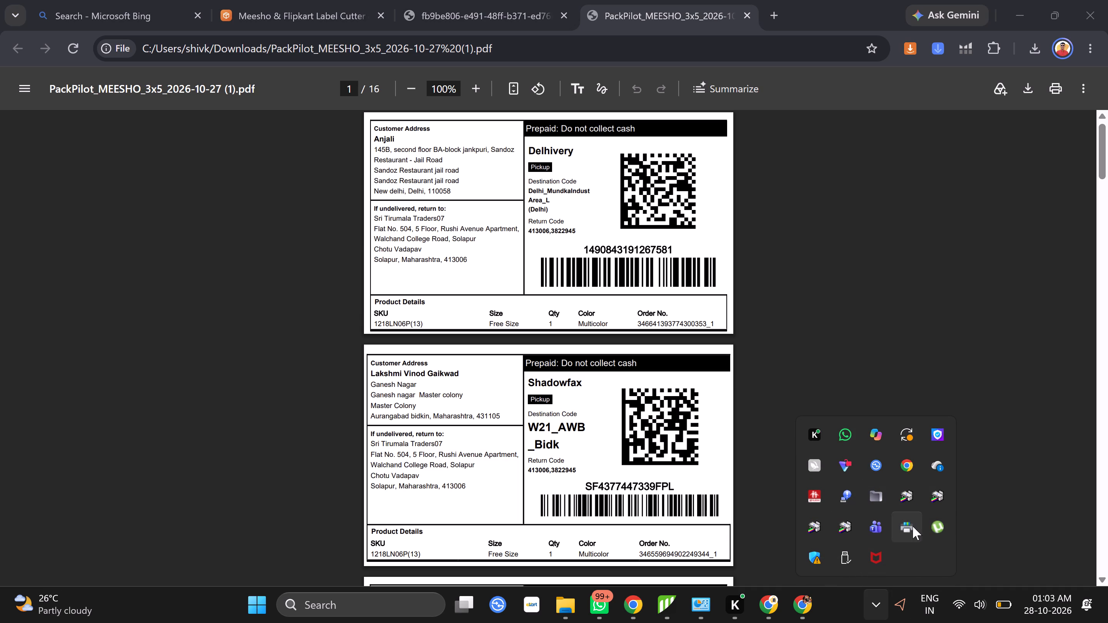
pyautogui.doubleClick(913, 526)
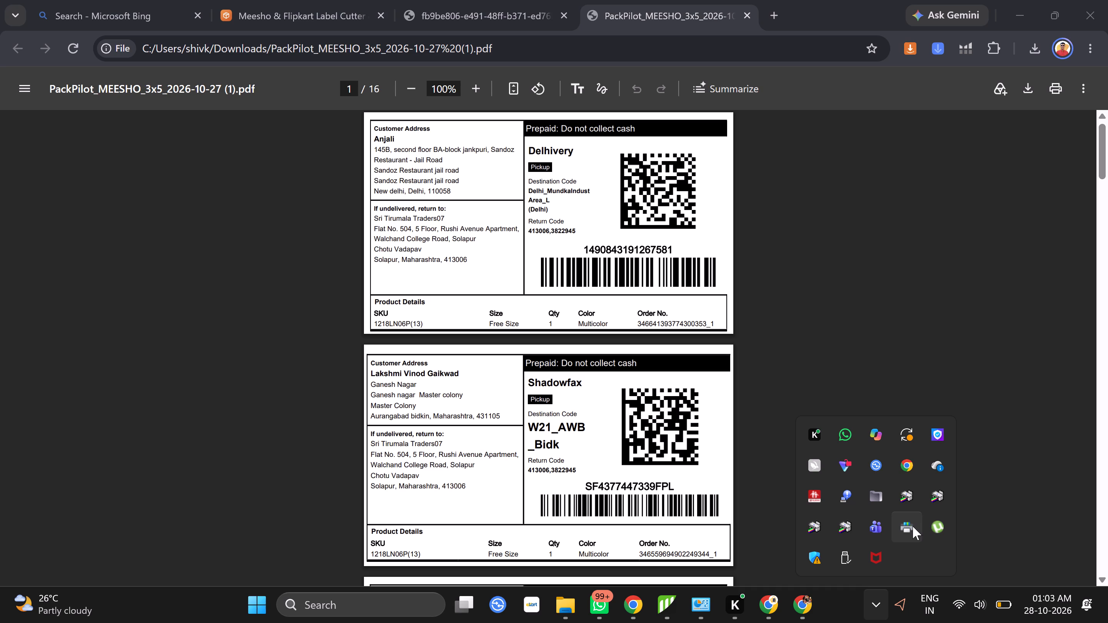
pyautogui.doubleClick(913, 526)
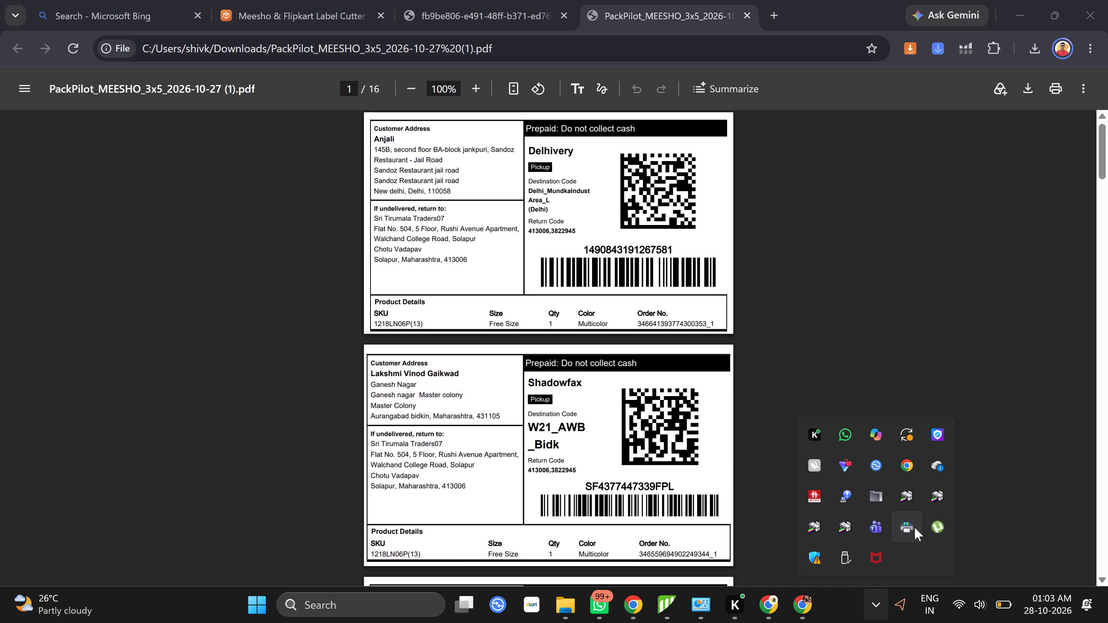
pyautogui.doubleClick(912, 527)
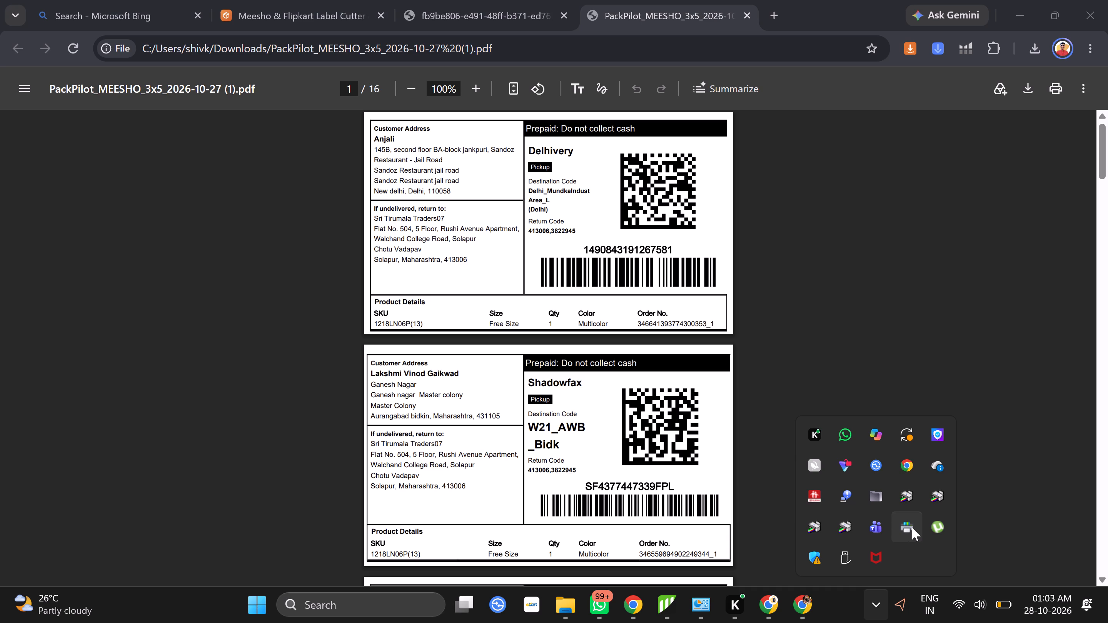
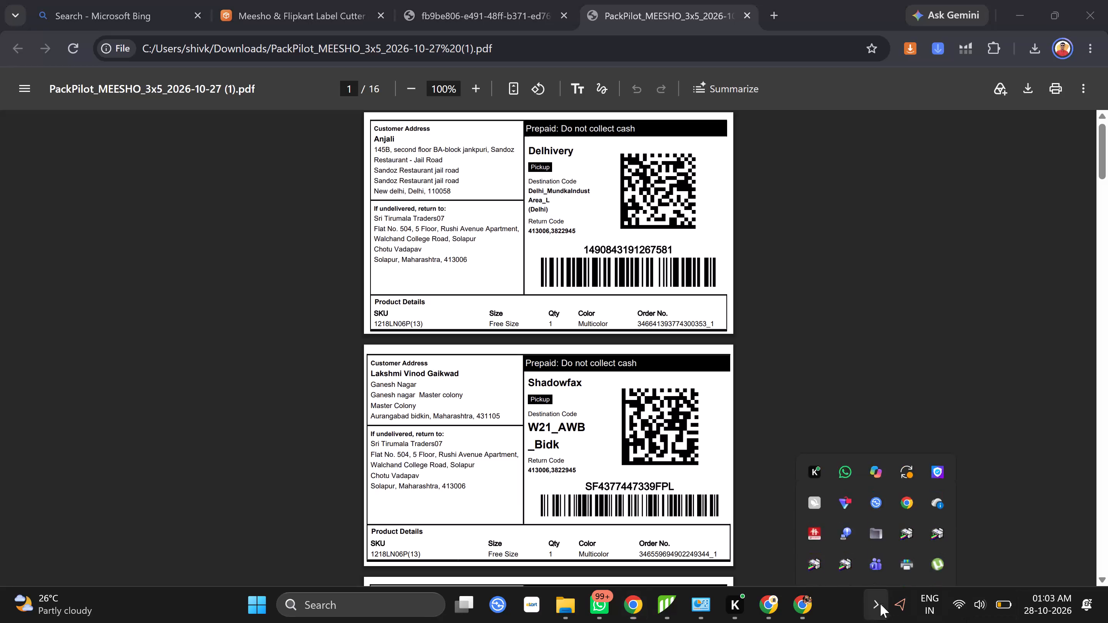
# Switch to the Windows Printers & scanners settings, open the TSC TE244 printer's page and look through its options.
pyautogui.doubleClick(908, 521)
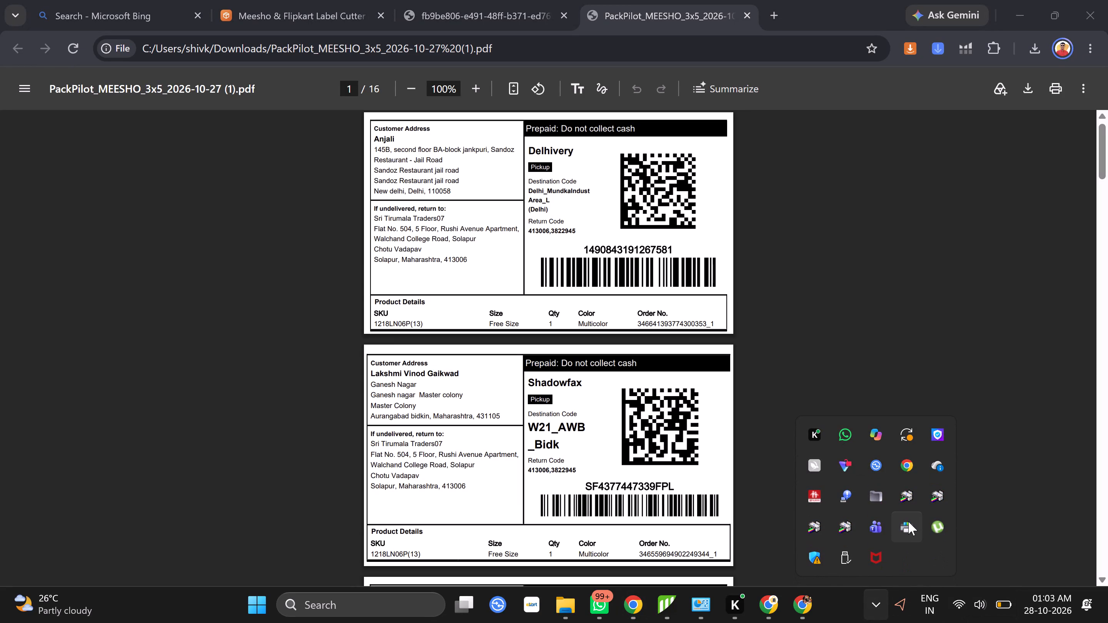
pyautogui.rightClick(909, 526)
pyautogui.click(939, 536)
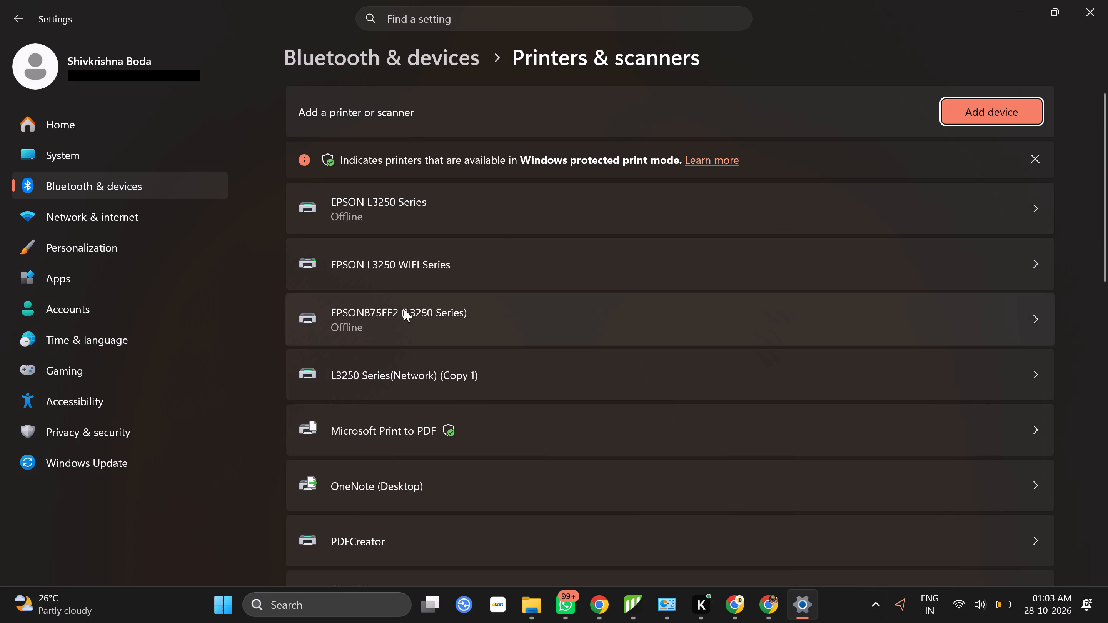
pyautogui.scroll(-3, 461, 233)
pyautogui.scroll(-2, 521, 388)
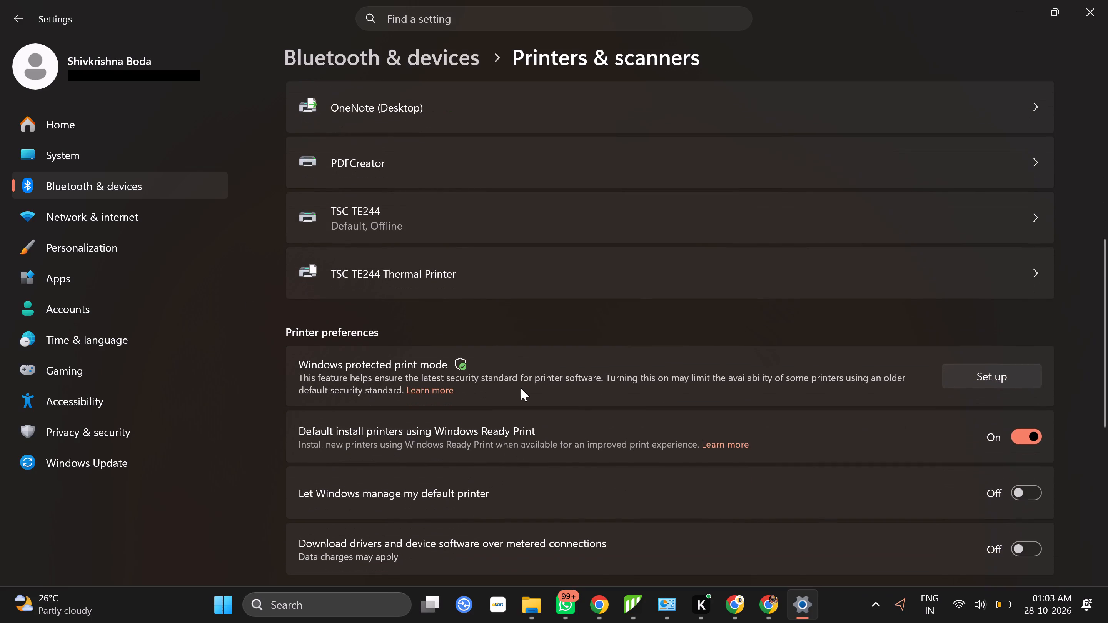
pyautogui.click(463, 216)
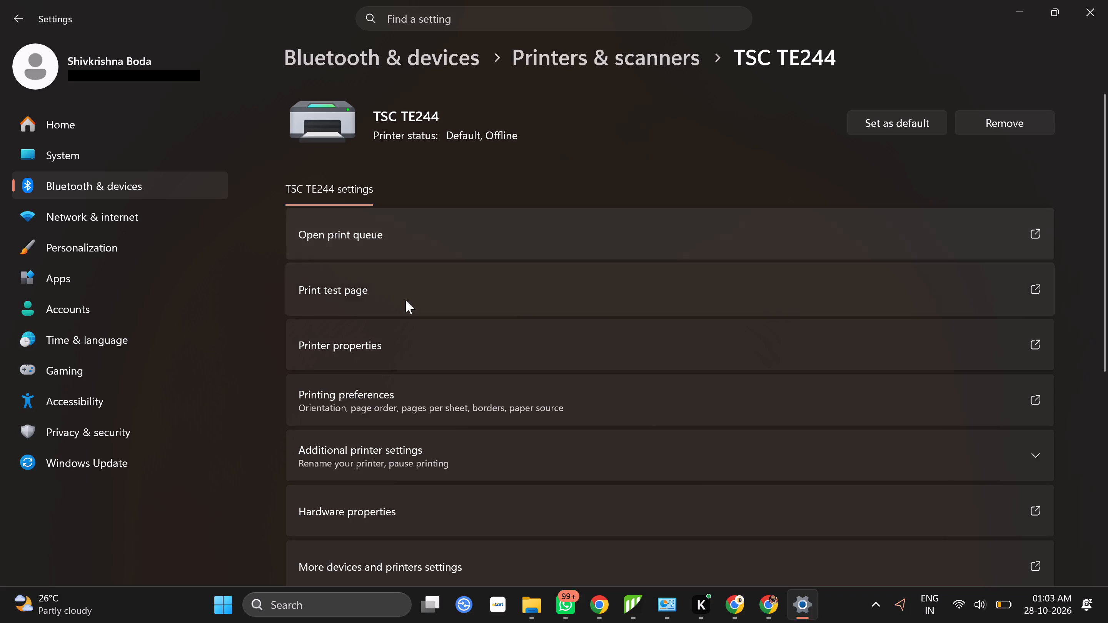
pyautogui.scroll(-2, 518, 358)
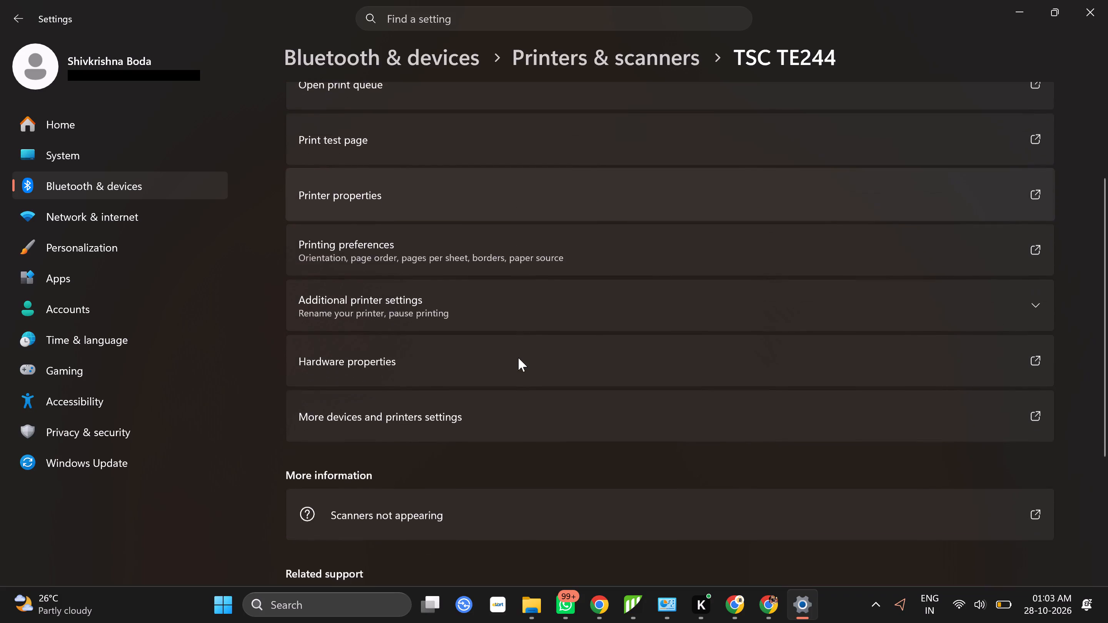
pyautogui.scroll(-3, 518, 358)
pyautogui.scroll(7, 533, 433)
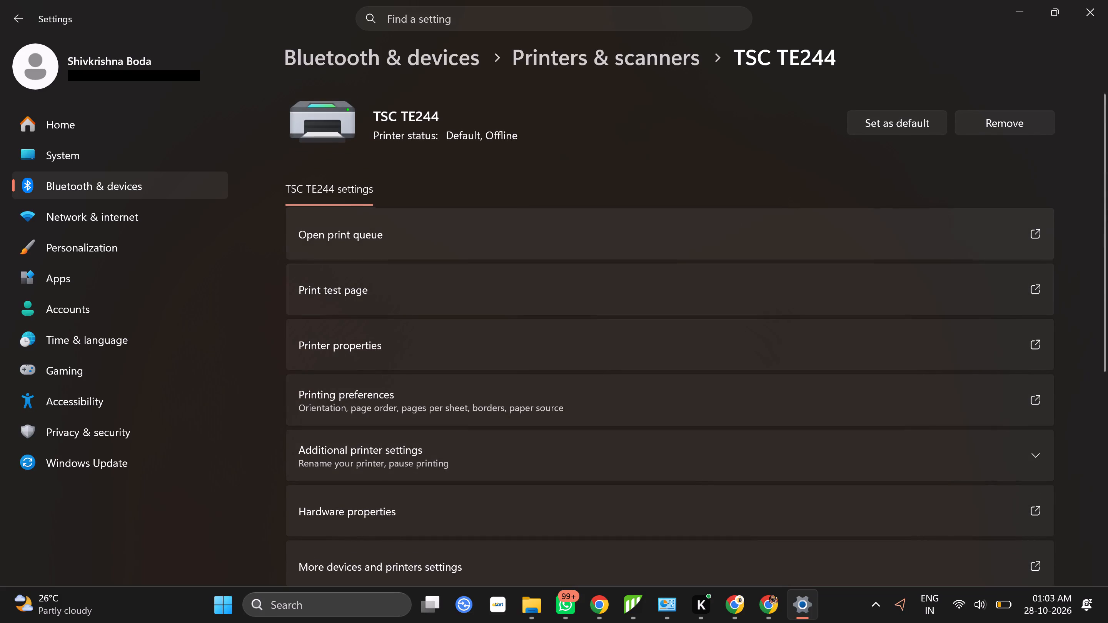
# Open and refresh the TSC TE244 print queue, check the printer filter for TSC TE244, and close the queue and Settings.
pyautogui.click(1031, 233)
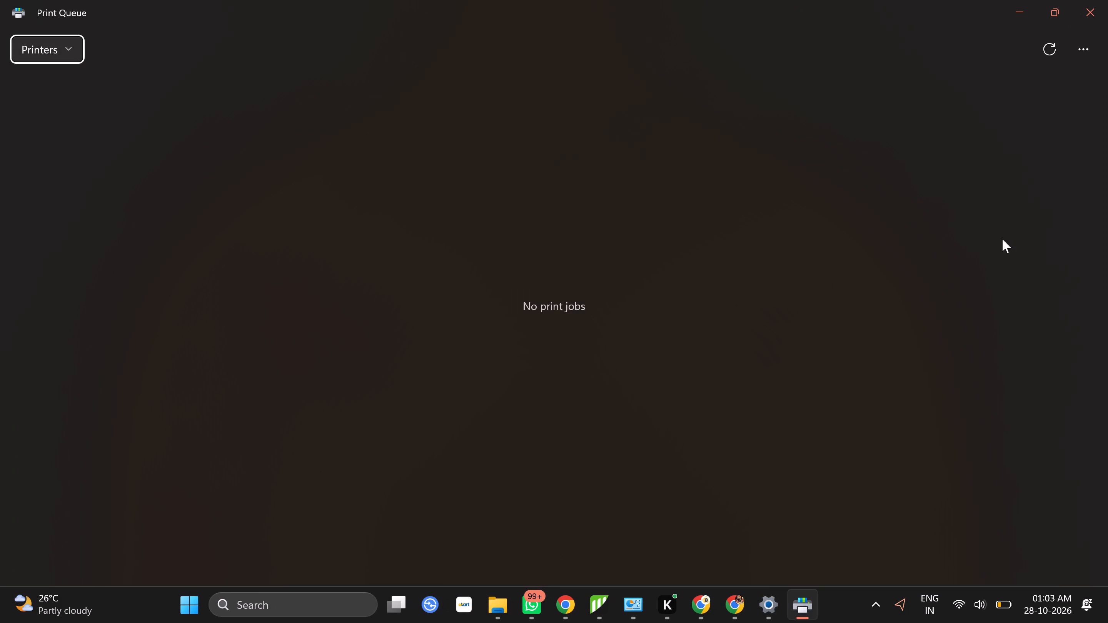
pyautogui.click(1079, 52)
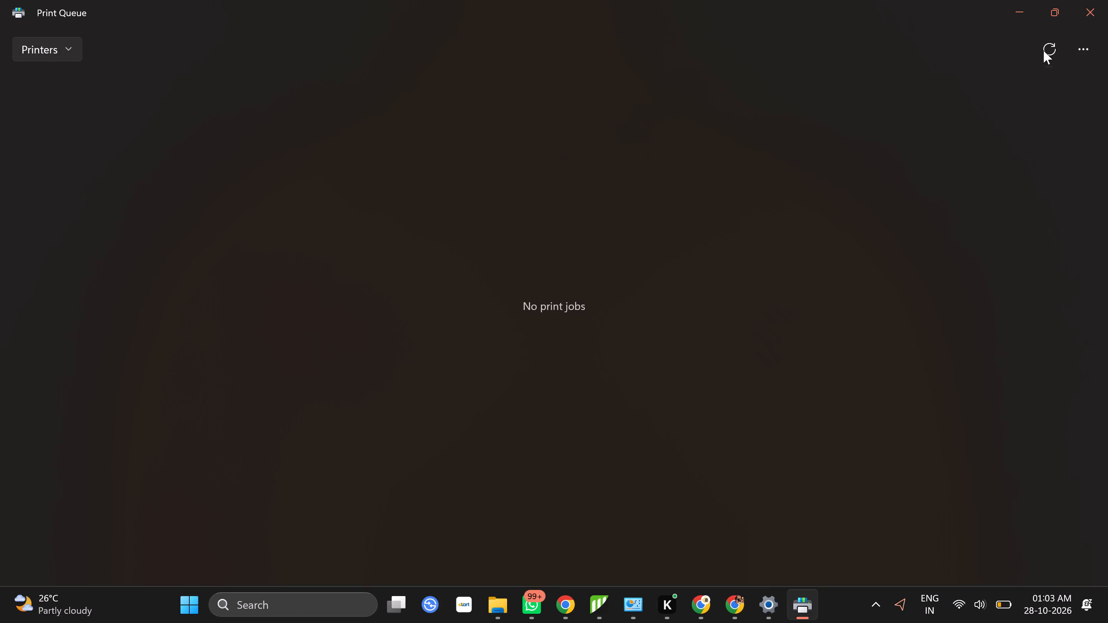
pyautogui.click(1043, 50)
pyautogui.click(40, 44)
pyautogui.click(62, 148)
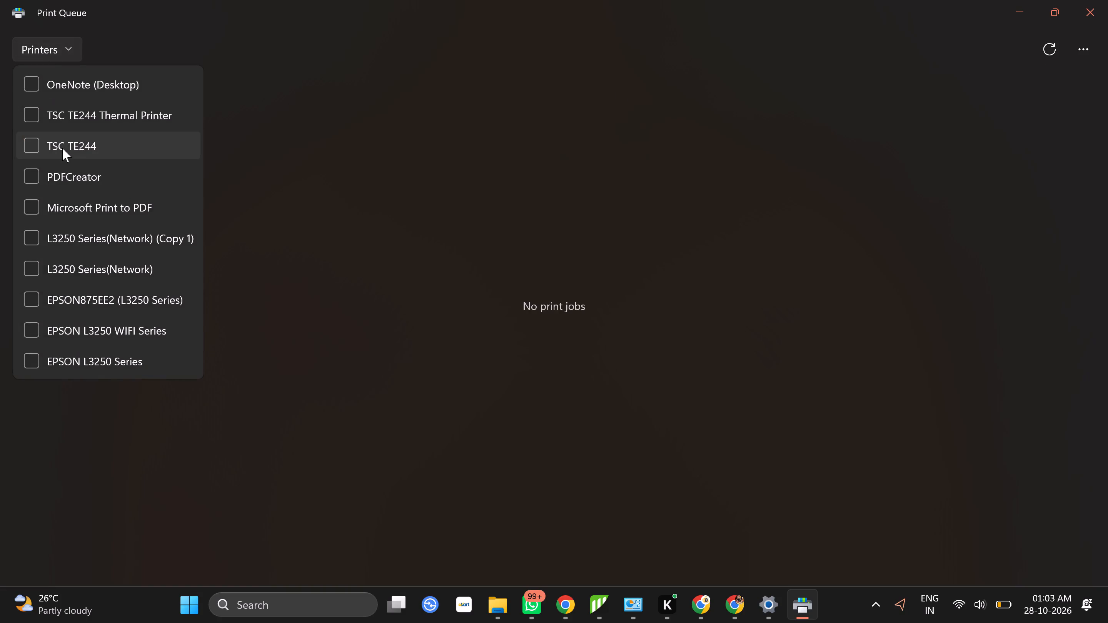
pyautogui.click(62, 148)
pyautogui.click(473, 138)
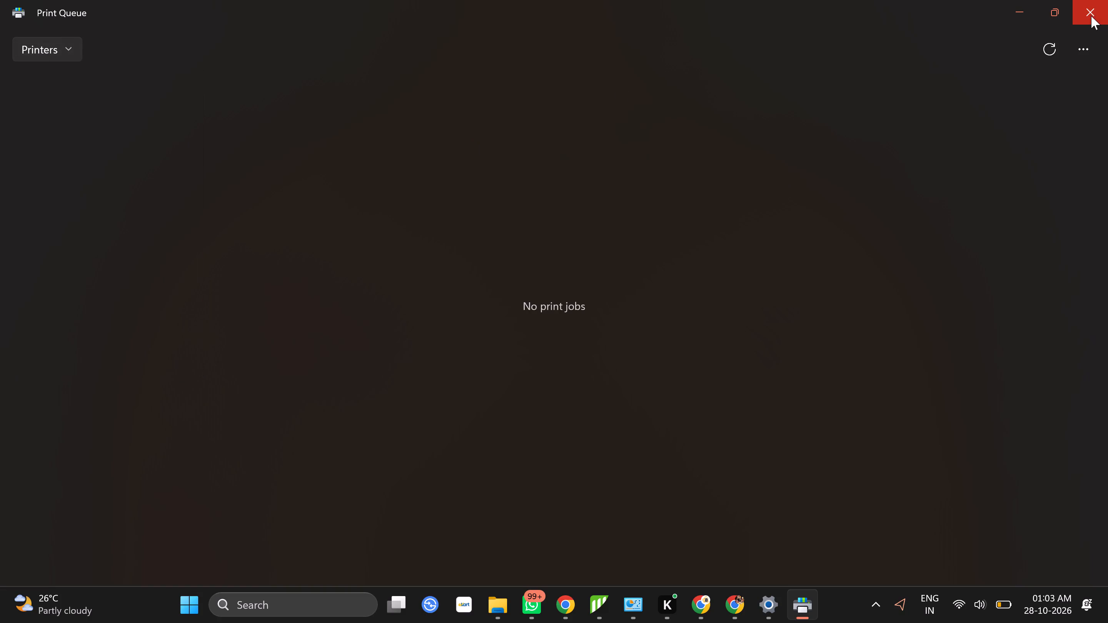
pyautogui.click(1091, 16)
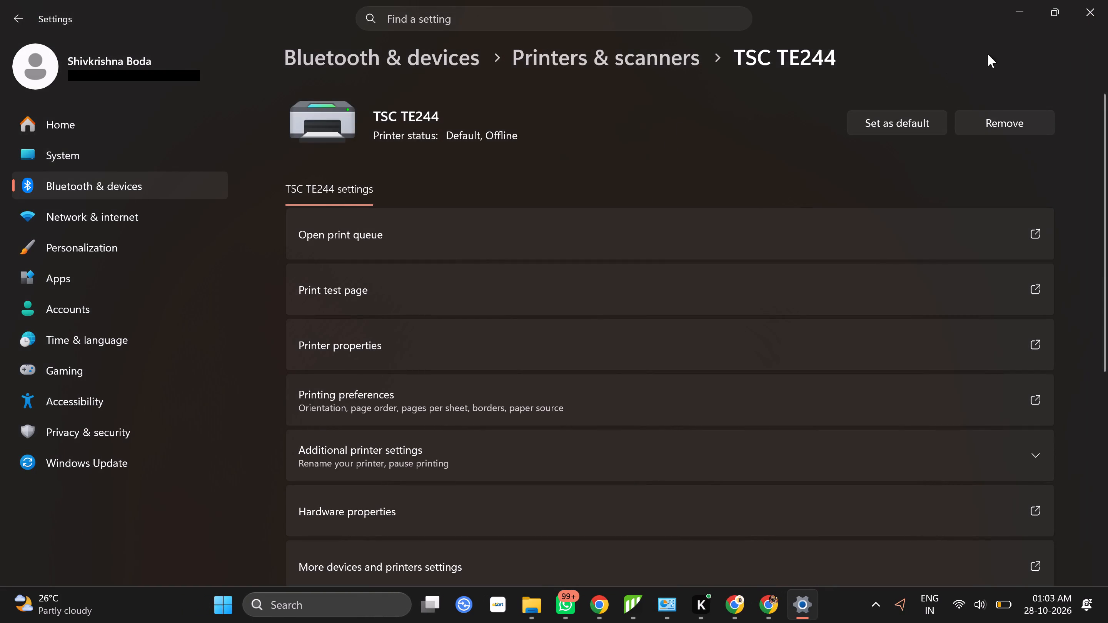
pyautogui.click(1102, 8)
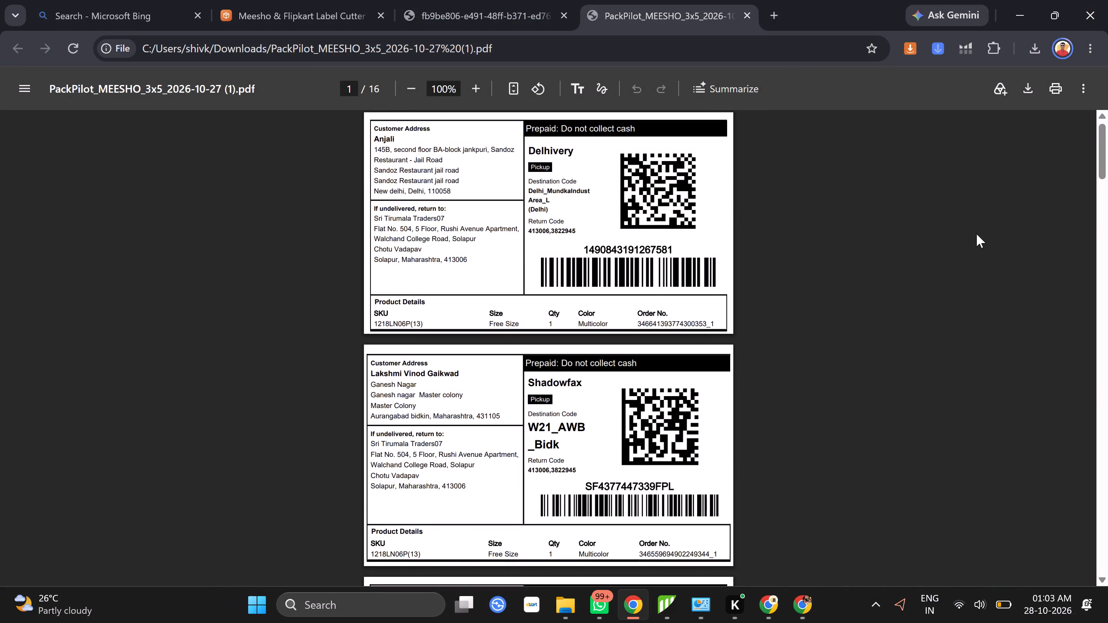
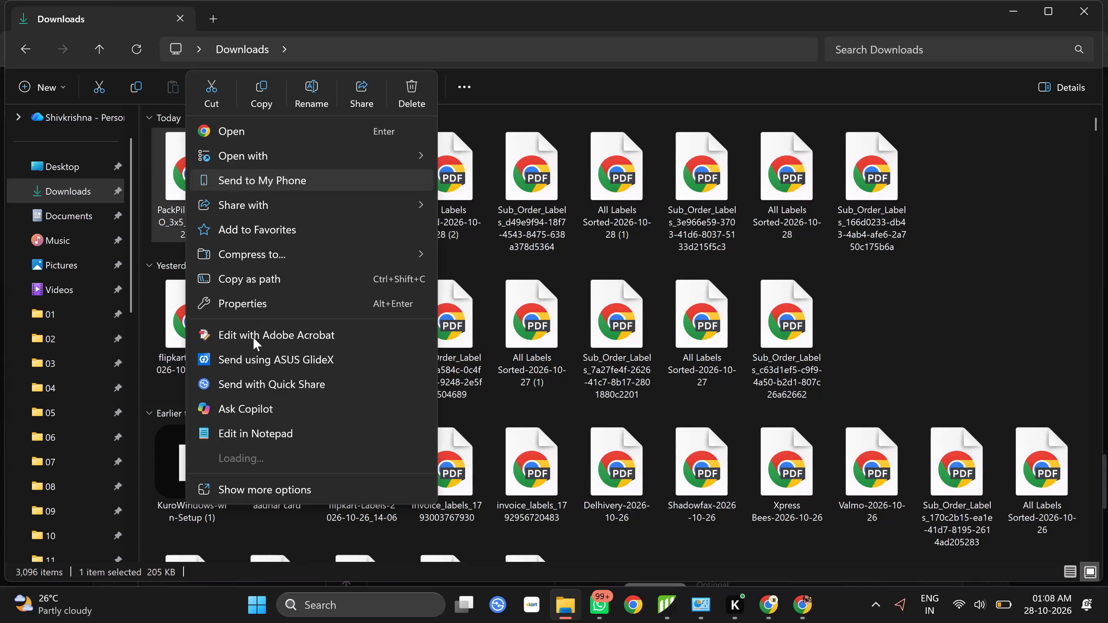
# Open PackPilot_MEESHO_3x5_2026-10-27 (1) from Downloads and bring up the system print dialog with TSC TE244 as the printer.
pyautogui.click(169, 202)
pyautogui.rightClick(169, 202)
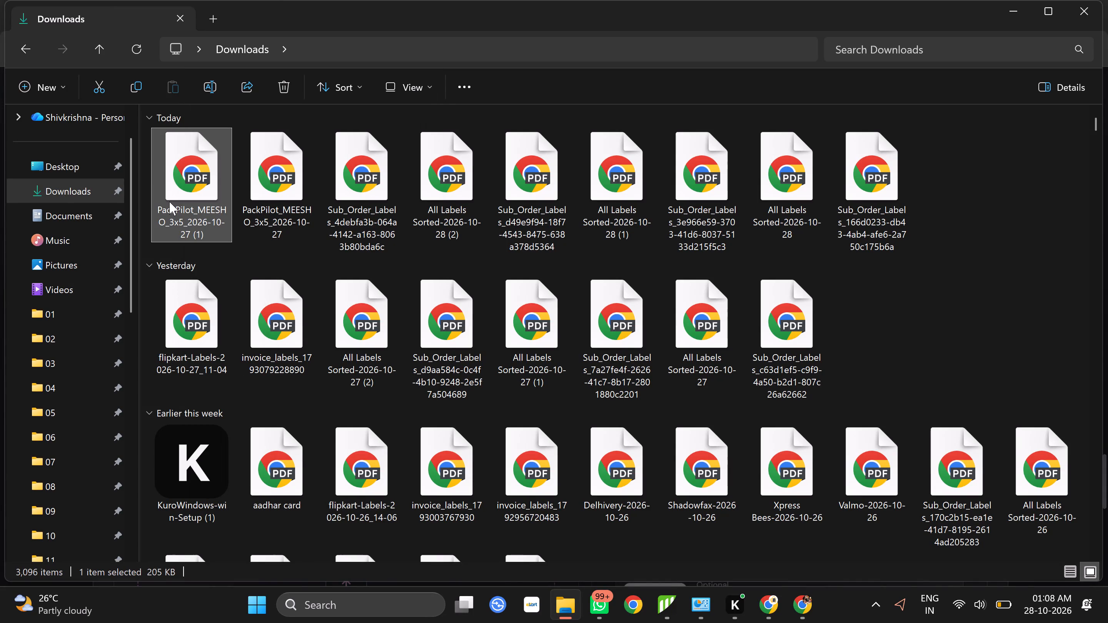
pyautogui.tripleClick(165, 193)
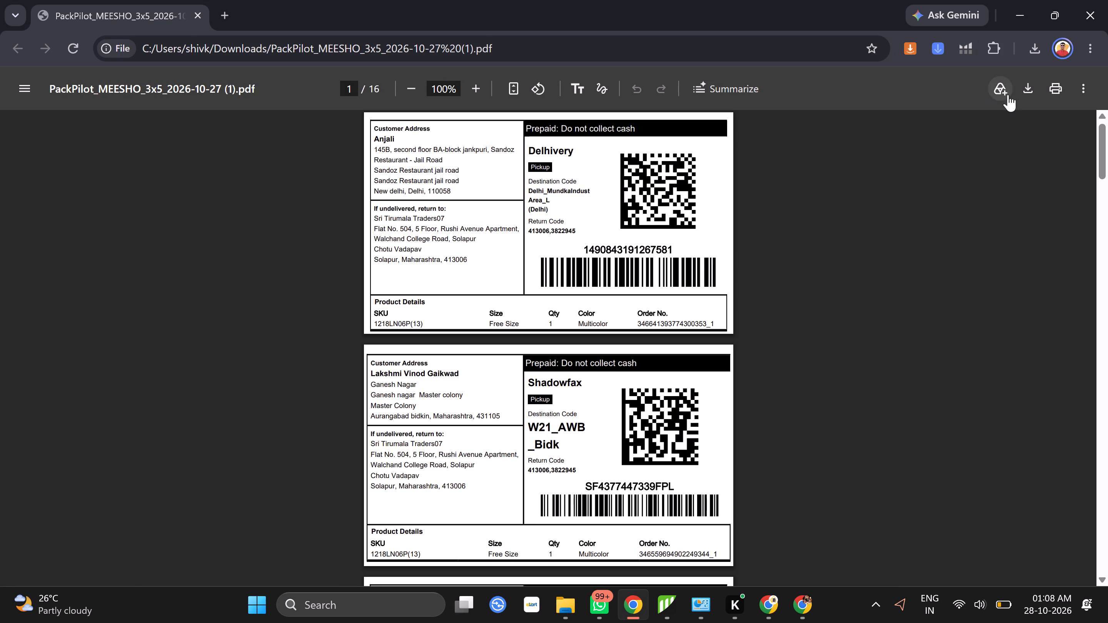
pyautogui.click(1062, 91)
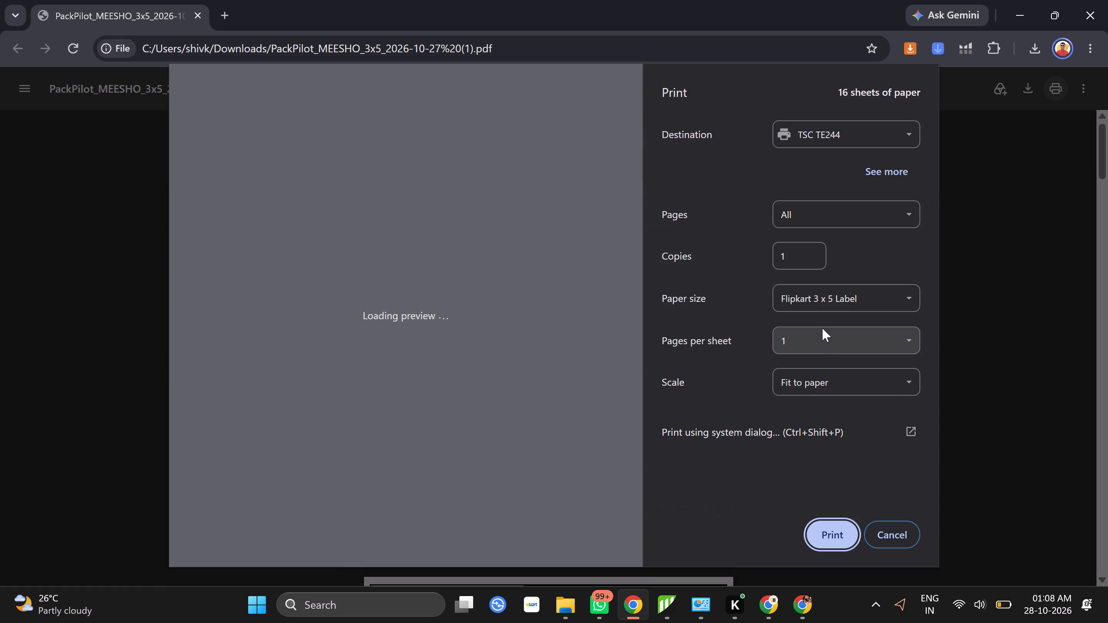
pyautogui.click(830, 138)
pyautogui.click(835, 156)
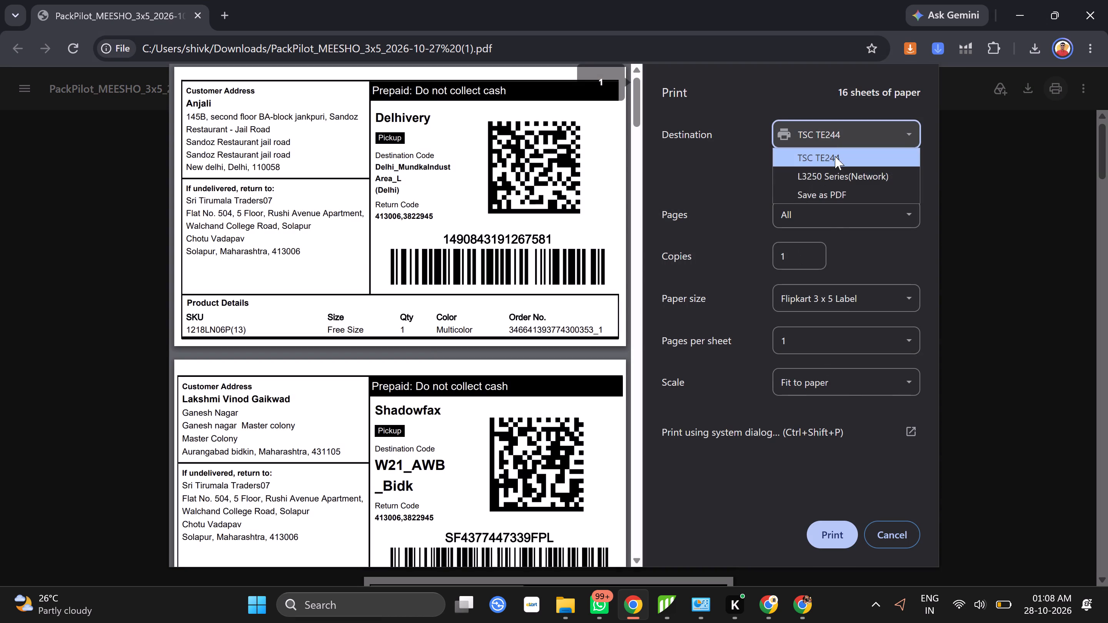
pyautogui.click(810, 432)
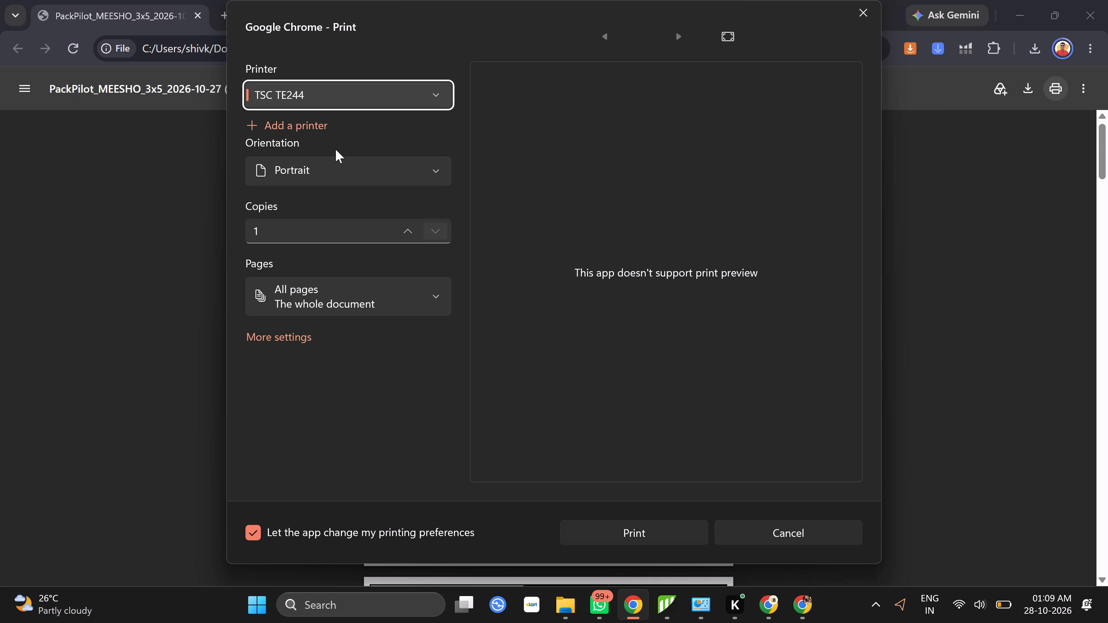
# Review the printer's page setup preferences, checking the Flipkart 3 x 5 Label stock with its Die-Cut Labels type and the presets, and accept them.
pyautogui.click(289, 335)
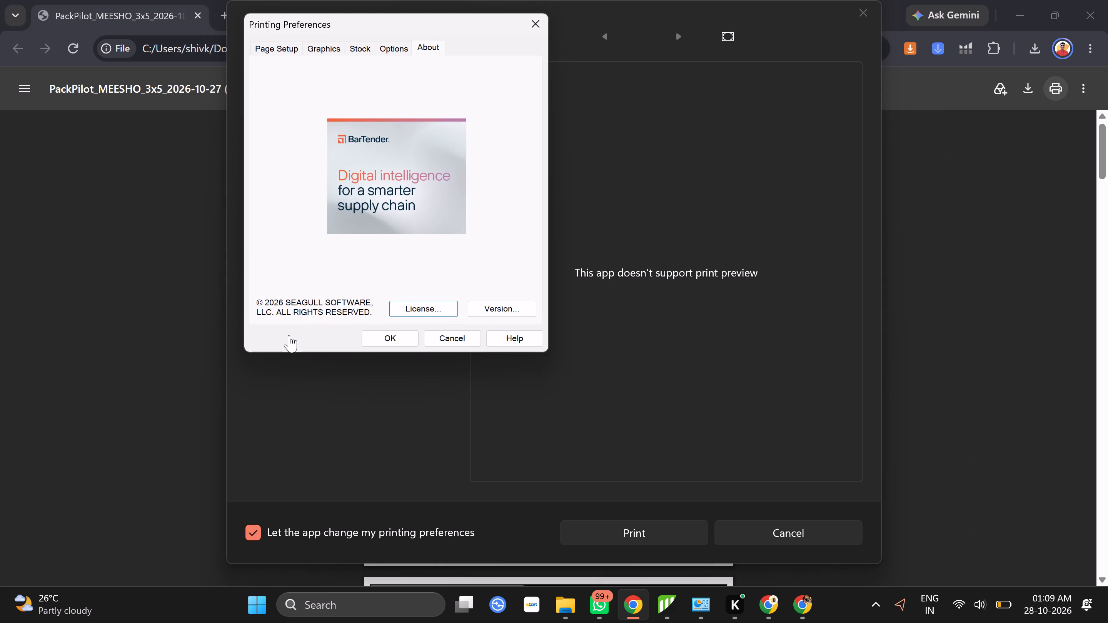
pyautogui.click(277, 46)
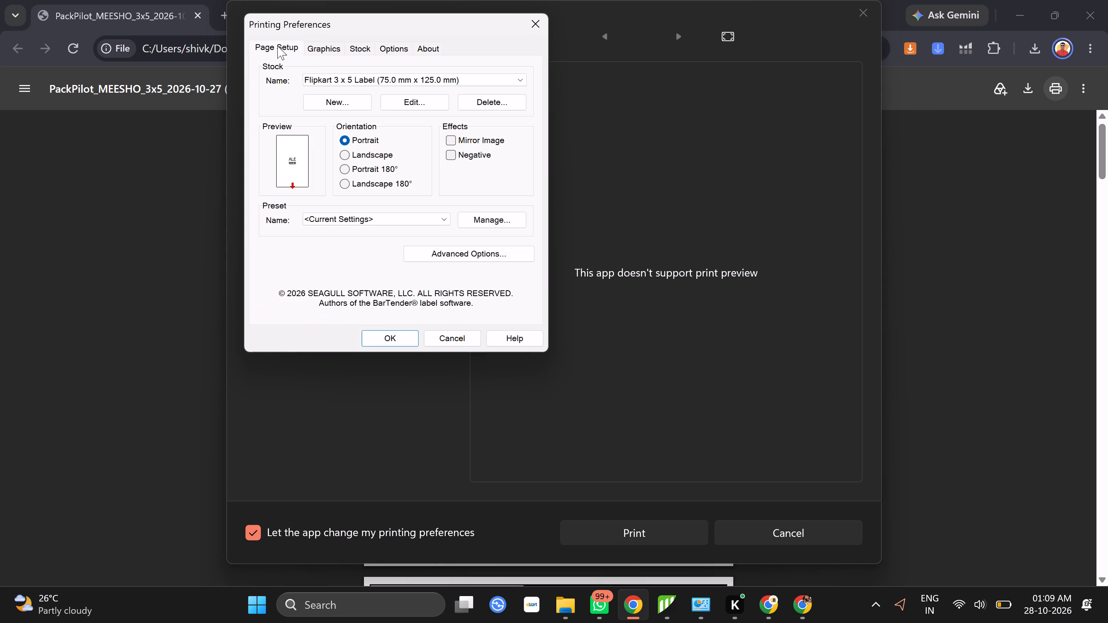
pyautogui.click(356, 75)
pyautogui.click(353, 133)
pyautogui.click(397, 101)
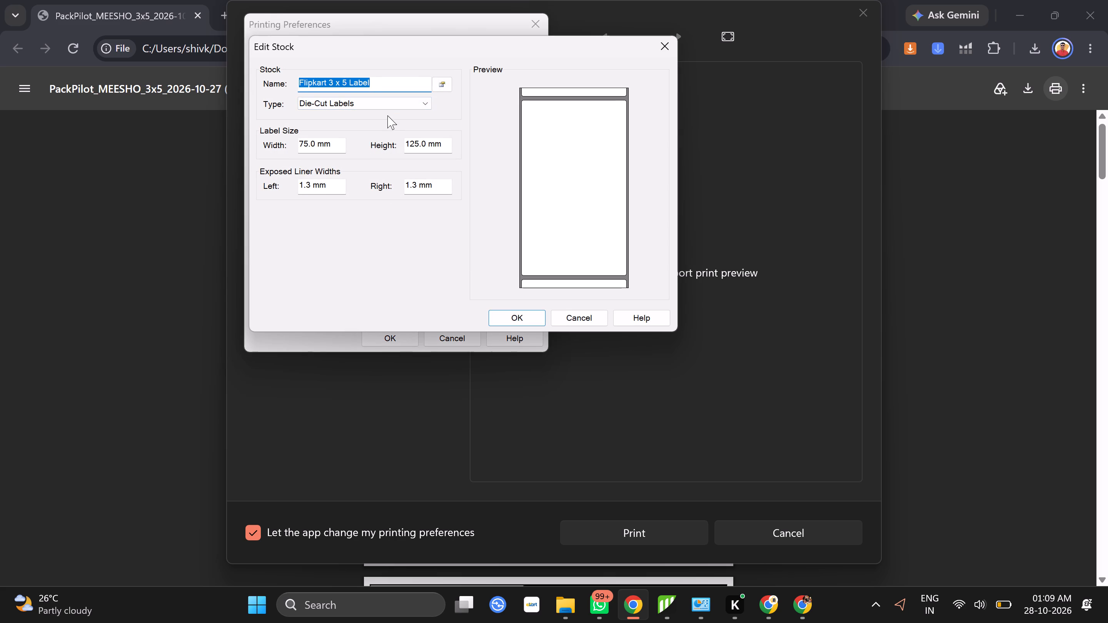
pyautogui.click(395, 98)
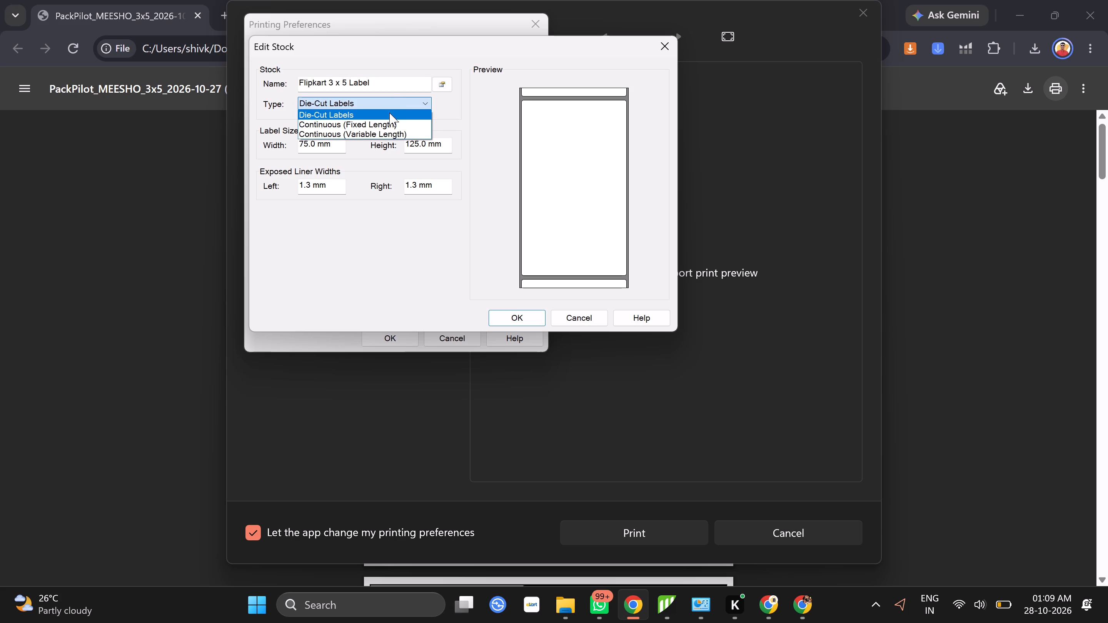
pyautogui.click(389, 113)
pyautogui.click(513, 316)
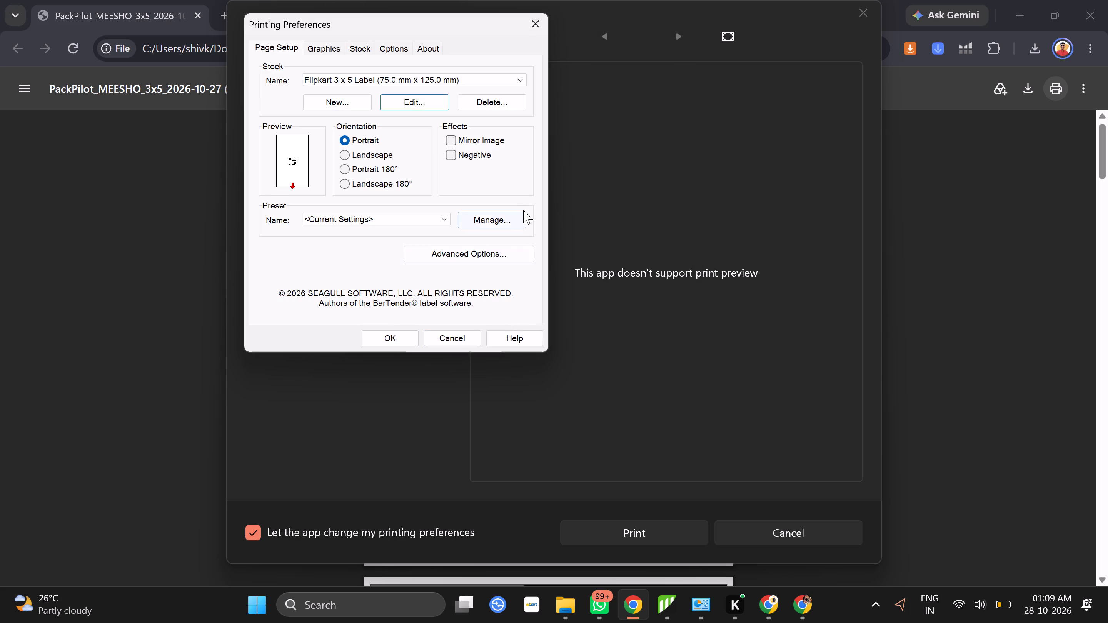
pyautogui.click(501, 219)
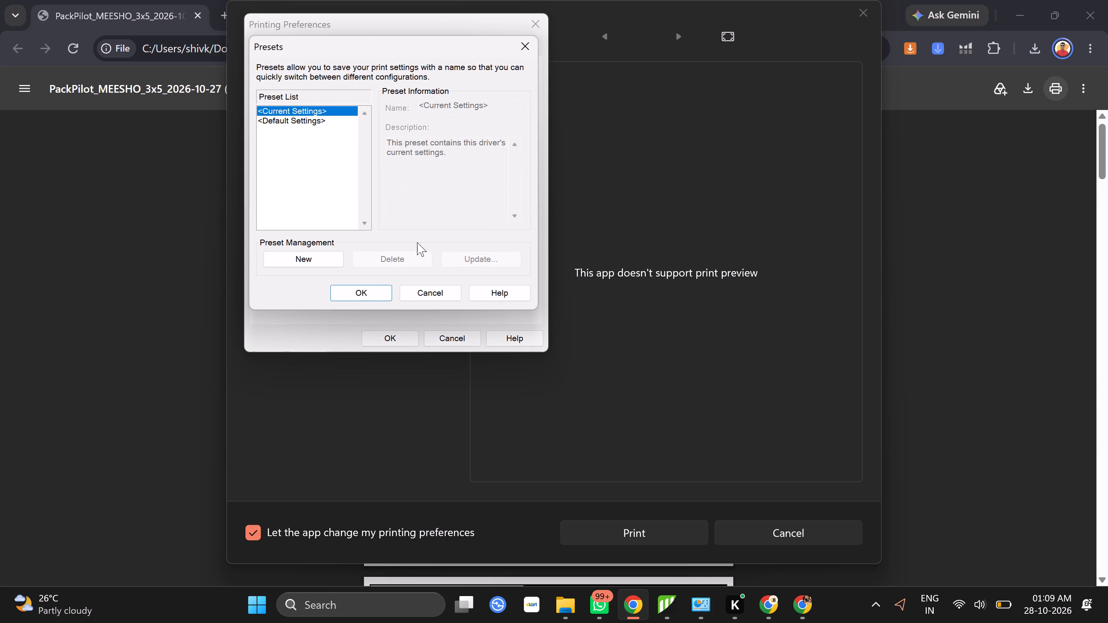
pyautogui.click(351, 295)
pyautogui.click(395, 335)
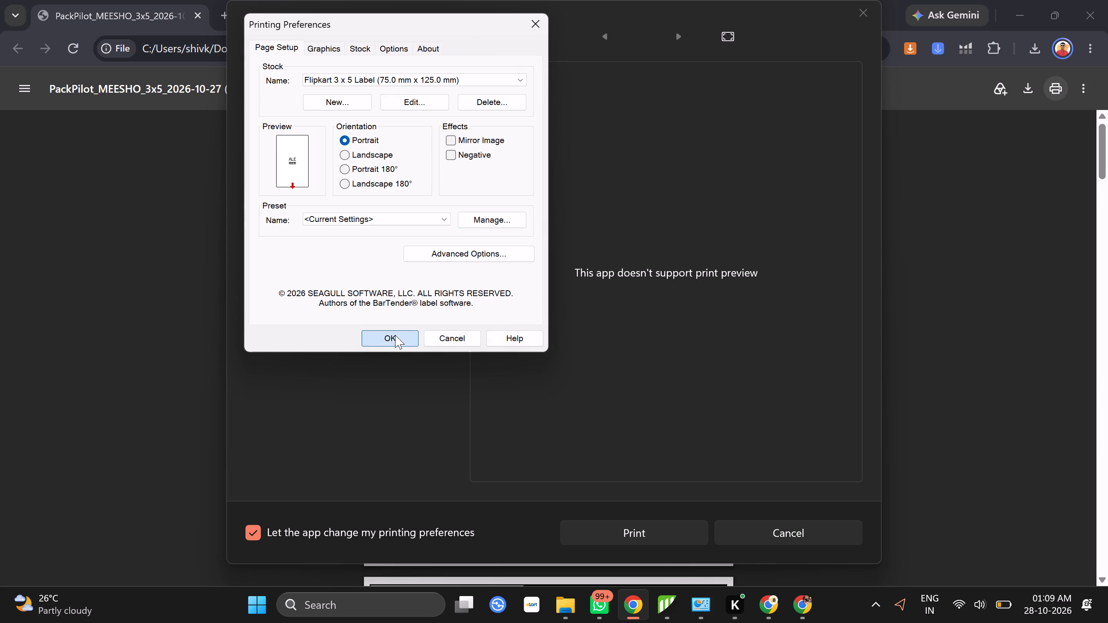
# Reopen the printing preferences and examine the graphics, media method and type, printer options and licence information, closing the help window.
pyautogui.click(301, 332)
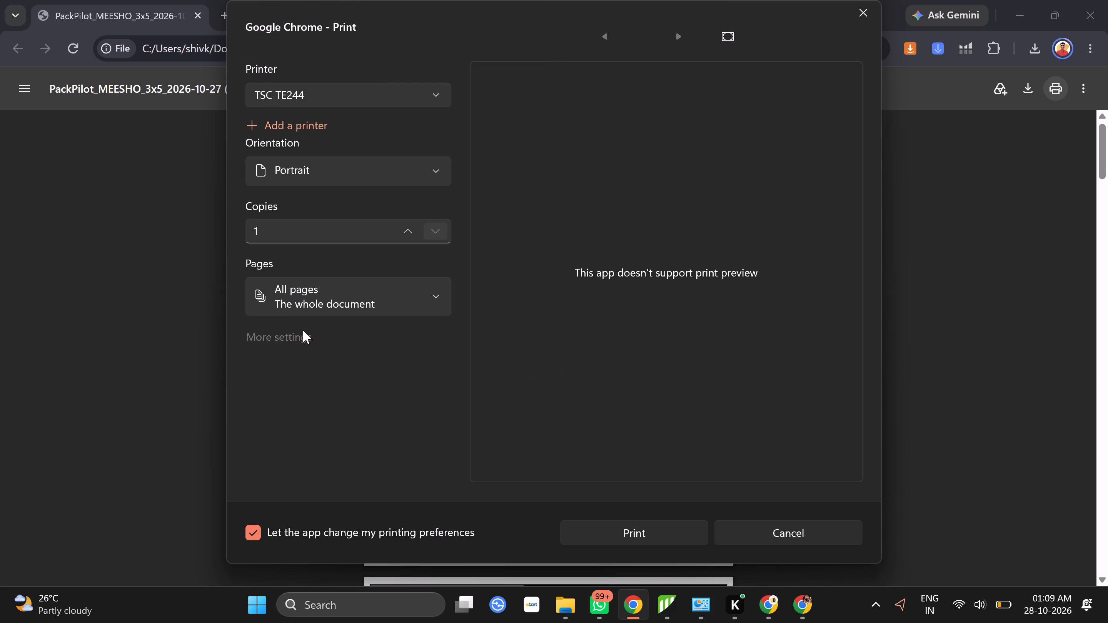
pyautogui.click(291, 335)
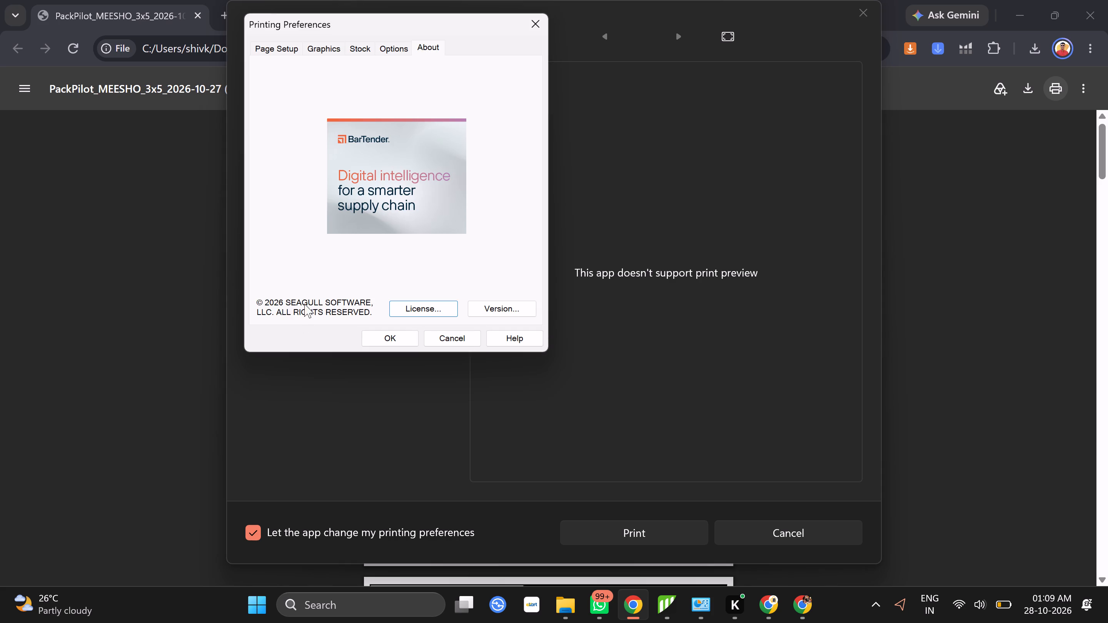
pyautogui.click(269, 49)
pyautogui.click(315, 48)
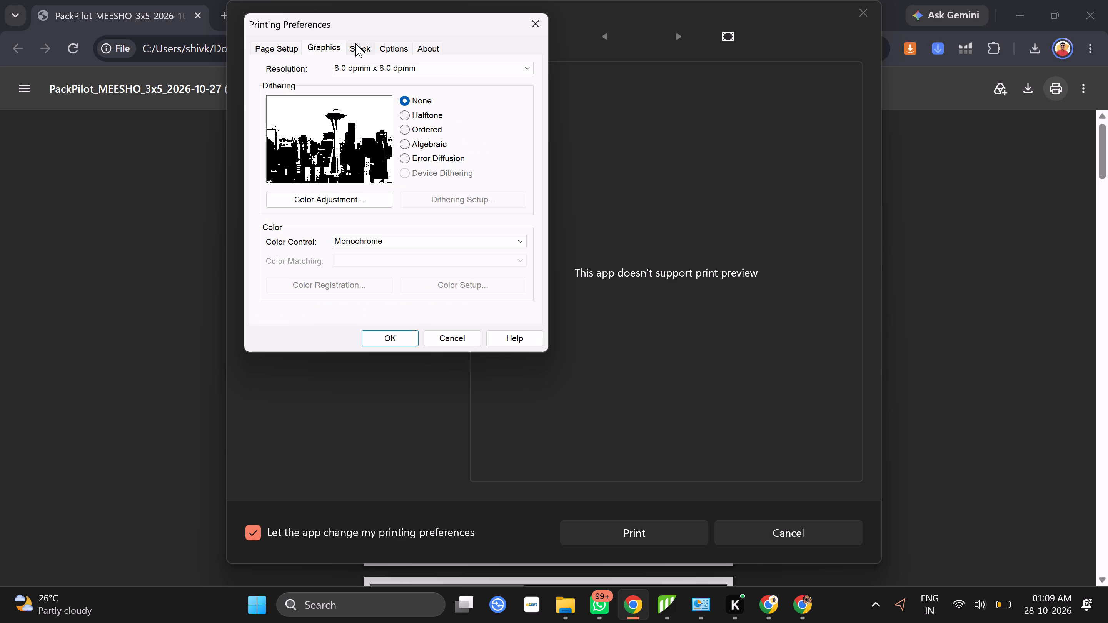
pyautogui.click(355, 43)
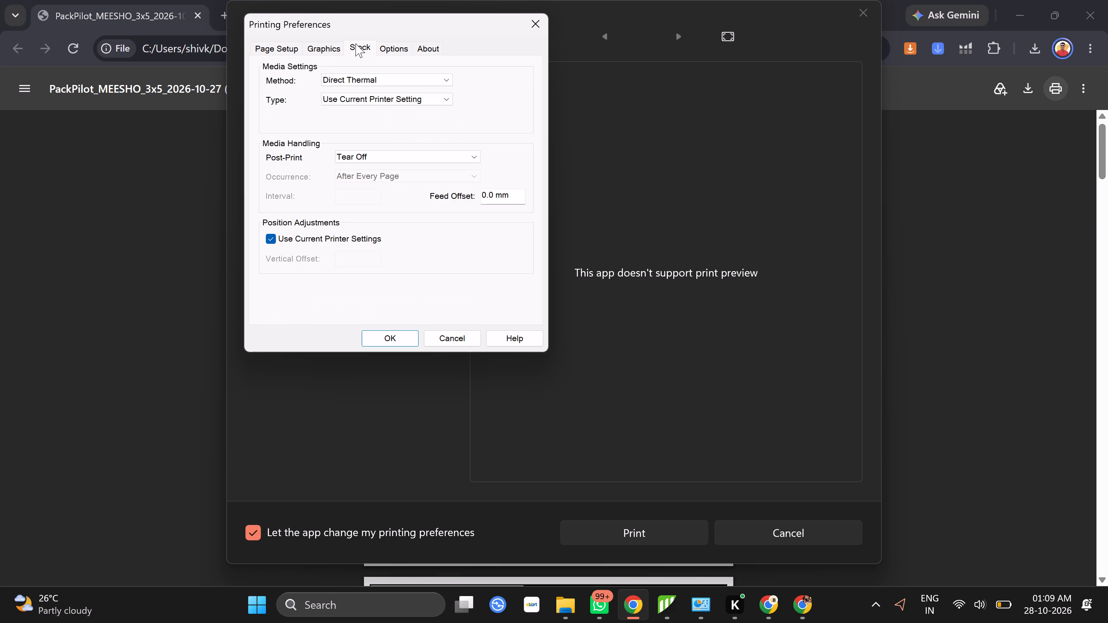
pyautogui.click(353, 80)
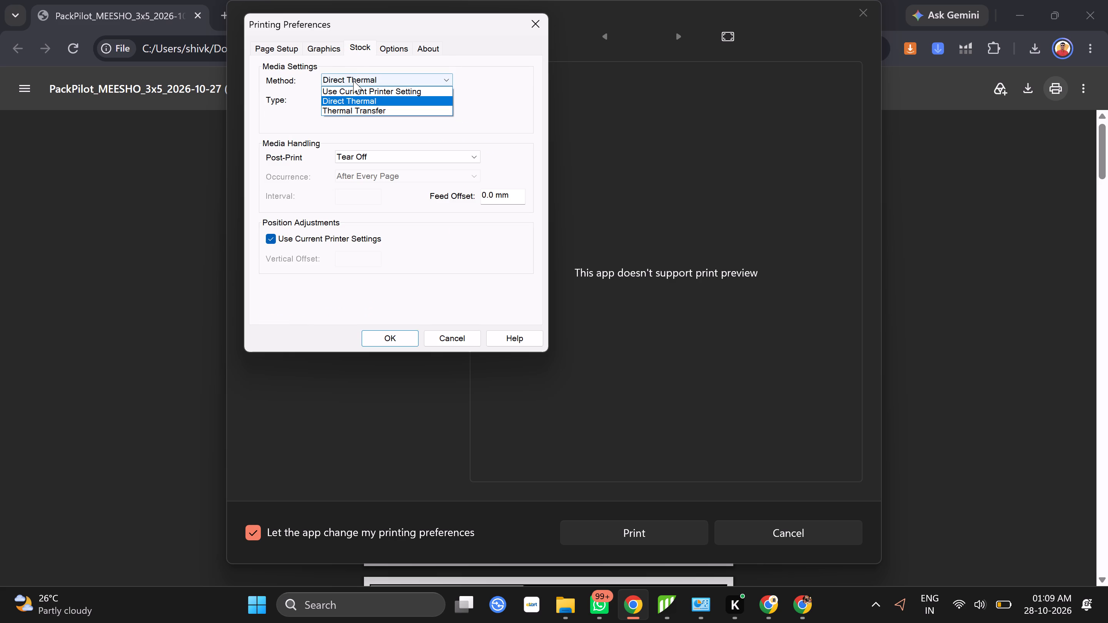
pyautogui.click(353, 80)
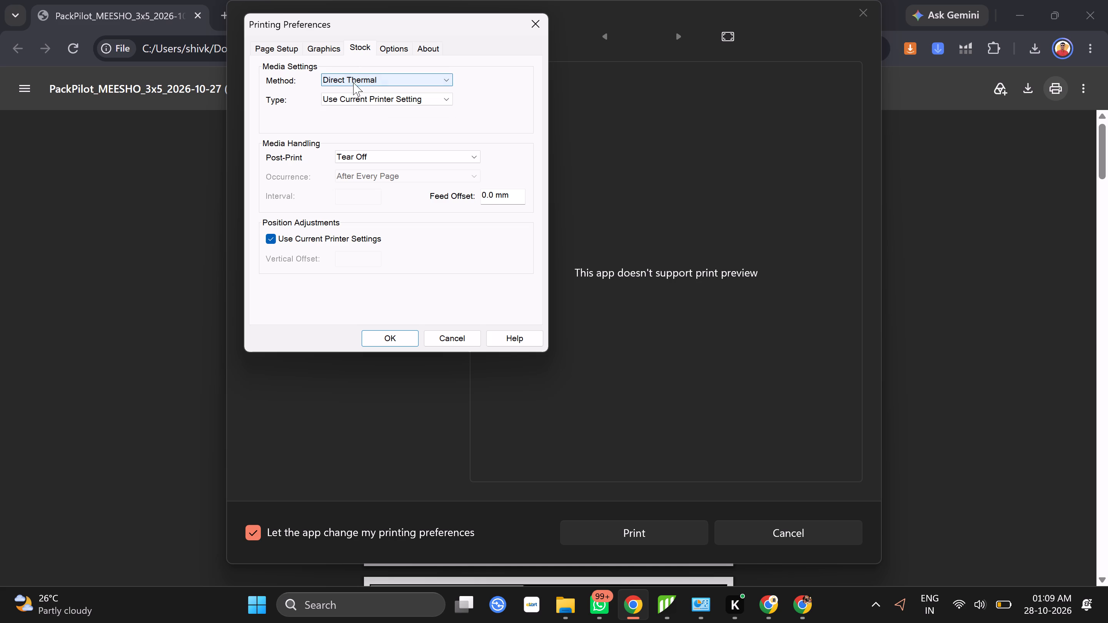
pyautogui.click(353, 97)
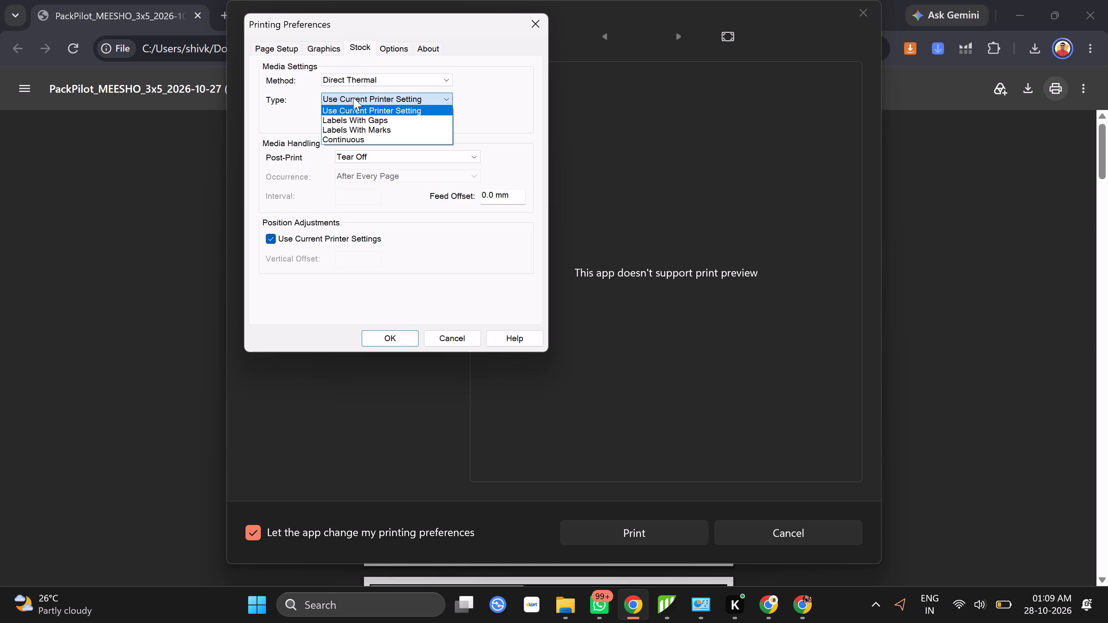
pyautogui.click(353, 97)
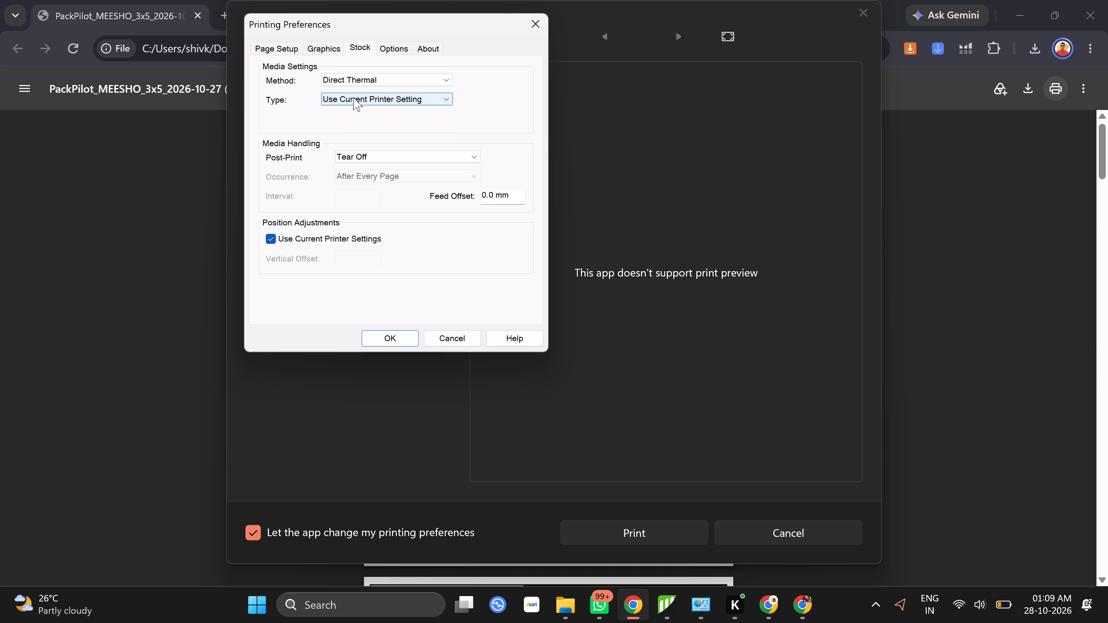
pyautogui.click(353, 97)
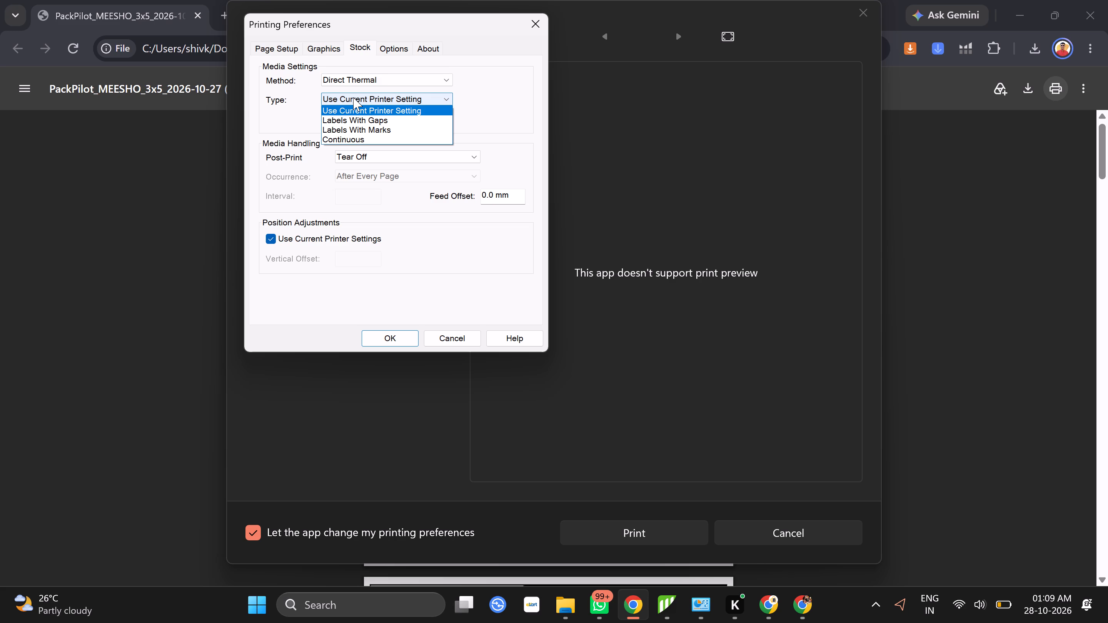
pyautogui.click(353, 97)
pyautogui.click(390, 55)
pyautogui.click(390, 50)
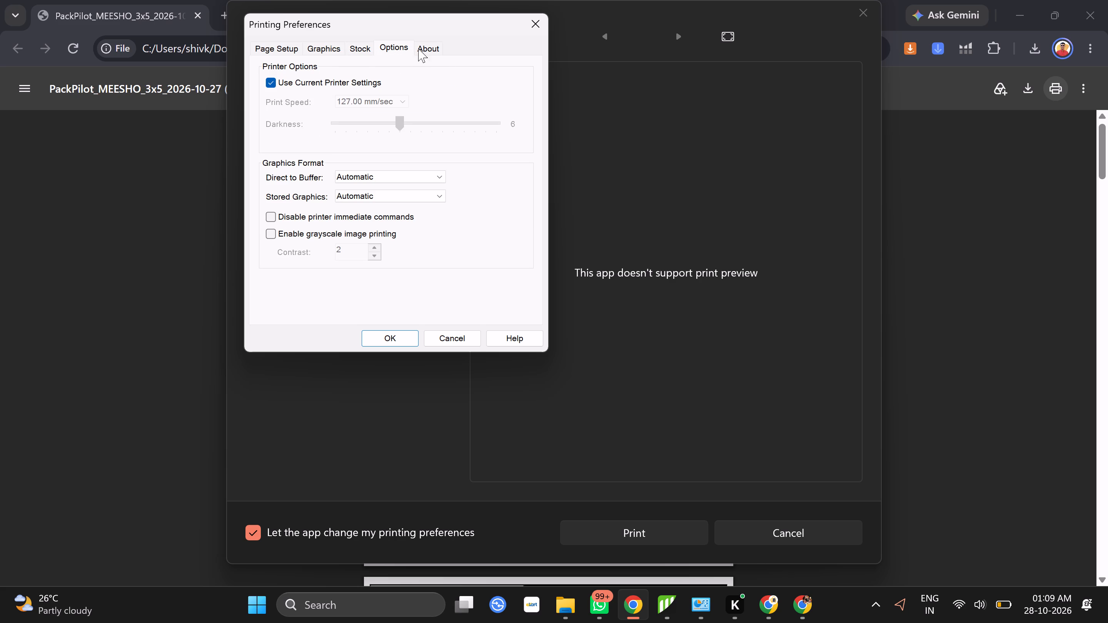
pyautogui.click(439, 50)
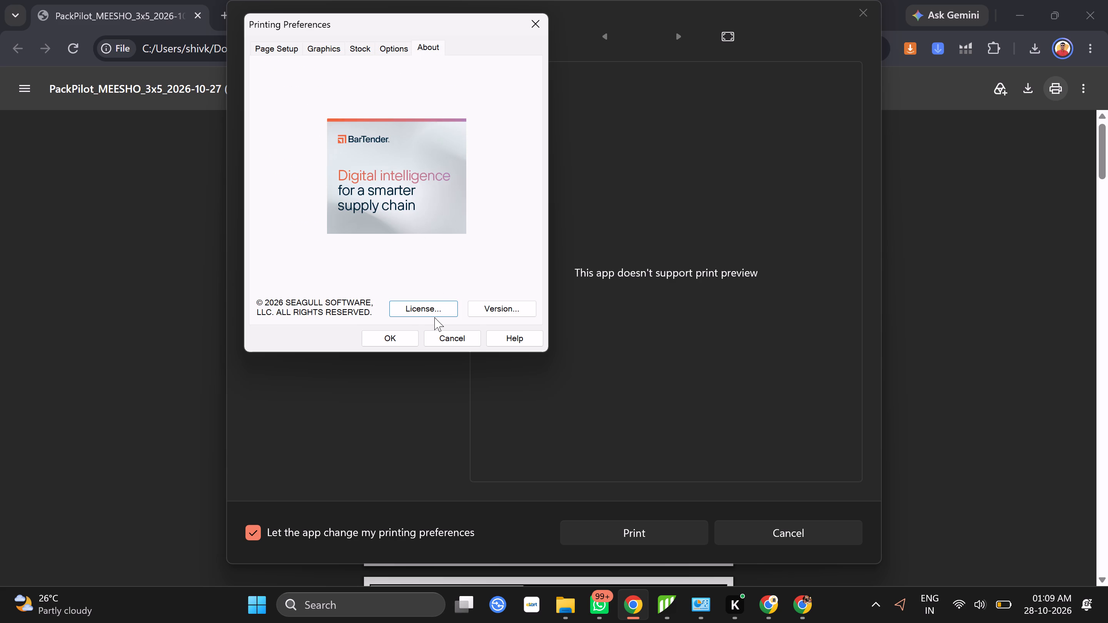
pyautogui.click(434, 299)
pyautogui.click(432, 307)
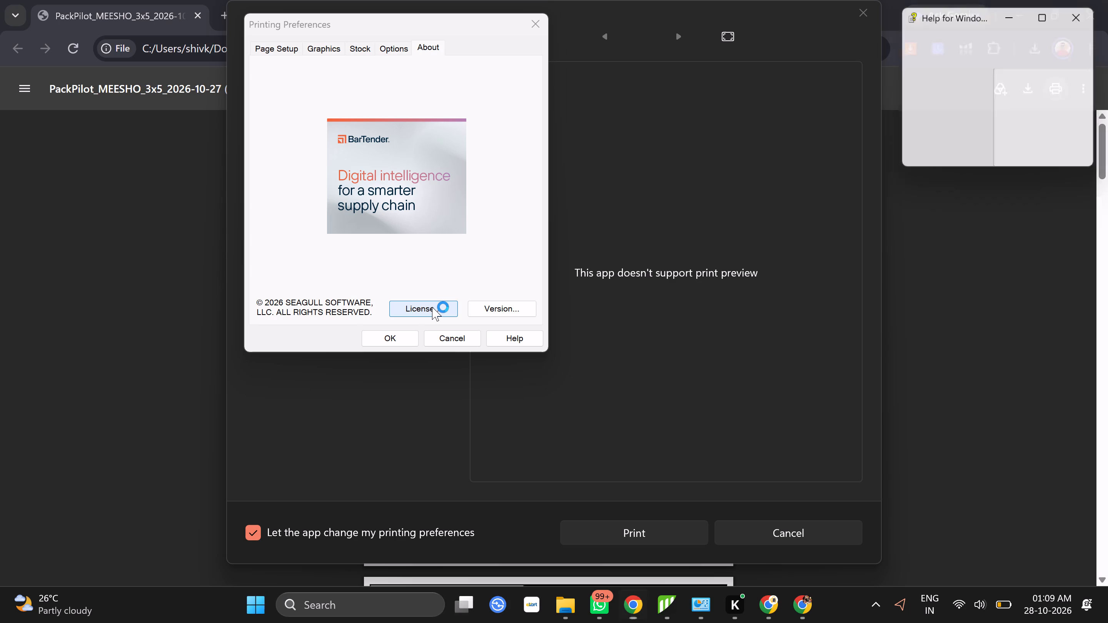
pyautogui.click(1095, 9)
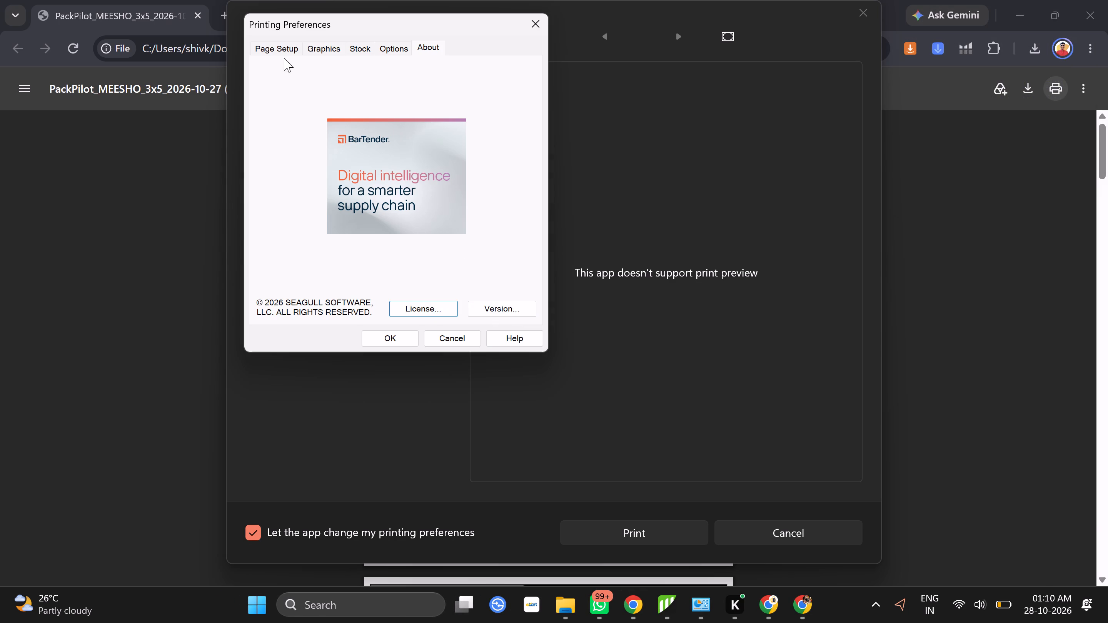
# Review the page setup presets, the Flipkart 3 x 5 Label stock and the advanced printing position options, and accept the preferences.
pyautogui.click(263, 50)
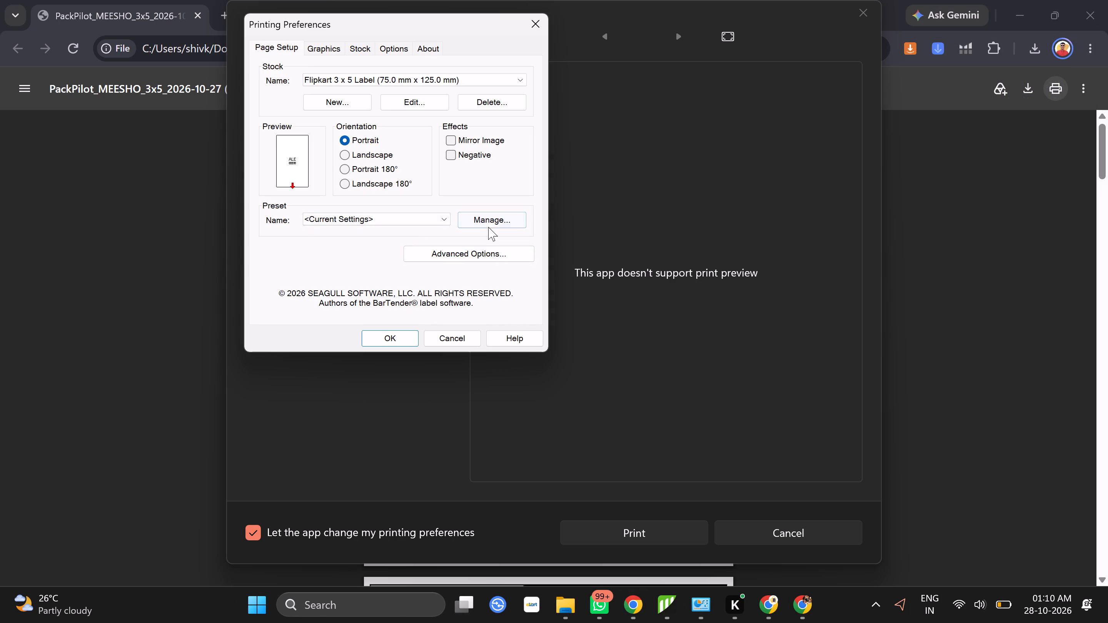
pyautogui.click(491, 223)
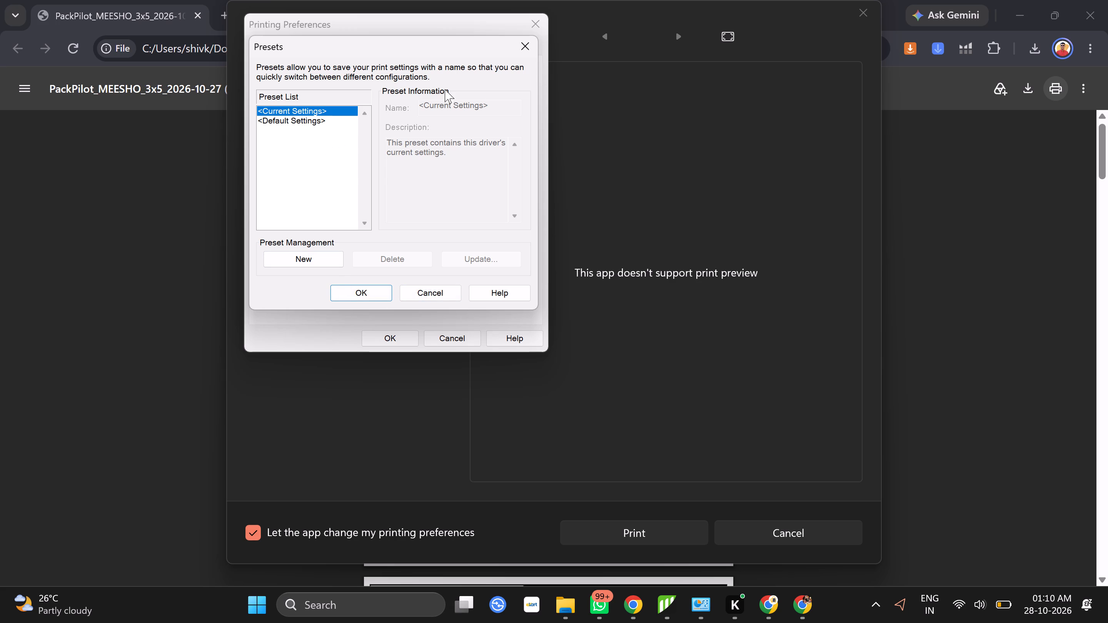
pyautogui.click(526, 50)
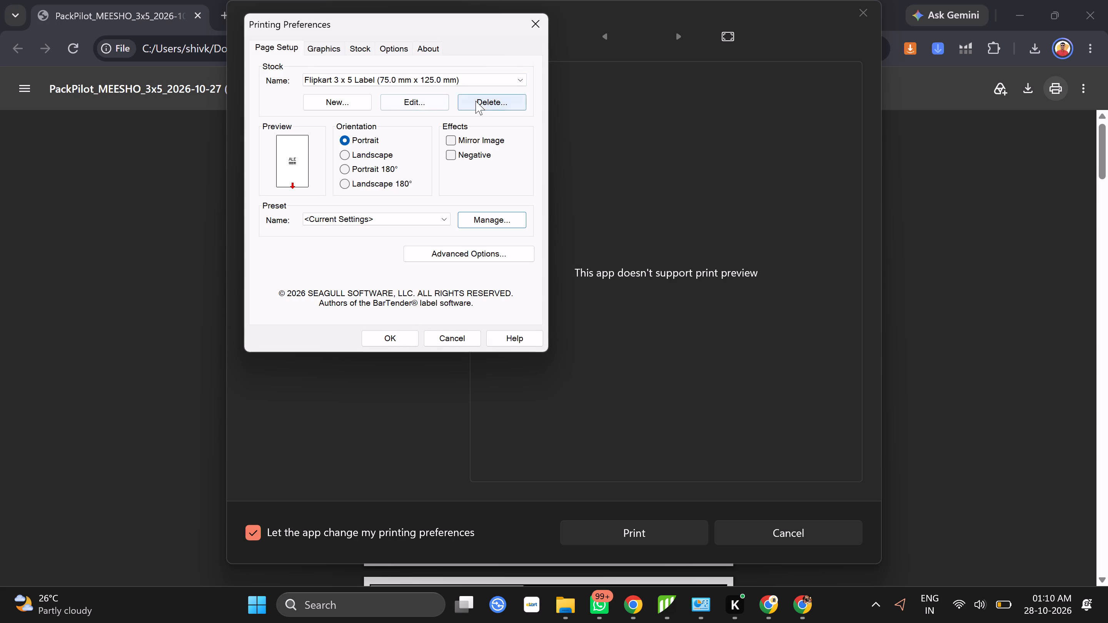
pyautogui.click(419, 105)
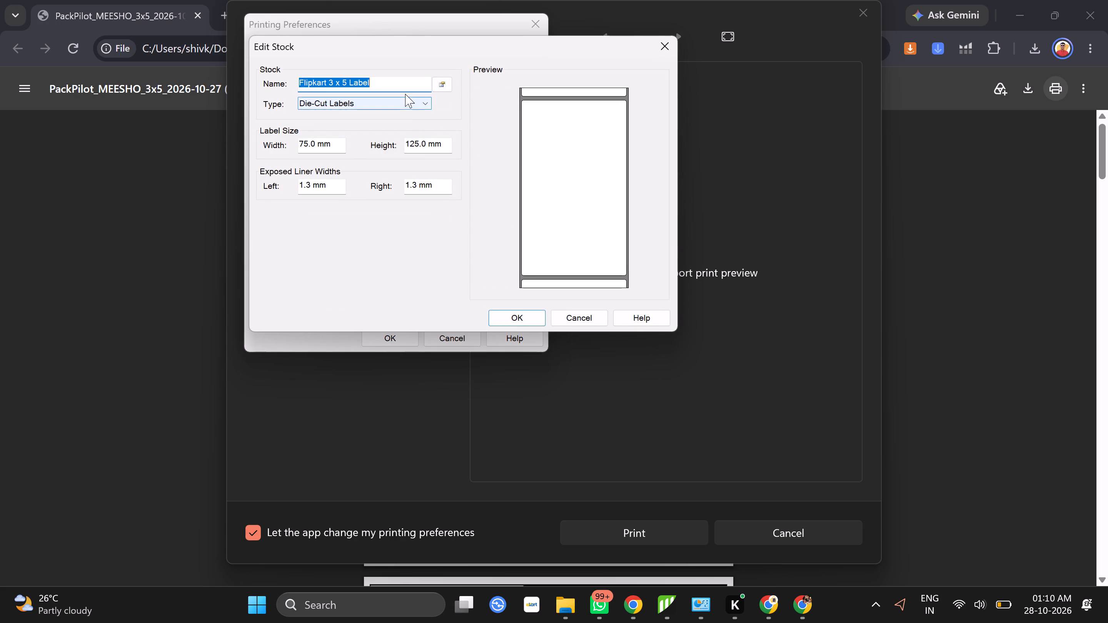
pyautogui.click(407, 87)
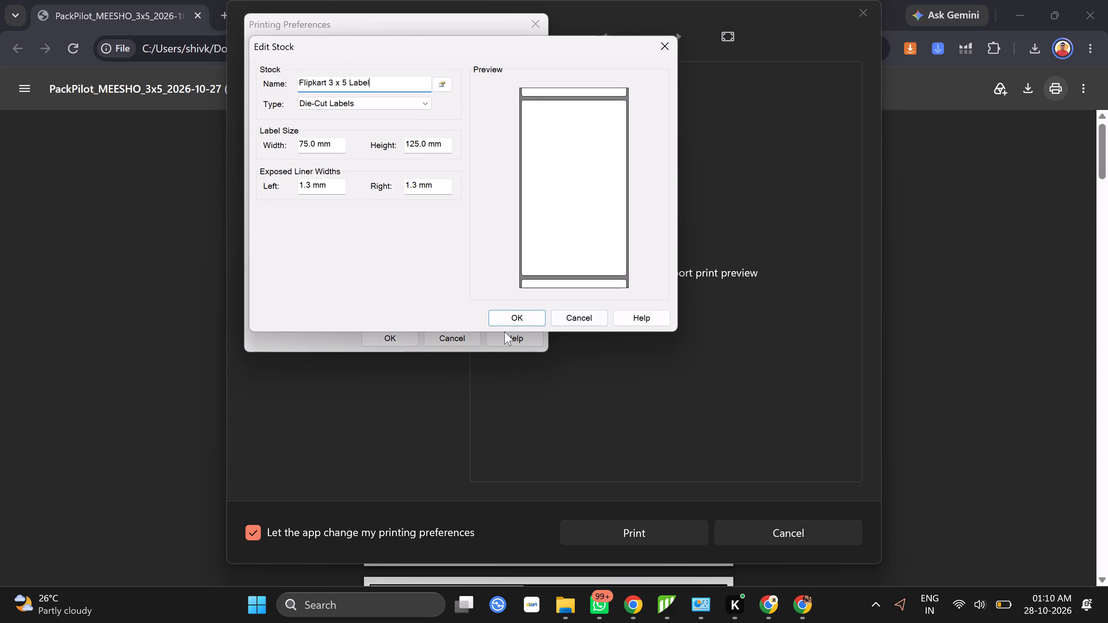
pyautogui.click(511, 320)
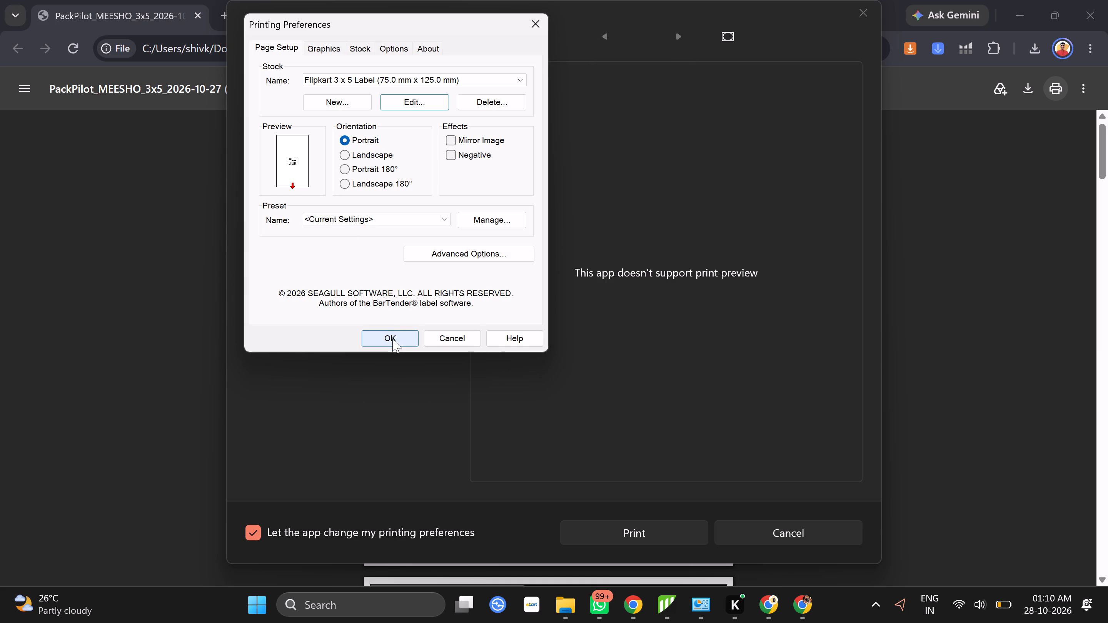
pyautogui.click(500, 257)
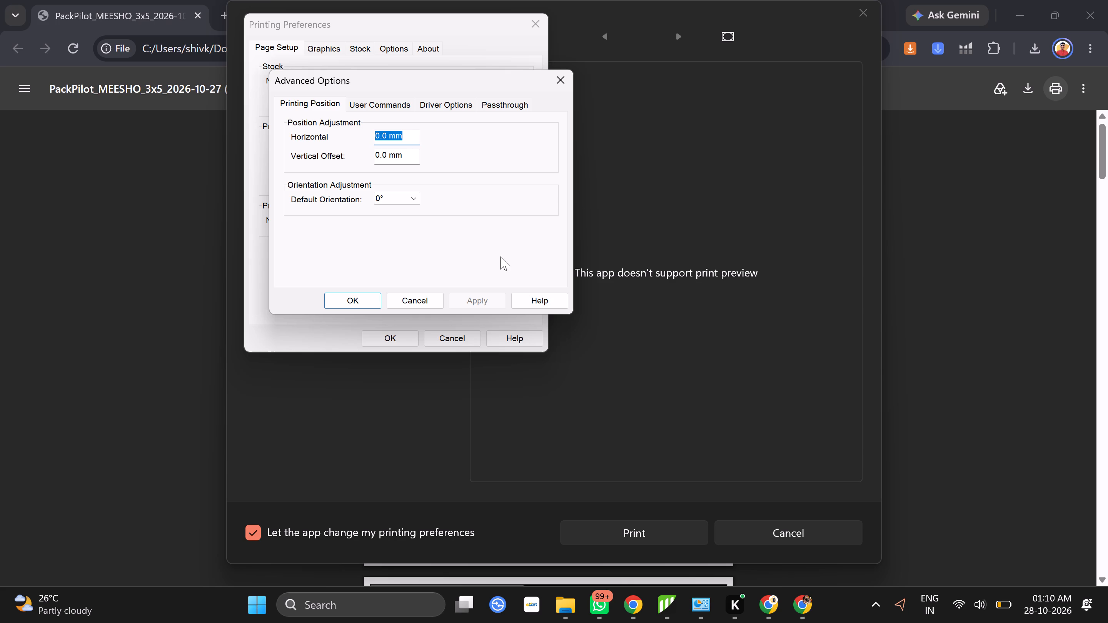
pyautogui.click(562, 77)
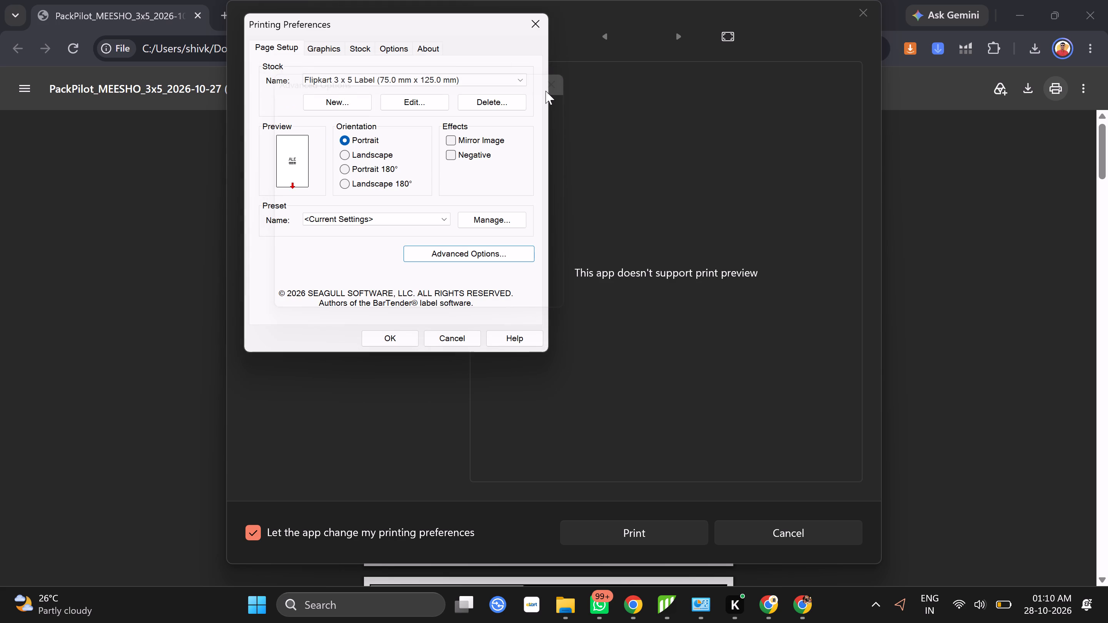
pyautogui.click(427, 107)
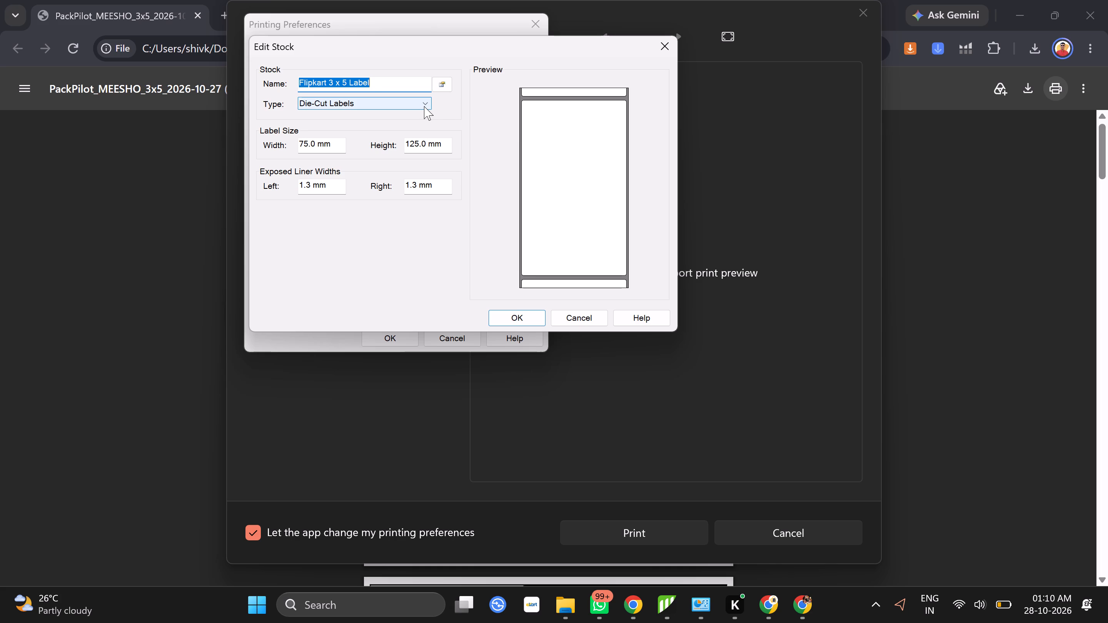
pyautogui.click(515, 320)
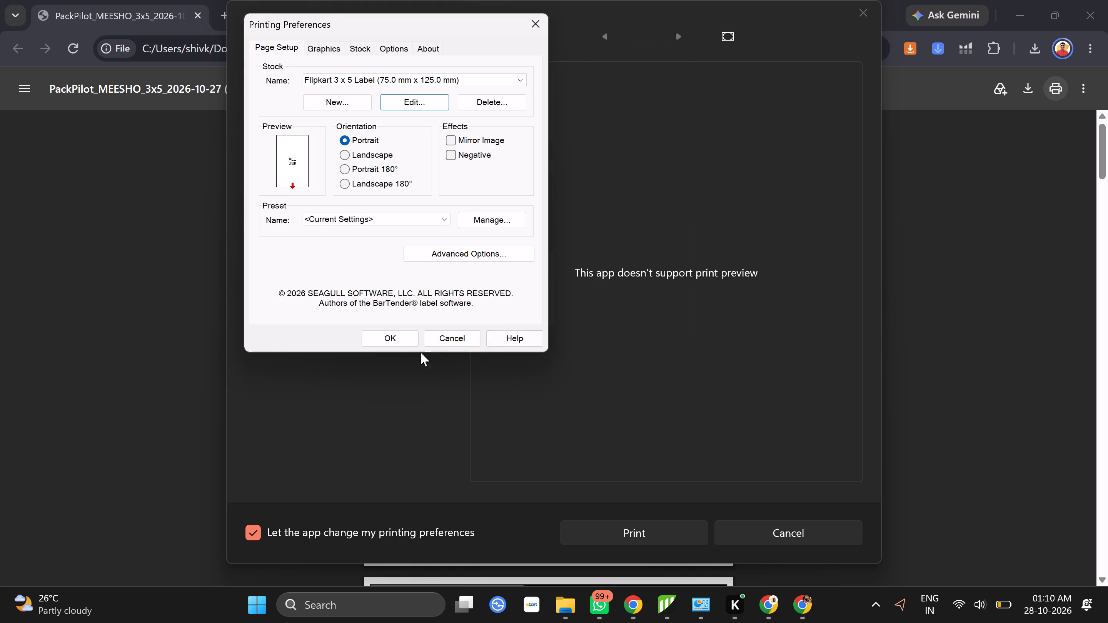
pyautogui.click(400, 338)
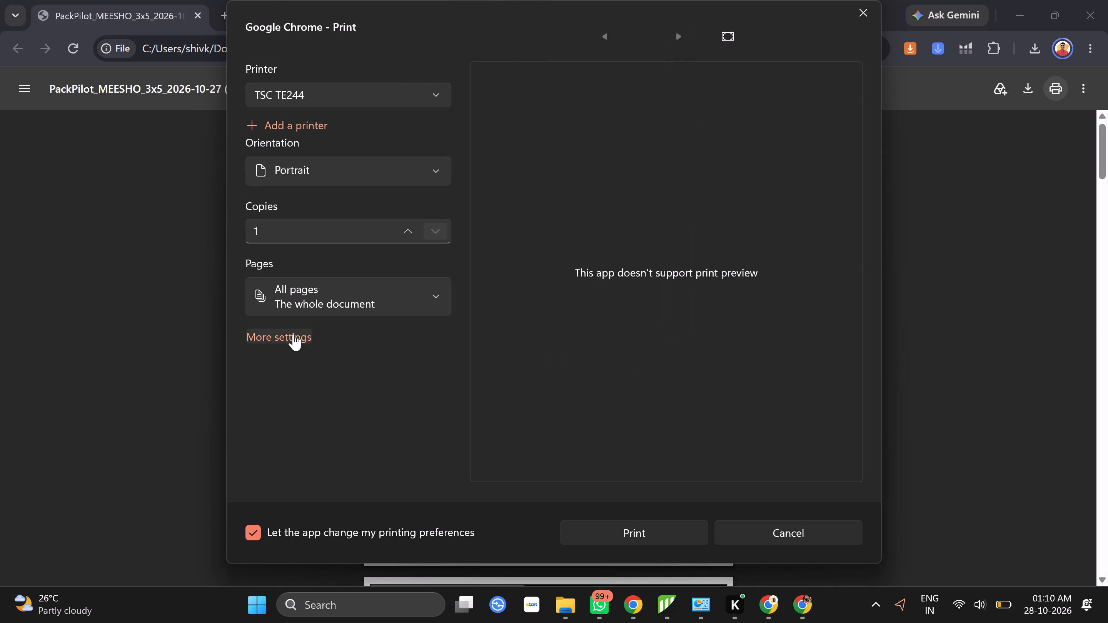
pyautogui.click(292, 334)
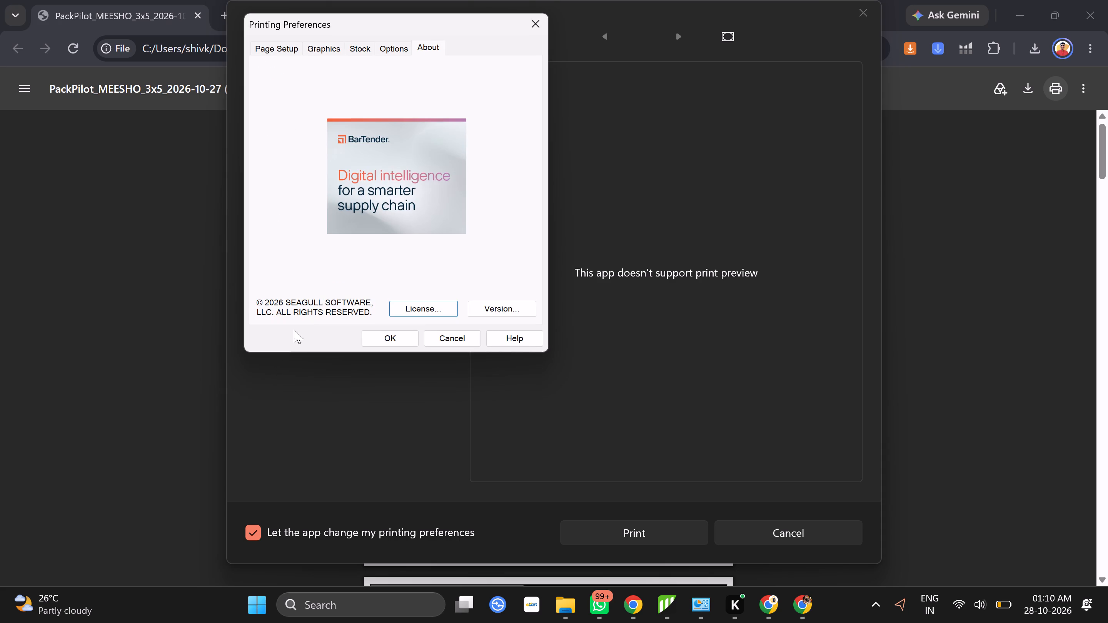
pyautogui.click(382, 335)
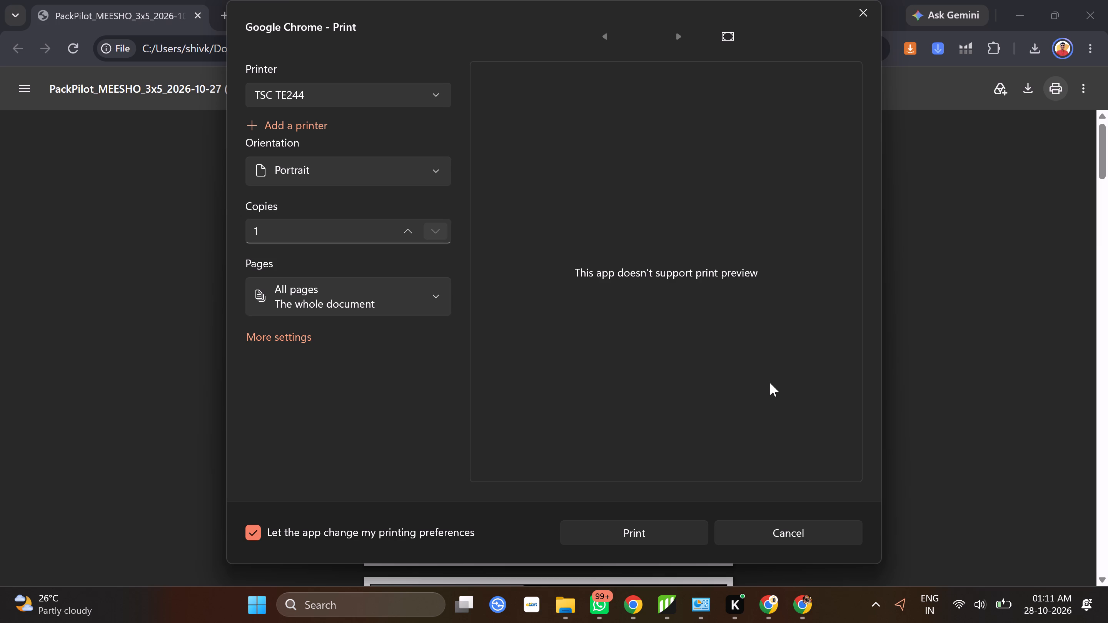
# Cancel the system print dialog and close the PackPilot_MEESHO_3x5_2026-10-27 (1) PDF.
pyautogui.click(777, 537)
pyautogui.click(835, 391)
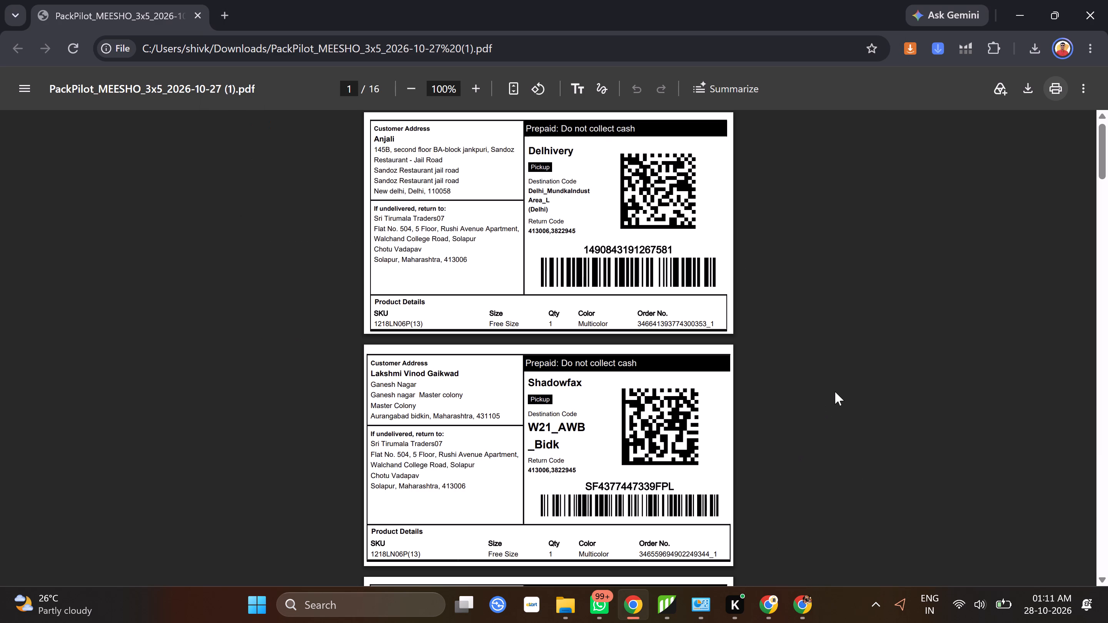
pyautogui.click(1095, 3)
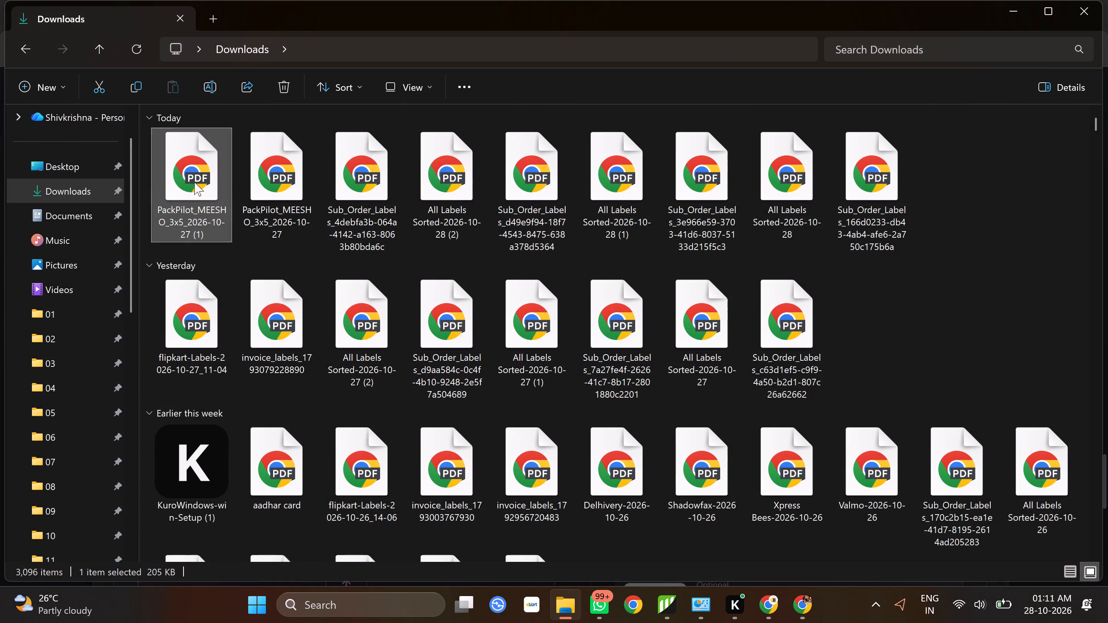
# Reopen PackPilot_MEESHO_3x5_2026-10-27 (1) from Downloads for printing, compare scale options, and set the scale to Fit to printable area.
pyautogui.doubleClick(190, 181)
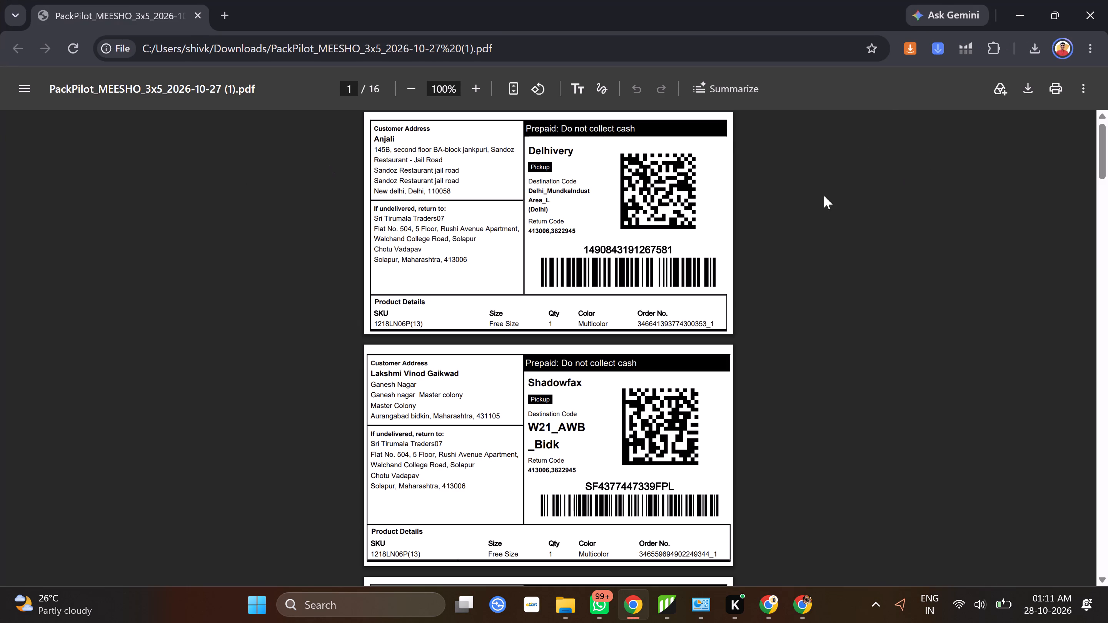
pyautogui.click(1052, 92)
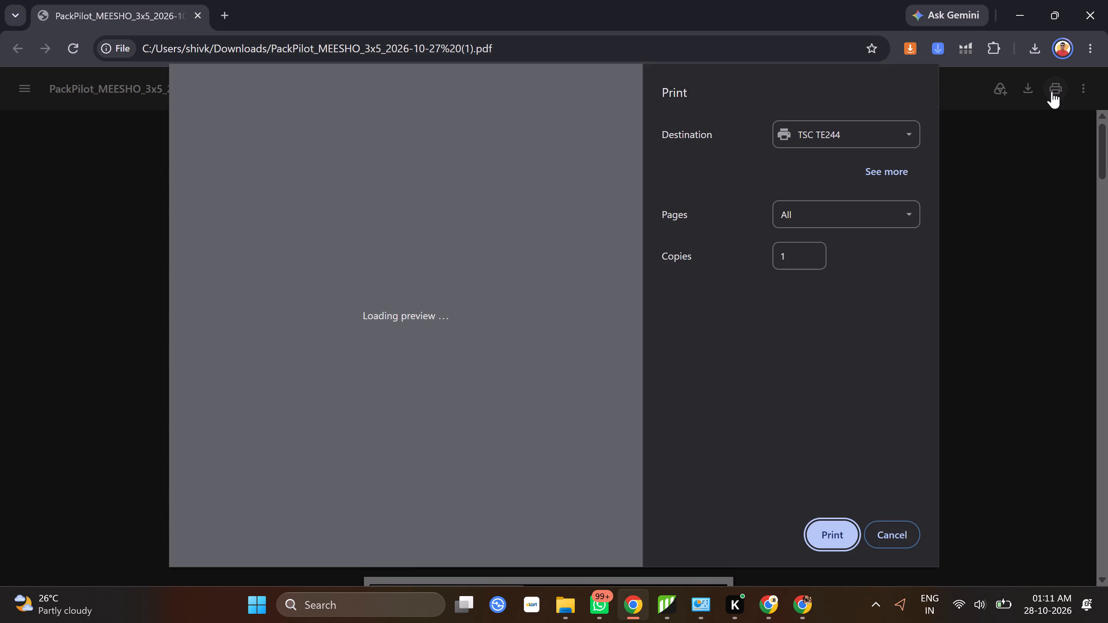
pyautogui.click(835, 383)
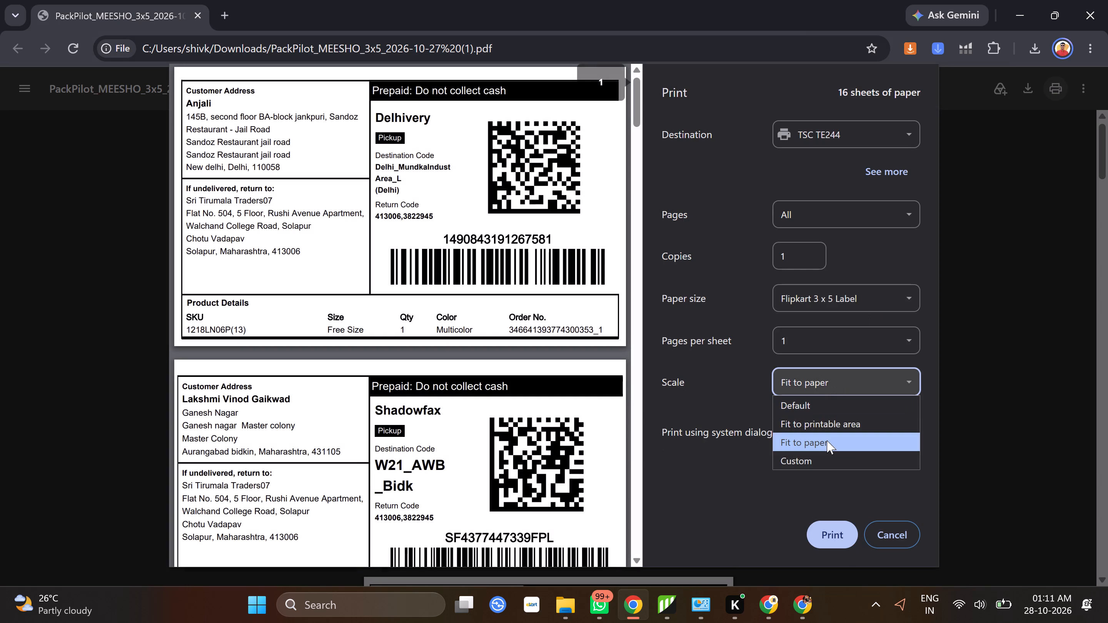
pyautogui.click(838, 425)
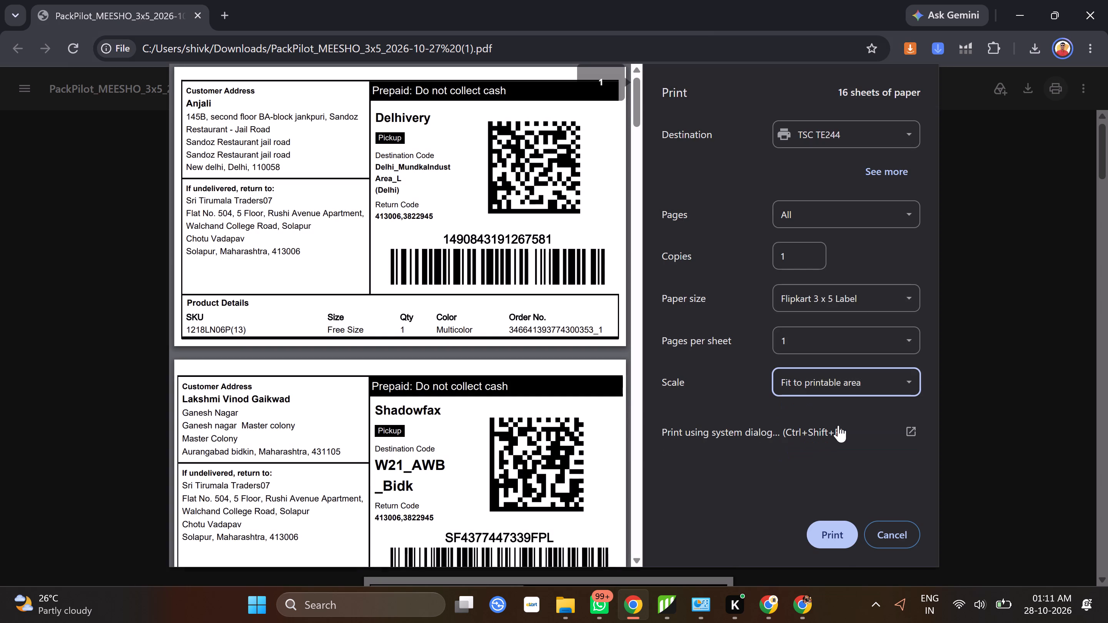
pyautogui.click(855, 373)
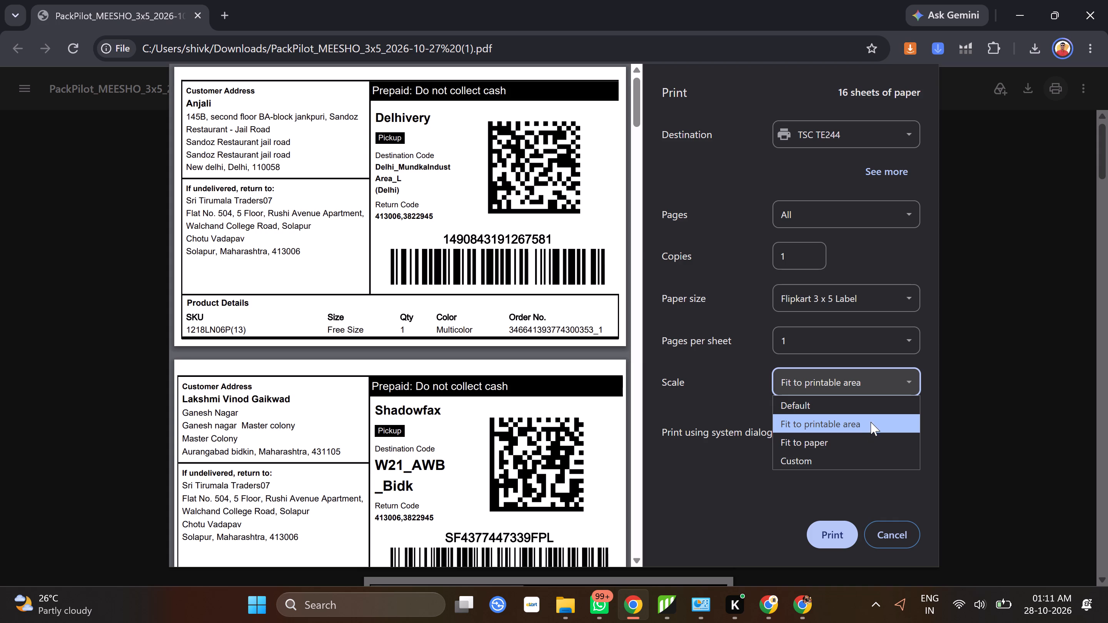
pyautogui.click(872, 420)
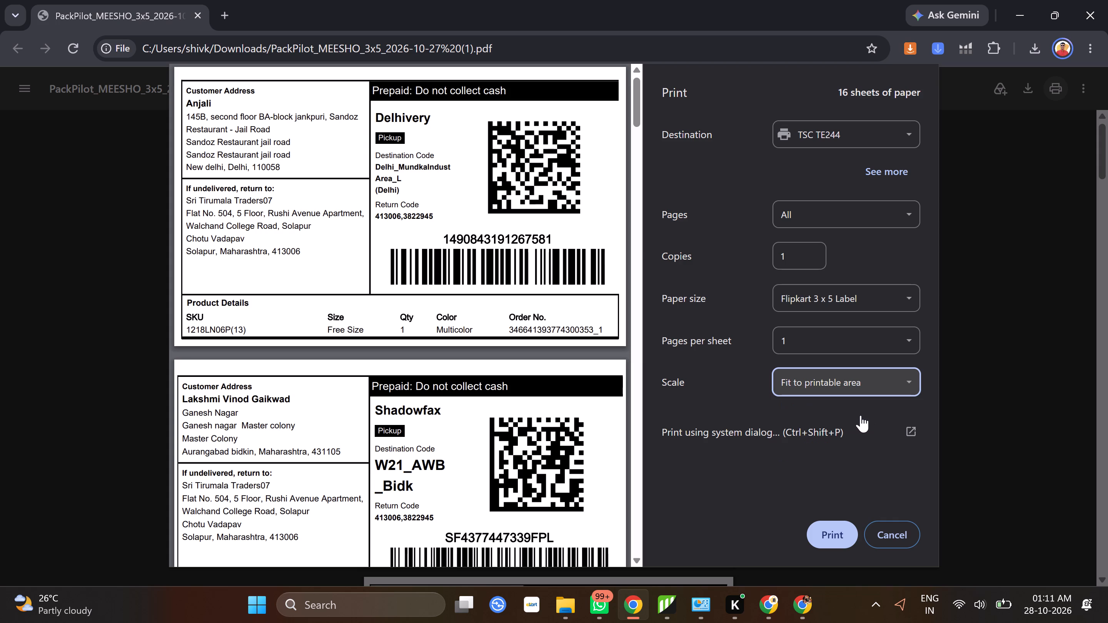
pyautogui.click(873, 389)
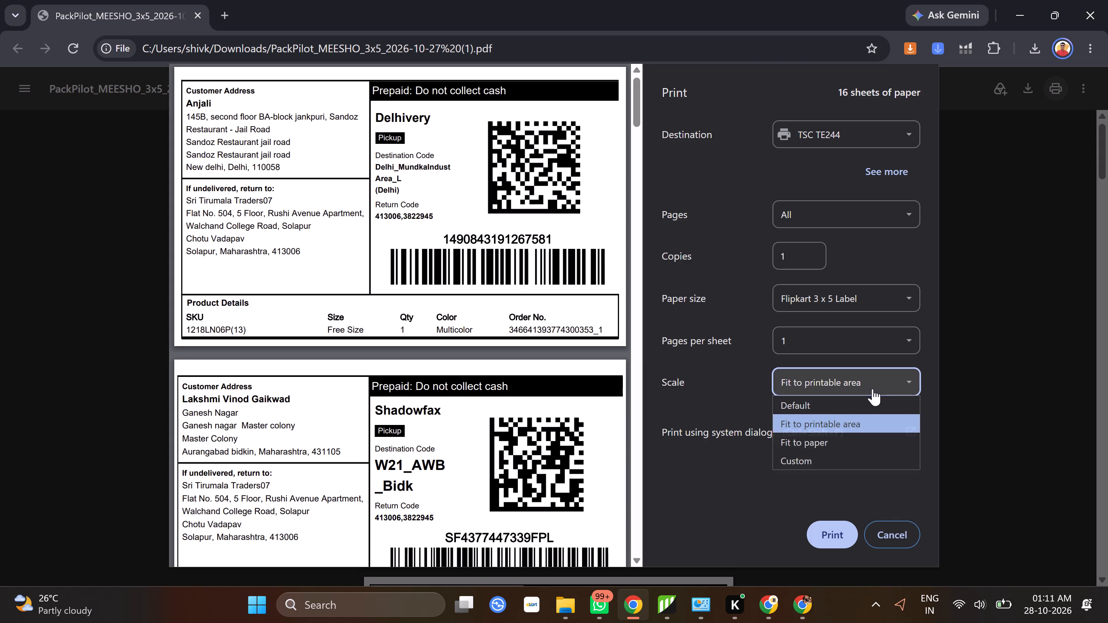
pyautogui.click(867, 442)
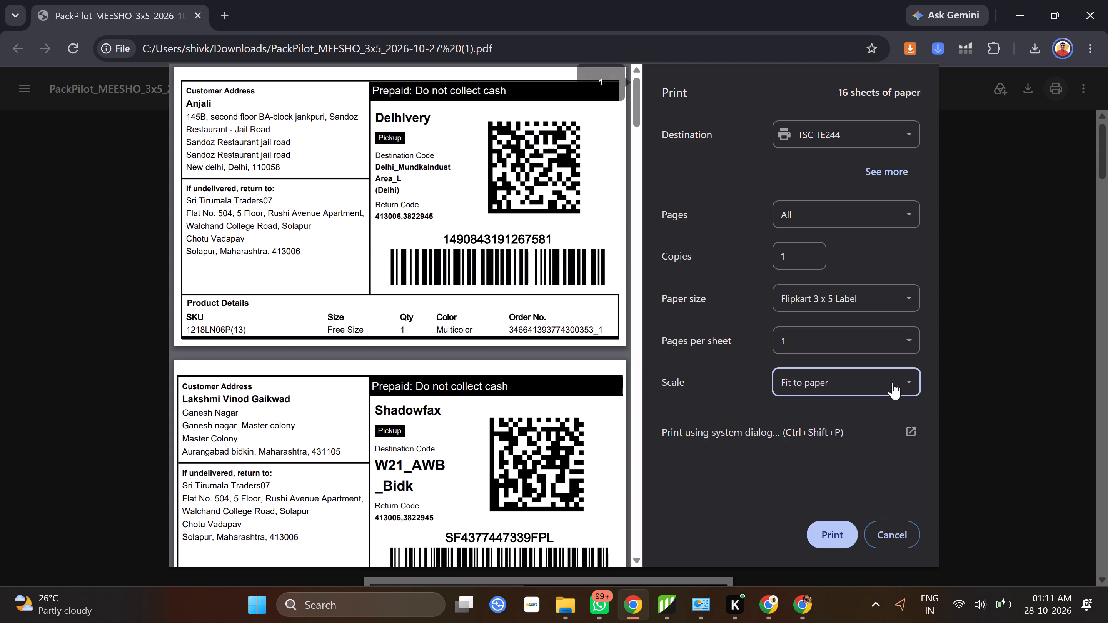
pyautogui.click(893, 383)
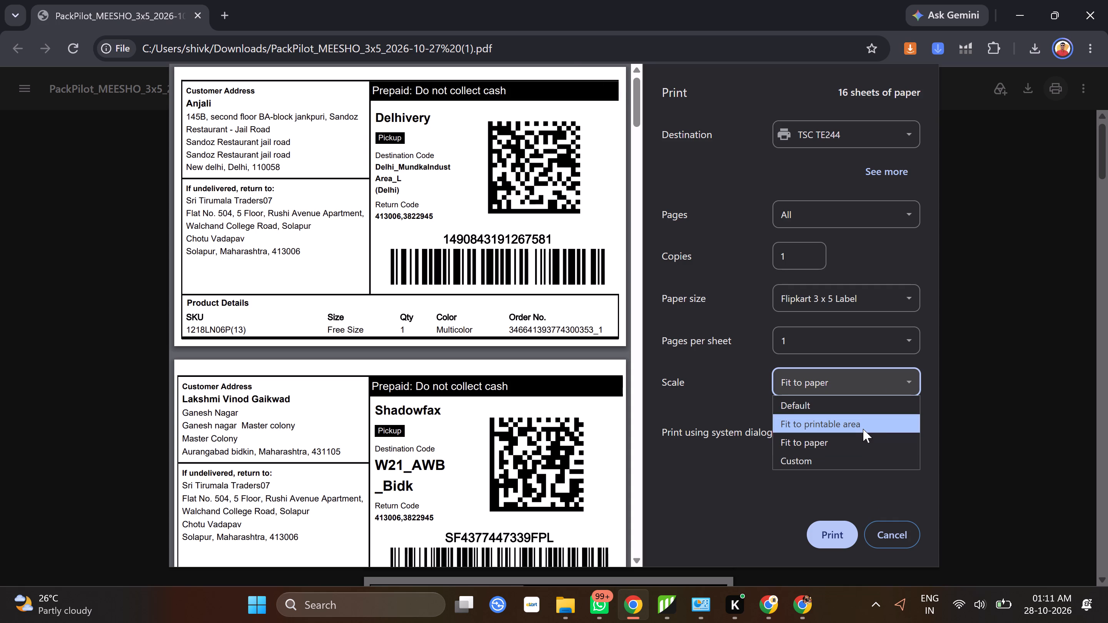
pyautogui.click(869, 426)
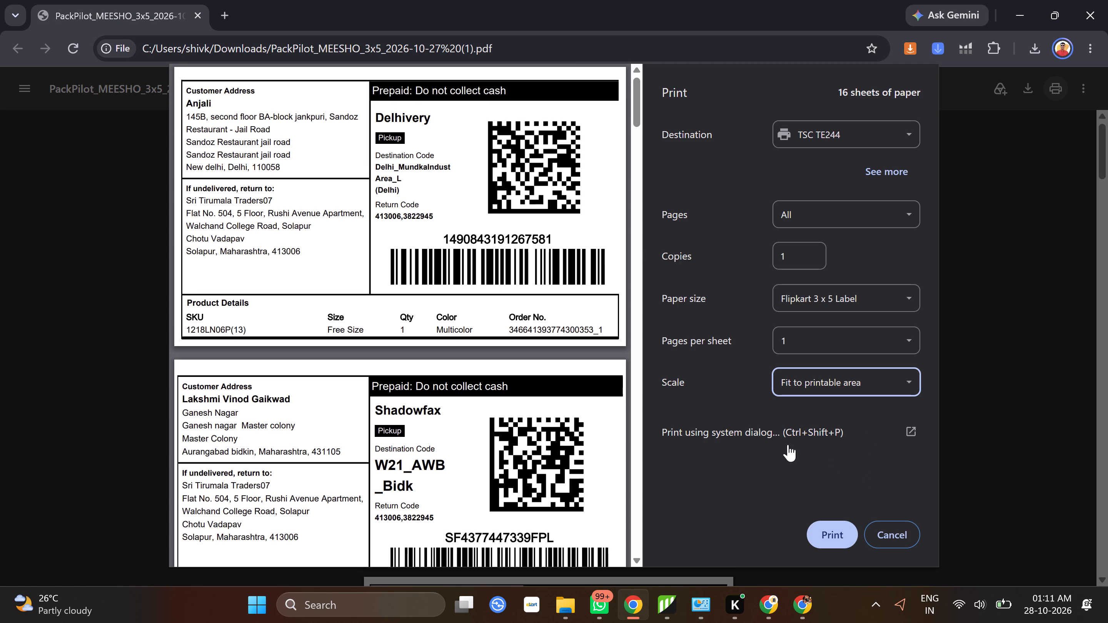
pyautogui.scroll(-2, 511, 430)
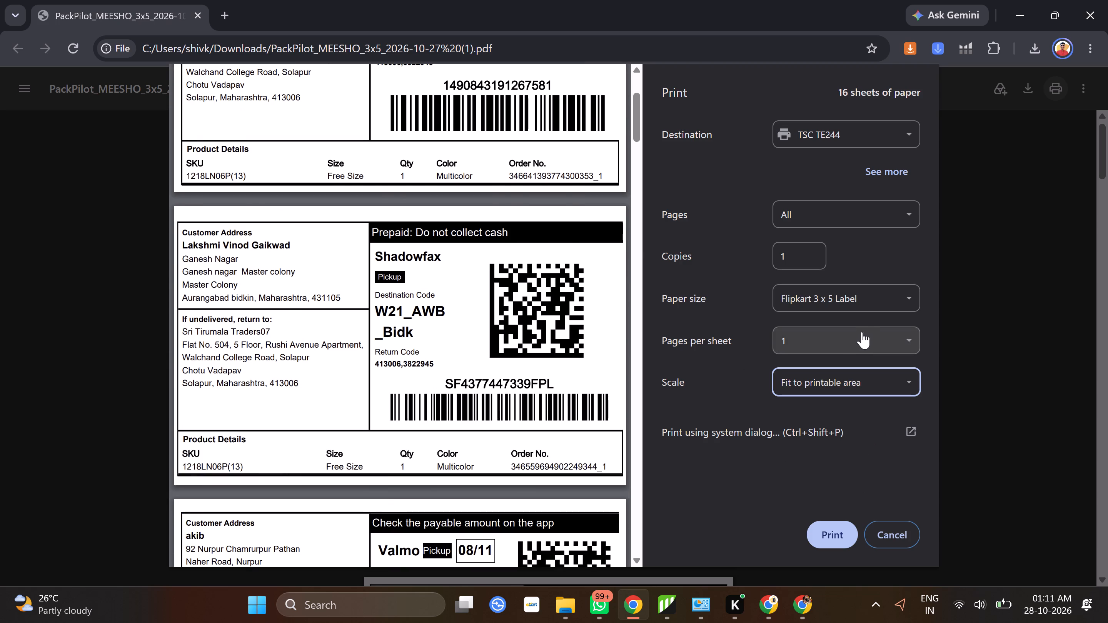
# Check the available print destinations, keeping TSC TE244 selected, and close the full destination list.
pyautogui.click(886, 140)
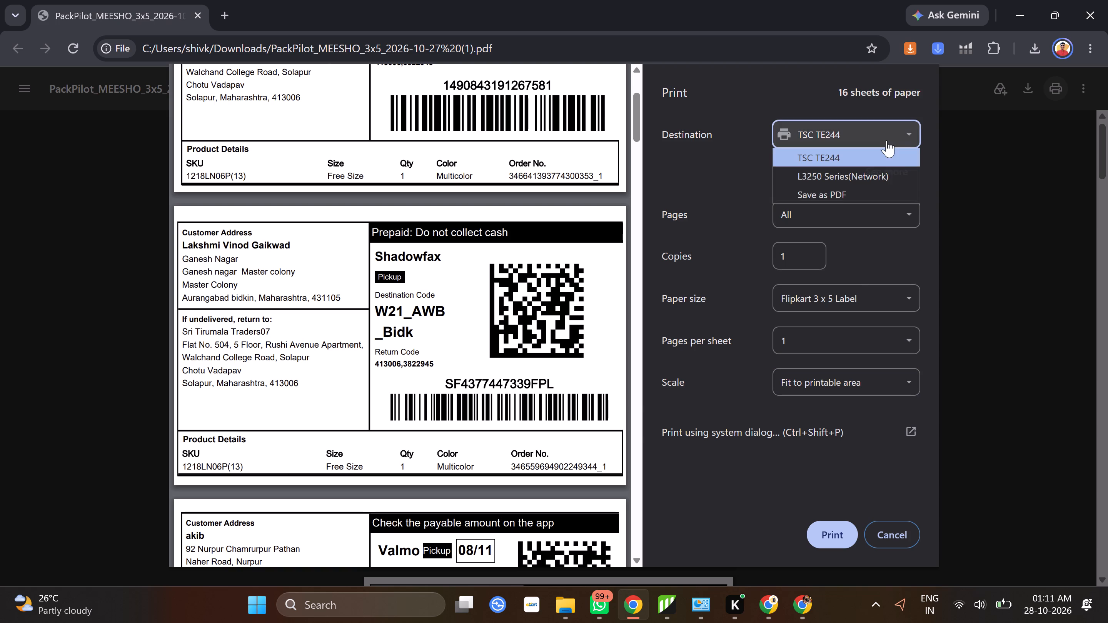
pyautogui.click(879, 161)
pyautogui.click(891, 172)
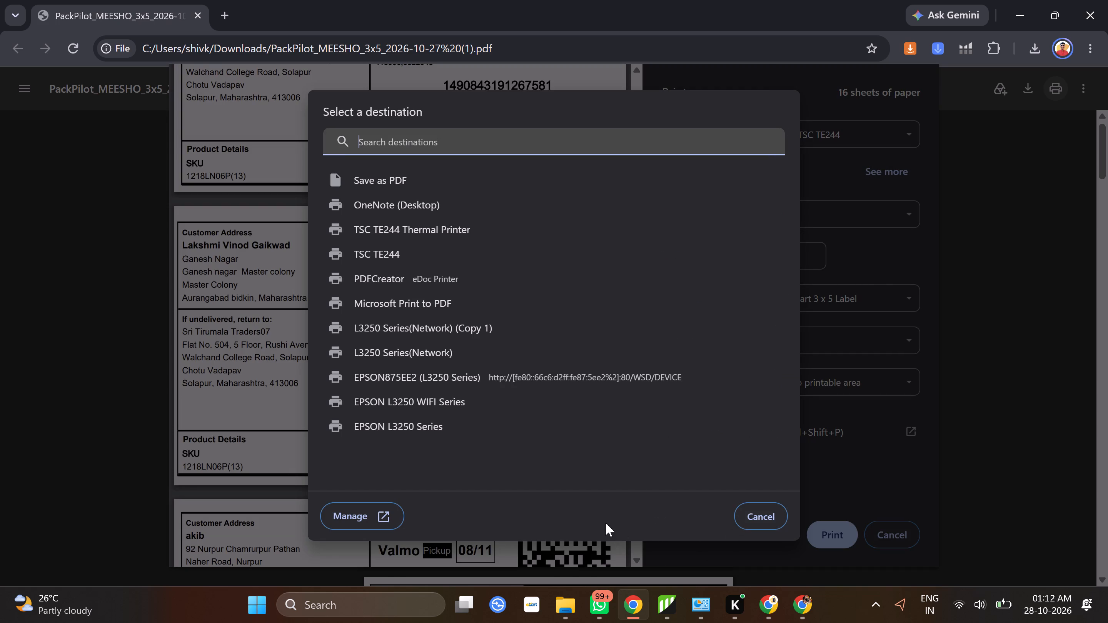
pyautogui.click(774, 514)
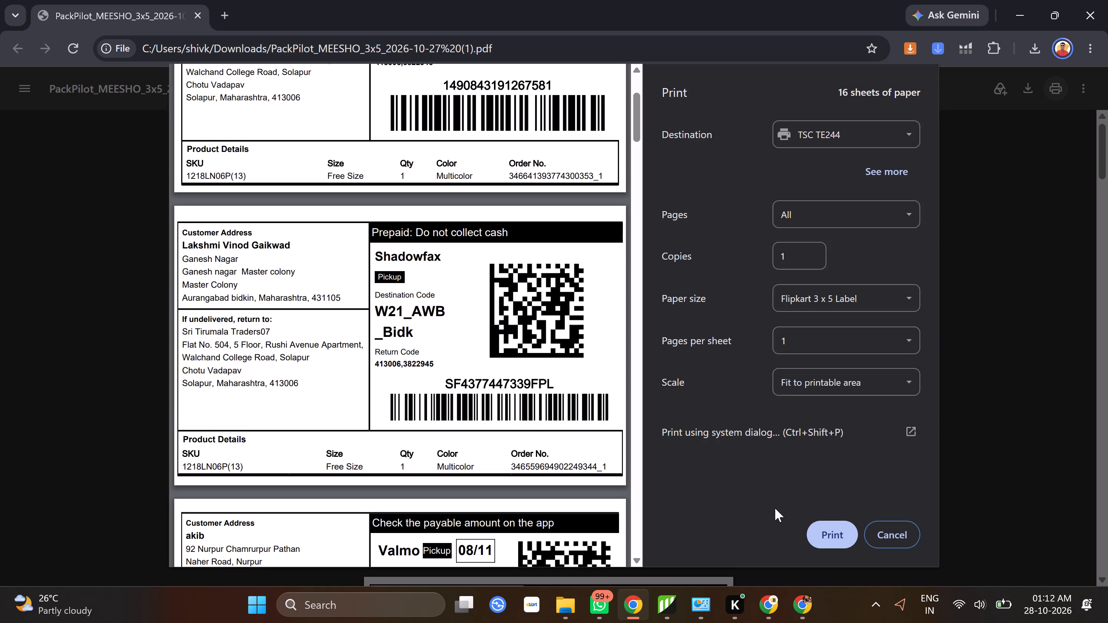
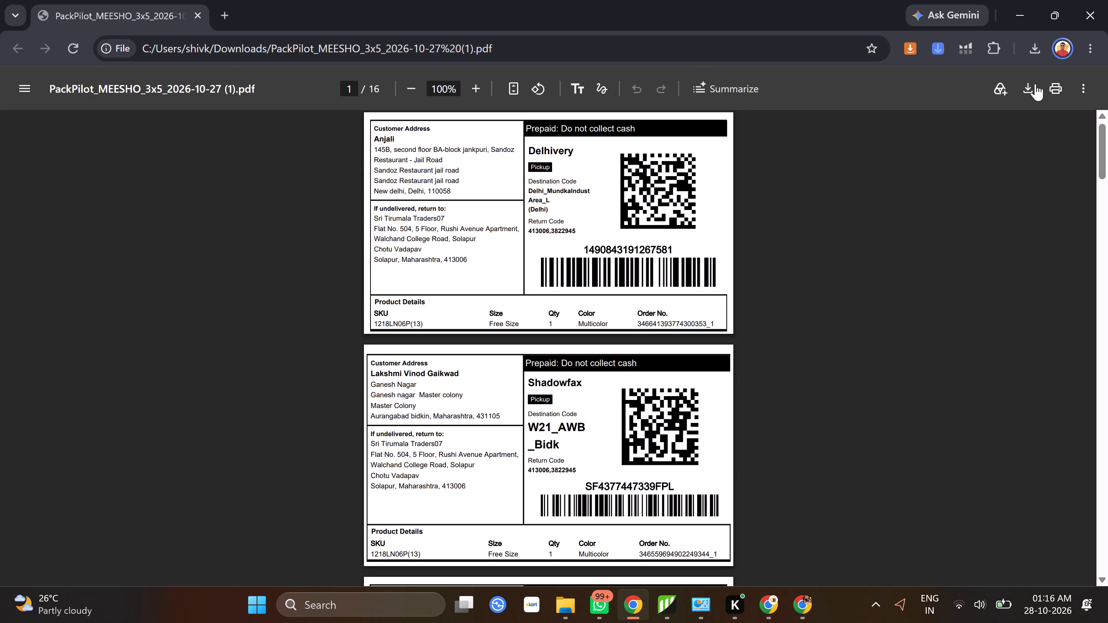
# Print one copy of all the Meesho labels on the TSC TE244 with Flipkart 3 x 5 Label paper, fit to printable area.
pyautogui.click(1058, 90)
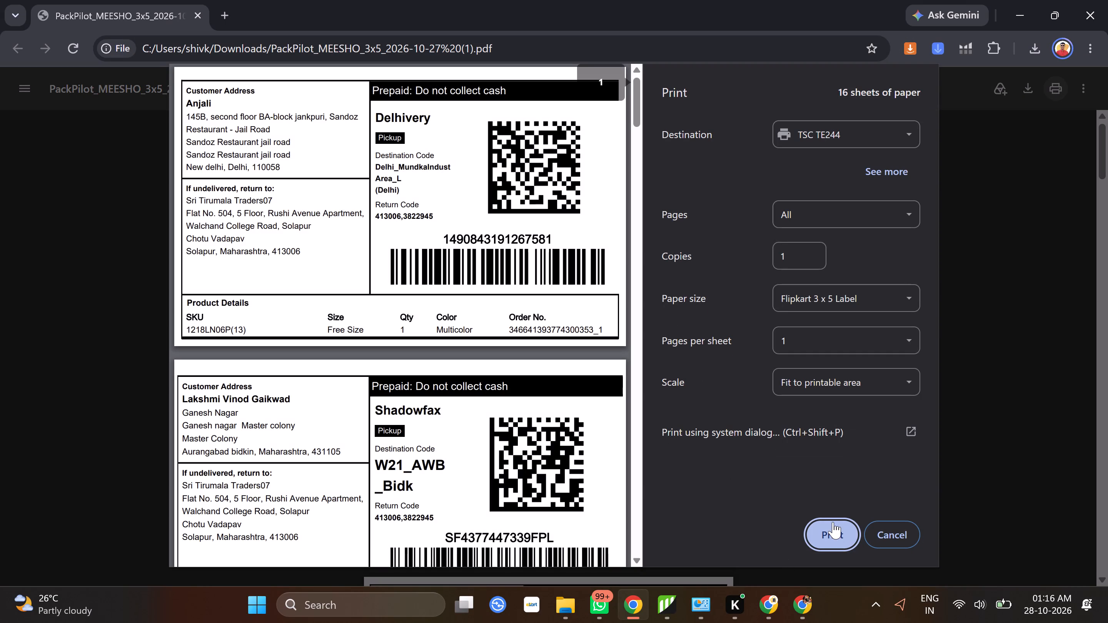
pyautogui.click(833, 532)
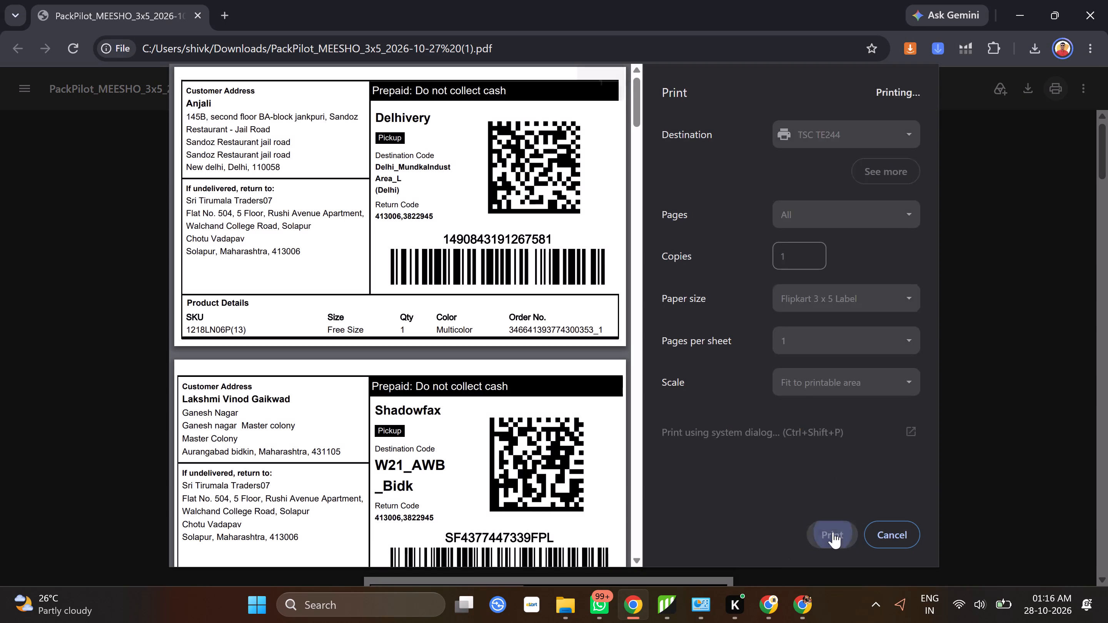
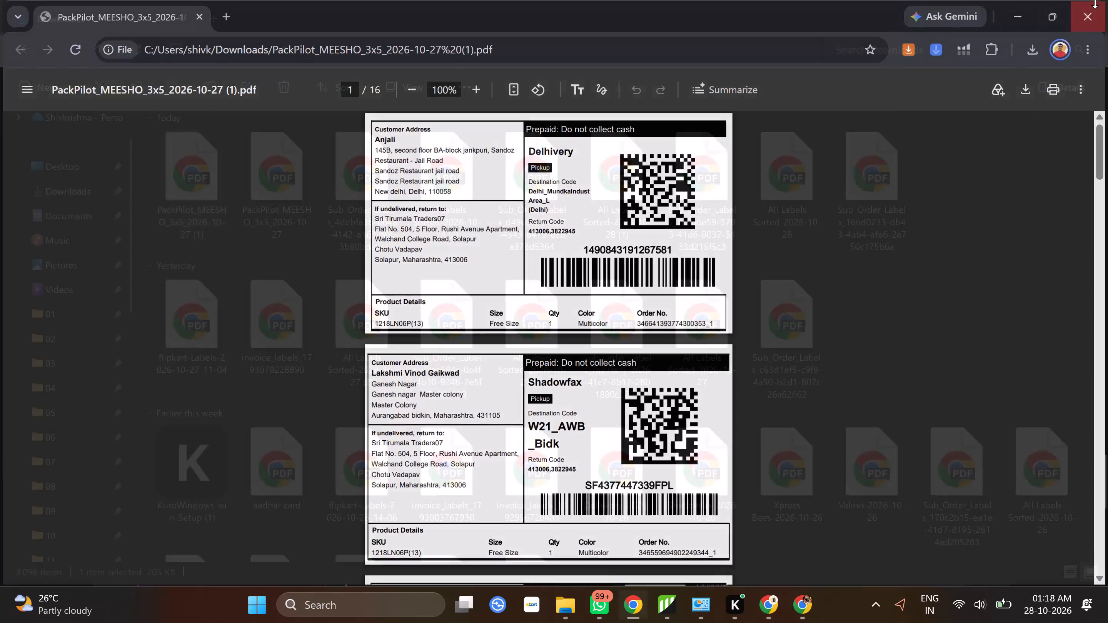
# Open the PDF PackPilot_MEESHO_3x5_2026-10-27 (1) from Downloads in Microsoft Edge.
pyautogui.rightClick(205, 163)
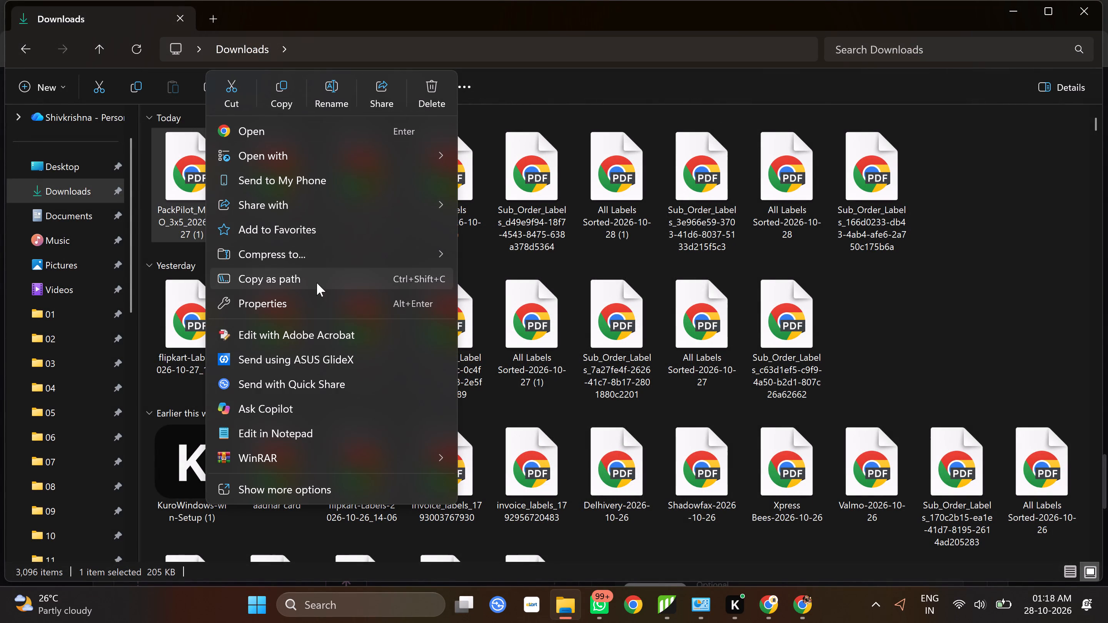
pyautogui.click(337, 153)
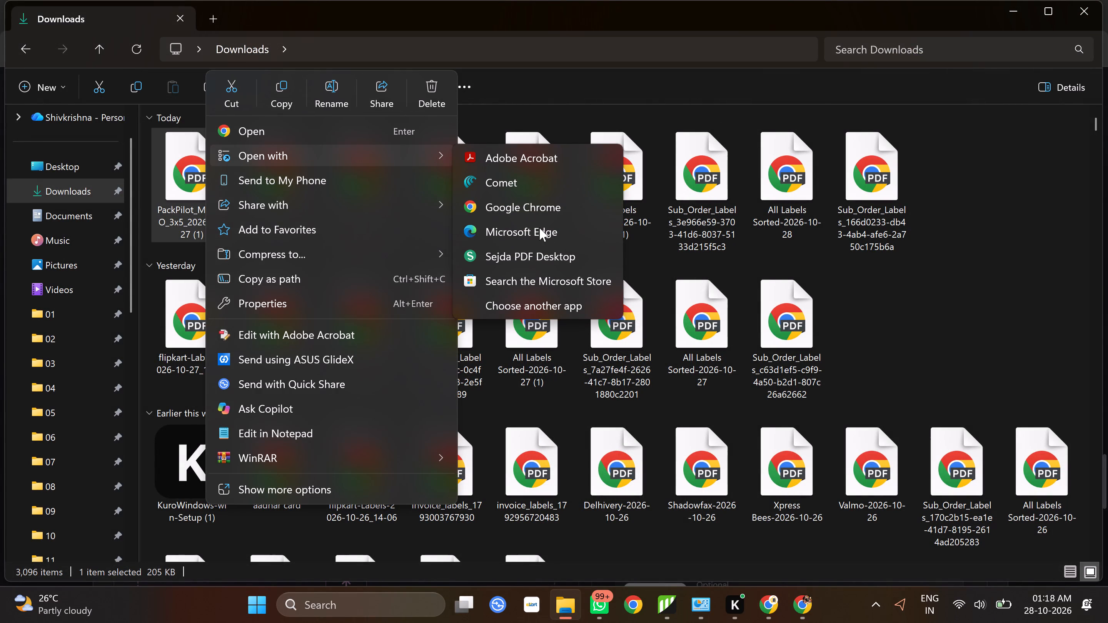
pyautogui.click(539, 228)
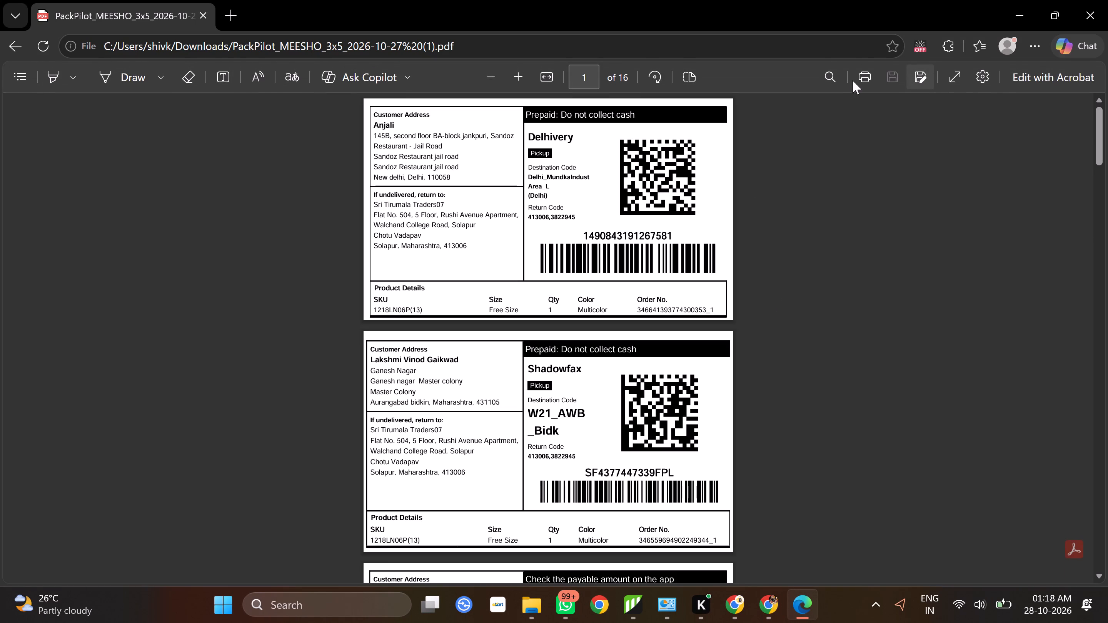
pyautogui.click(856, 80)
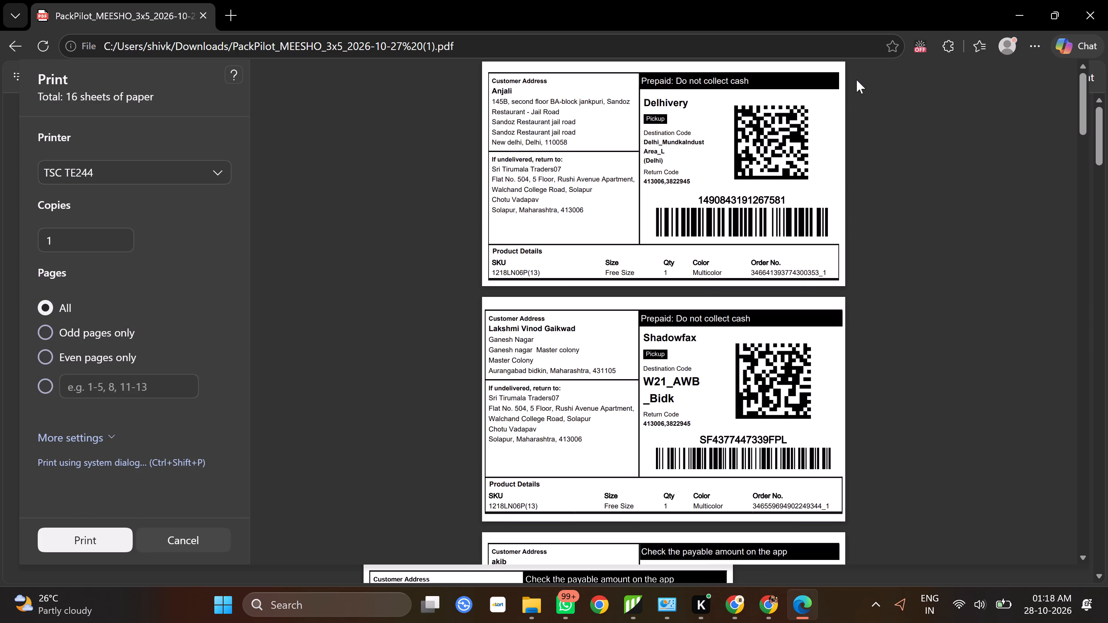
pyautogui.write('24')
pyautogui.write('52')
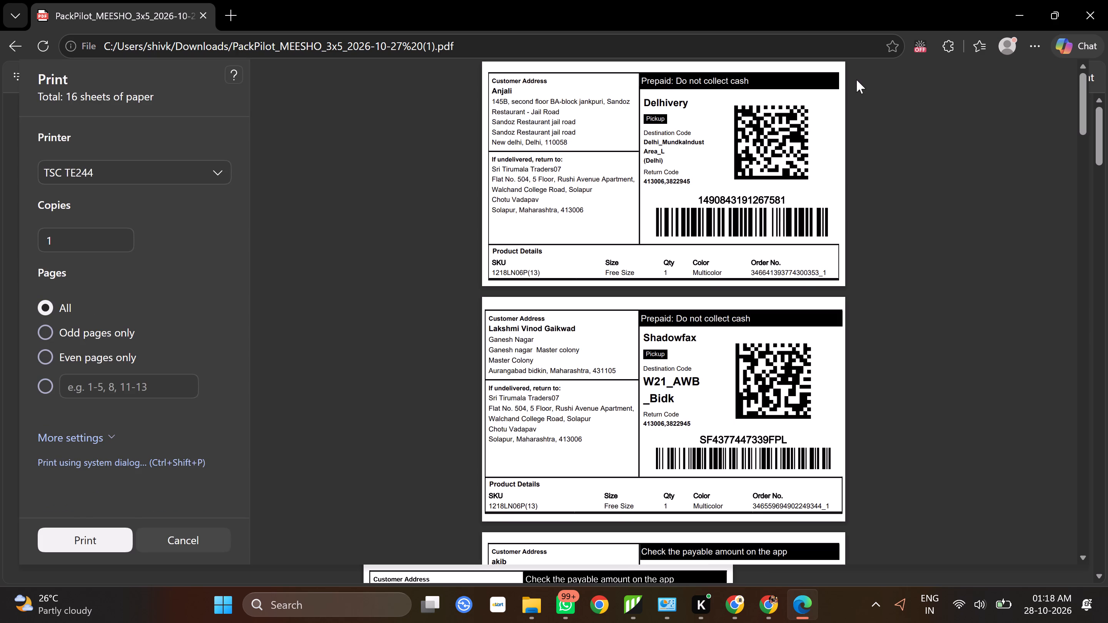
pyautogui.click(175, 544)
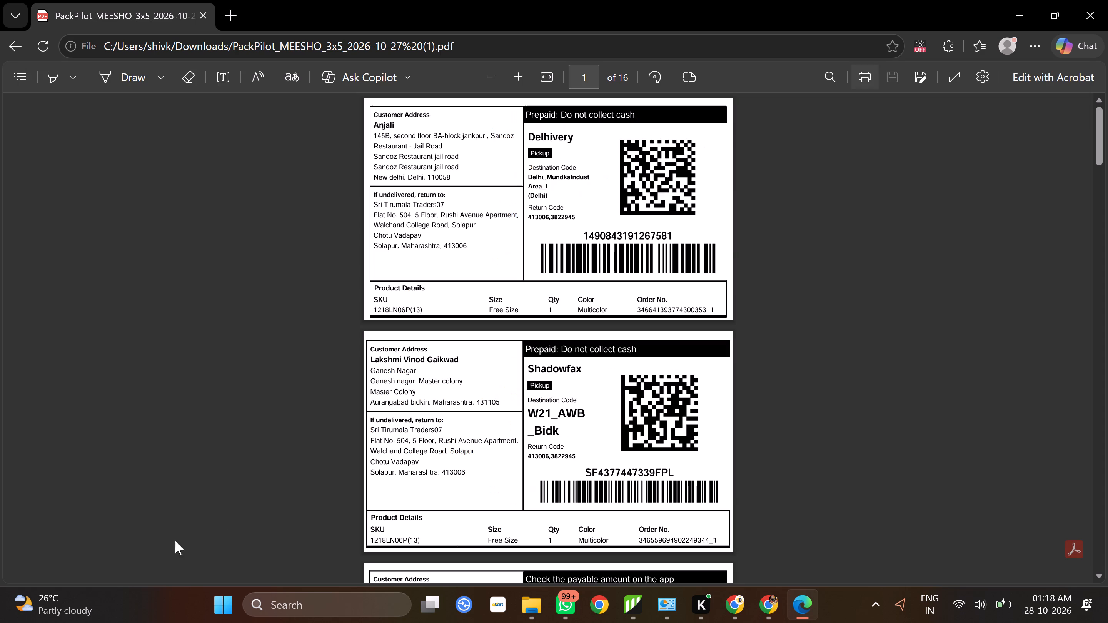
# Search the Meesho labels PDF for 2452 to locate the label with that tracking-number ending, then close the search.
pyautogui.click(825, 73)
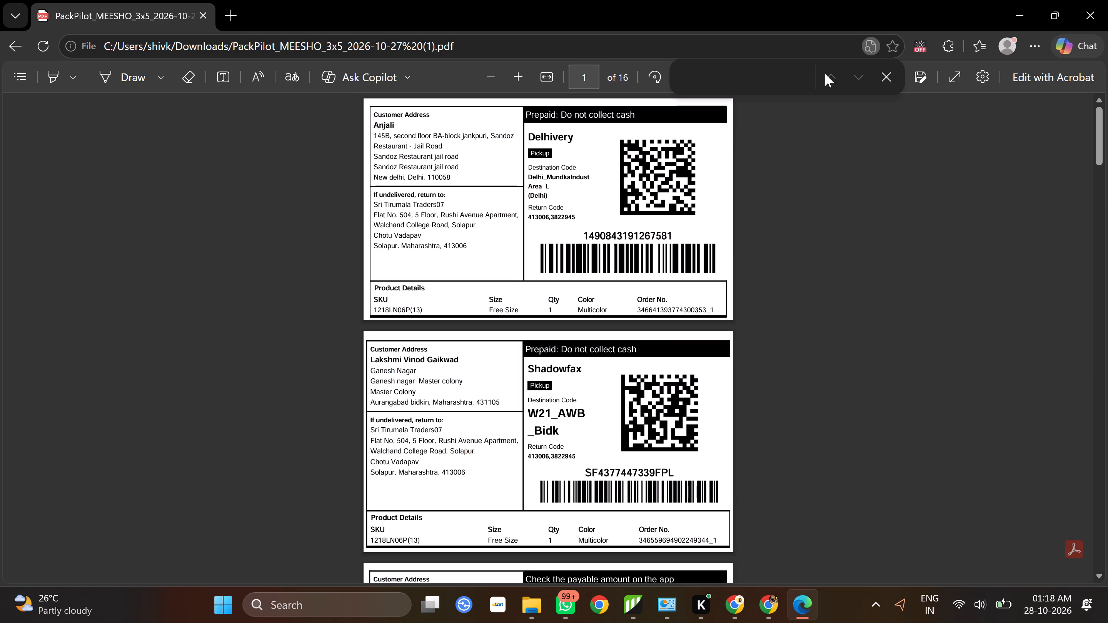
pyautogui.press('2')
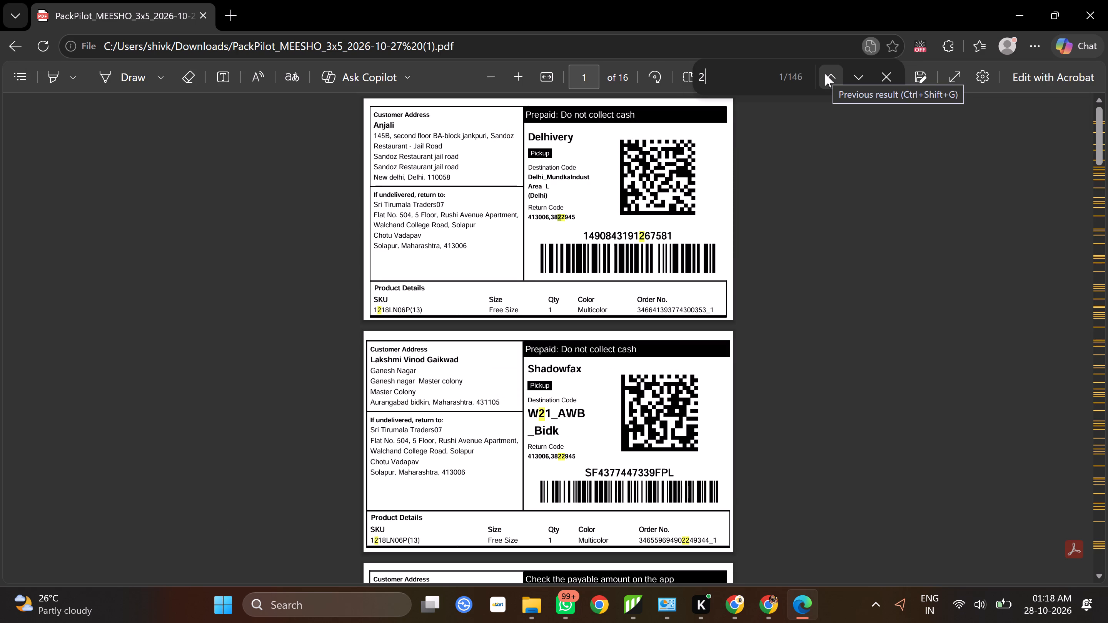
pyautogui.press('BackSpace')
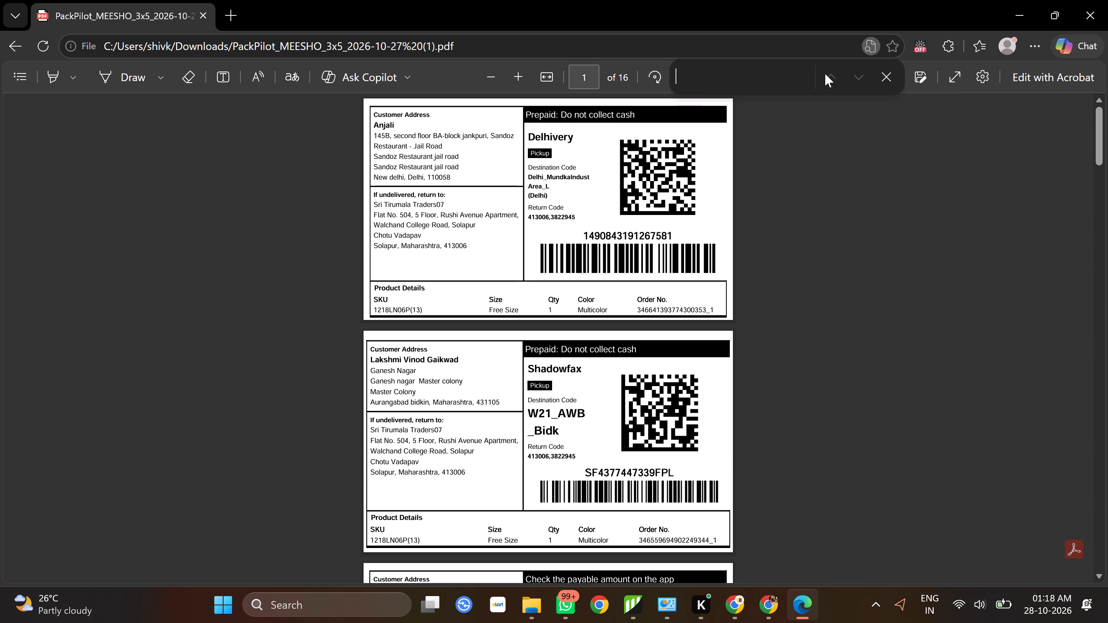
pyautogui.write('45')
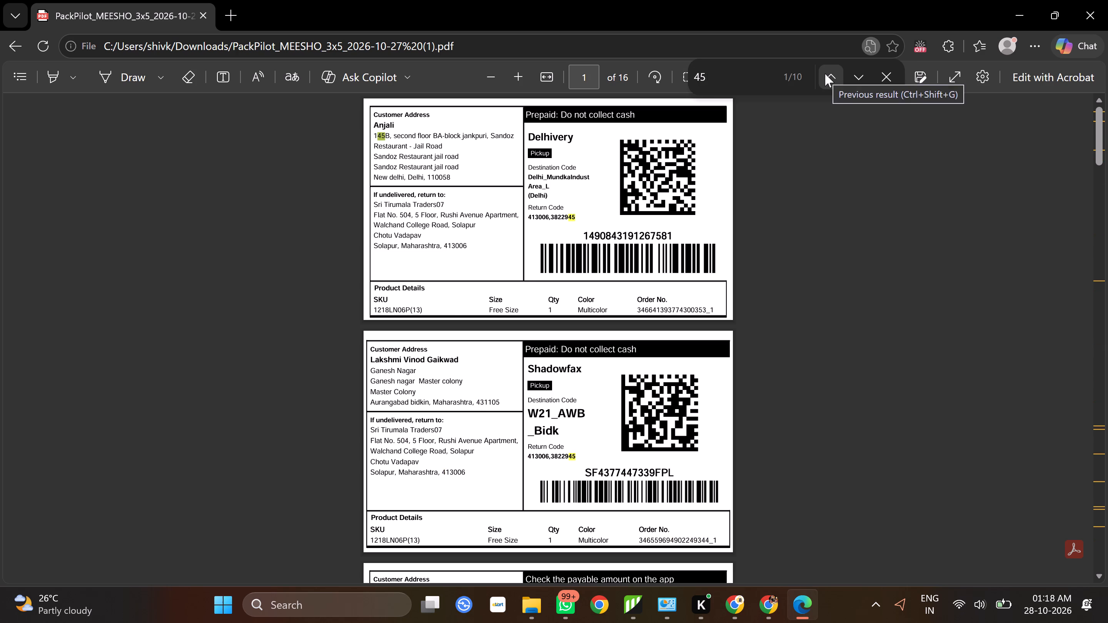
pyautogui.press('BackSpace')
pyautogui.press('BackSpace')
pyautogui.press('BackSpace')
pyautogui.press('BackSpace')
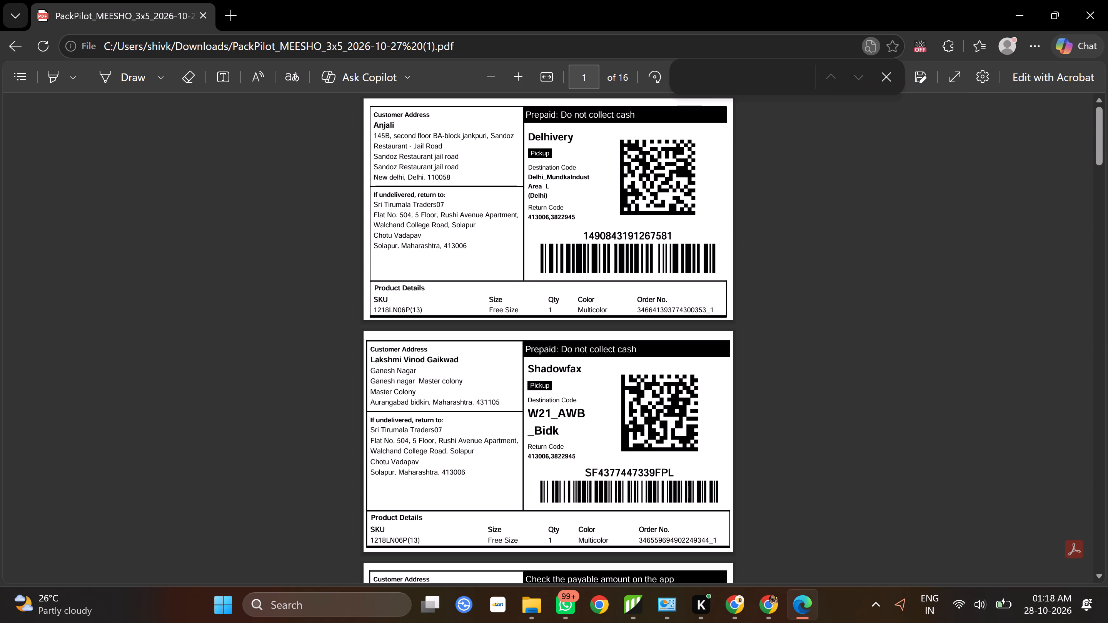
pyautogui.write('2452')
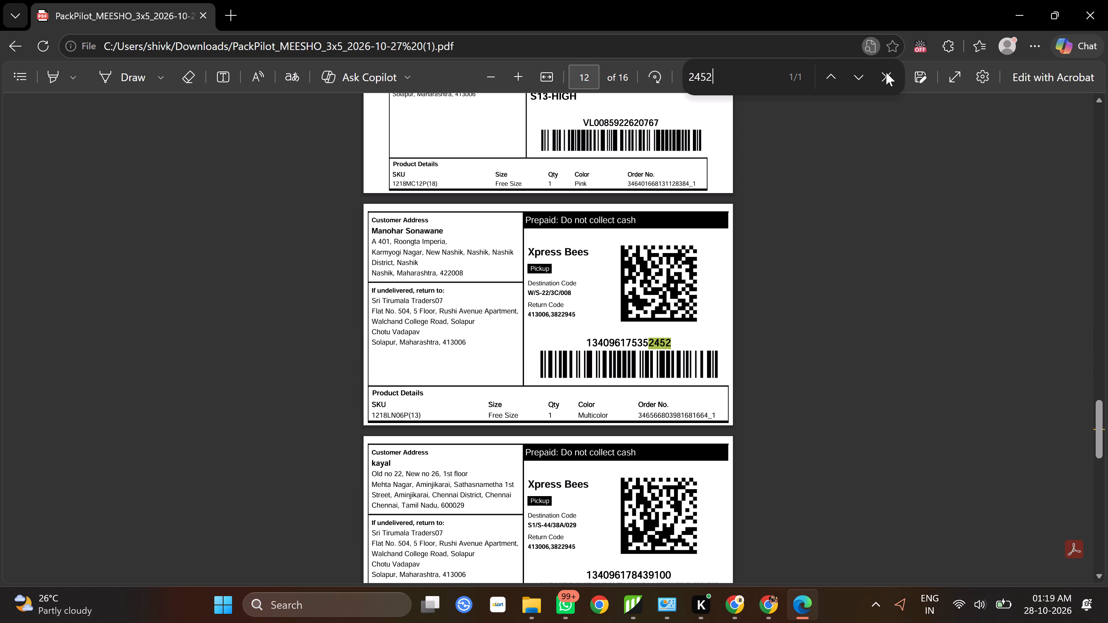
pyautogui.click(920, 75)
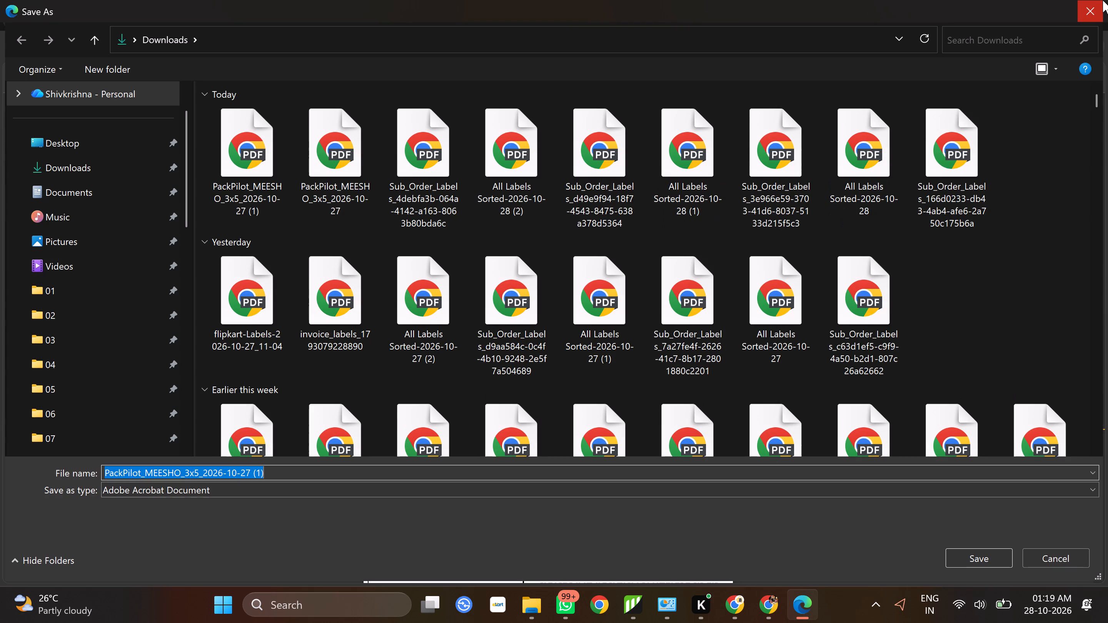
pyautogui.click(1095, 3)
pyautogui.click(879, 69)
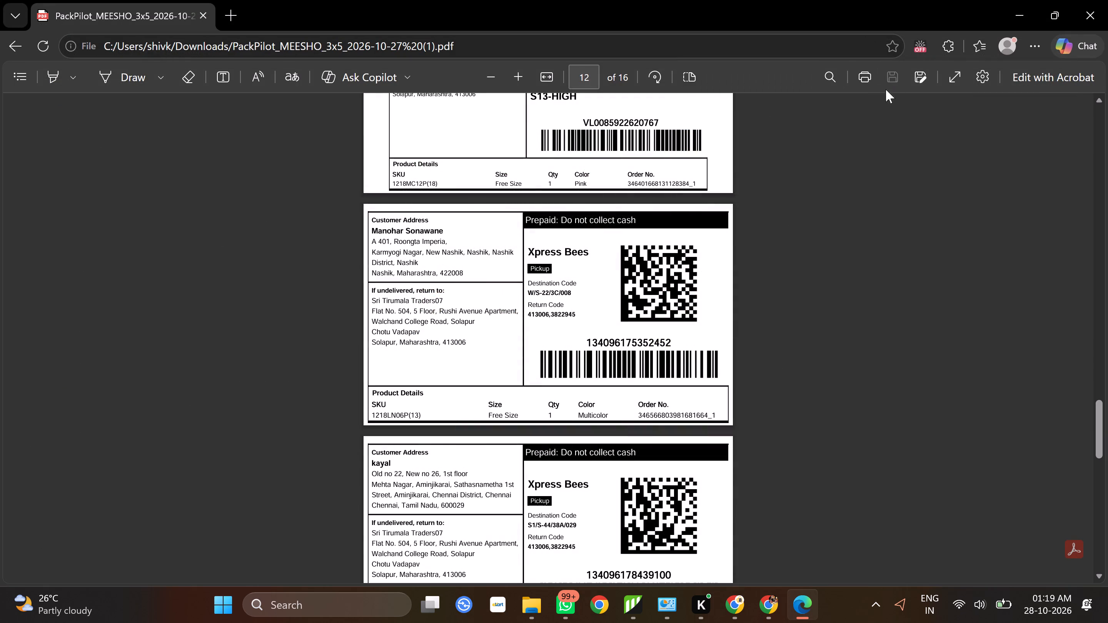
# Print one copy of pages 12-13 of the Meesho labels on the TSC TE244 and close the PDF.
pyautogui.click(862, 73)
pyautogui.click(138, 376)
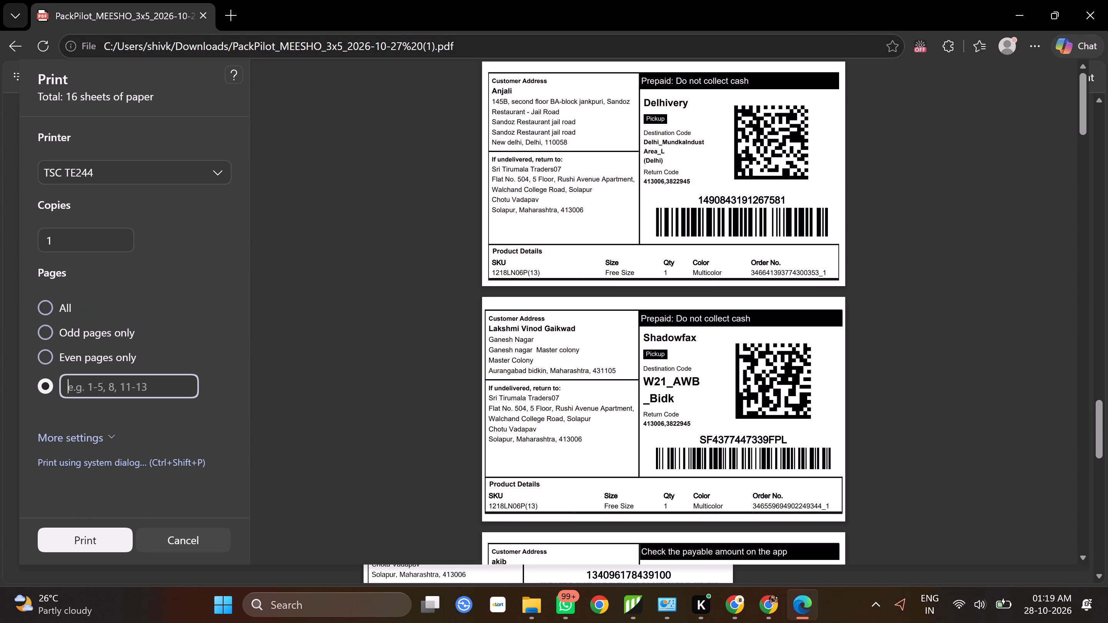
pyautogui.write('12')
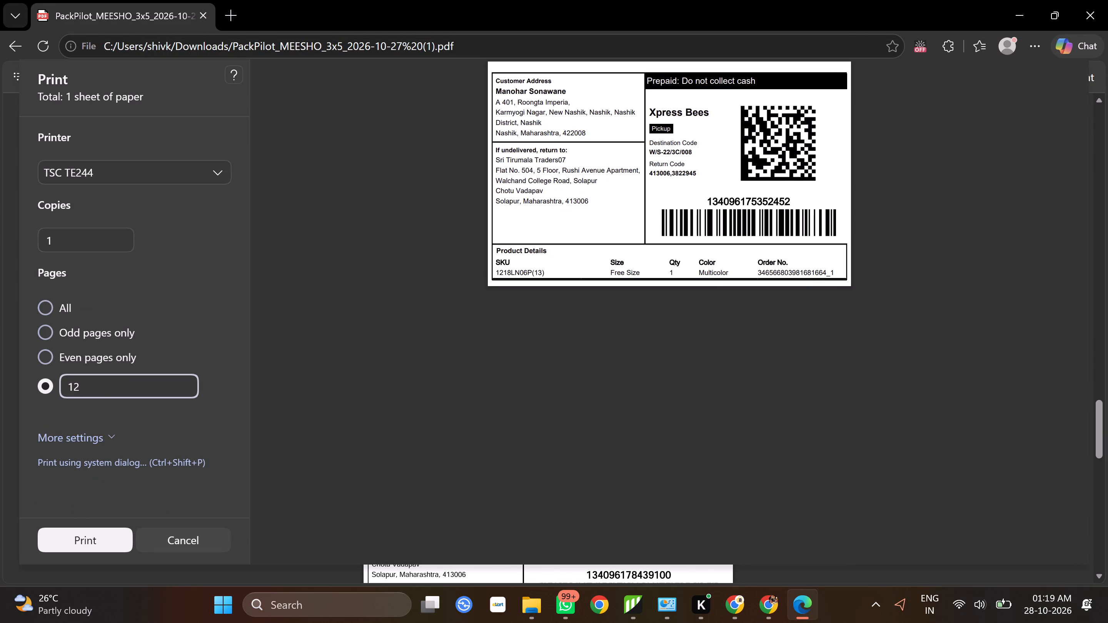
pyautogui.write('-13')
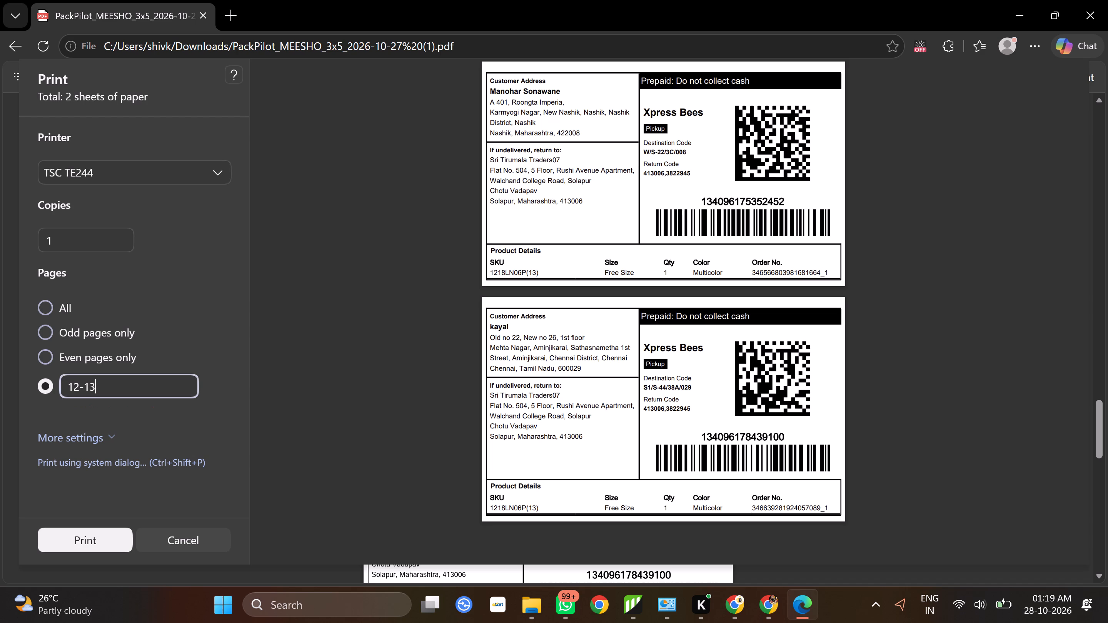
pyautogui.click(101, 541)
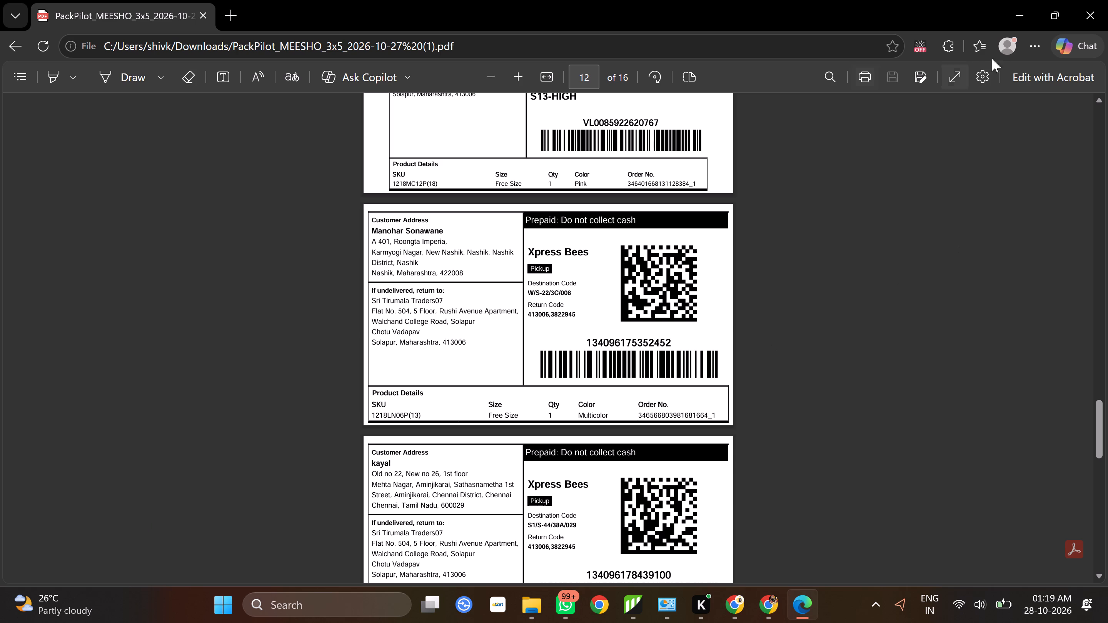
pyautogui.click(1105, 5)
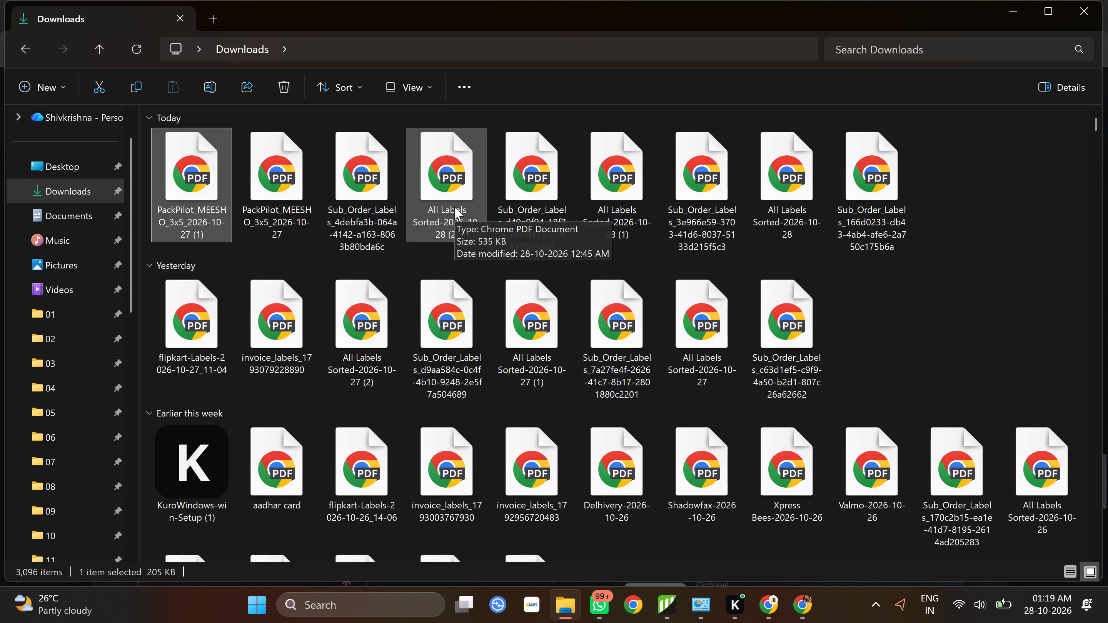
# View the first labels in the All Labels Sorted-2026-10-28 (1) and (2) PDFs, closing each file after viewing.
pyautogui.doubleClick(594, 199)
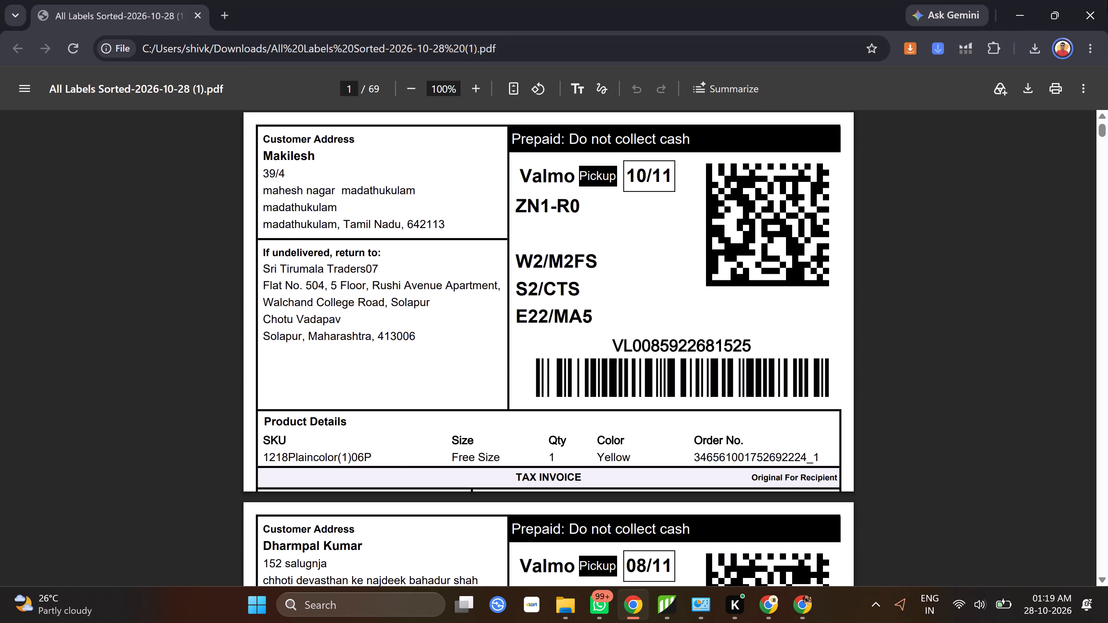
pyautogui.click(1079, 7)
pyautogui.doubleClick(478, 194)
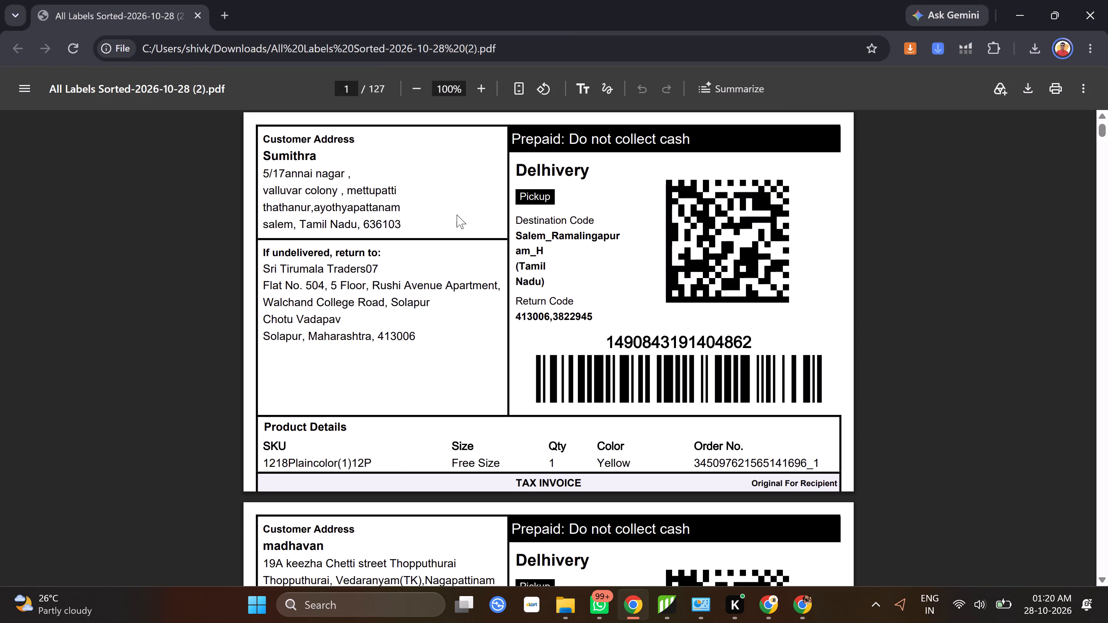
pyautogui.click(1094, 9)
pyautogui.doubleClick(611, 197)
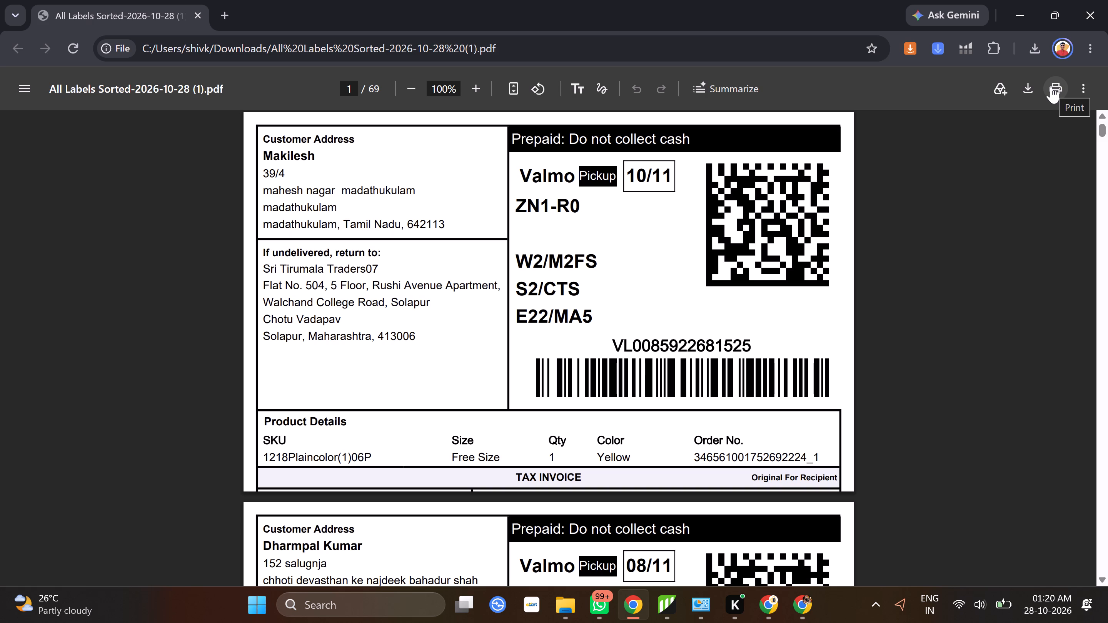
pyautogui.click(1091, 11)
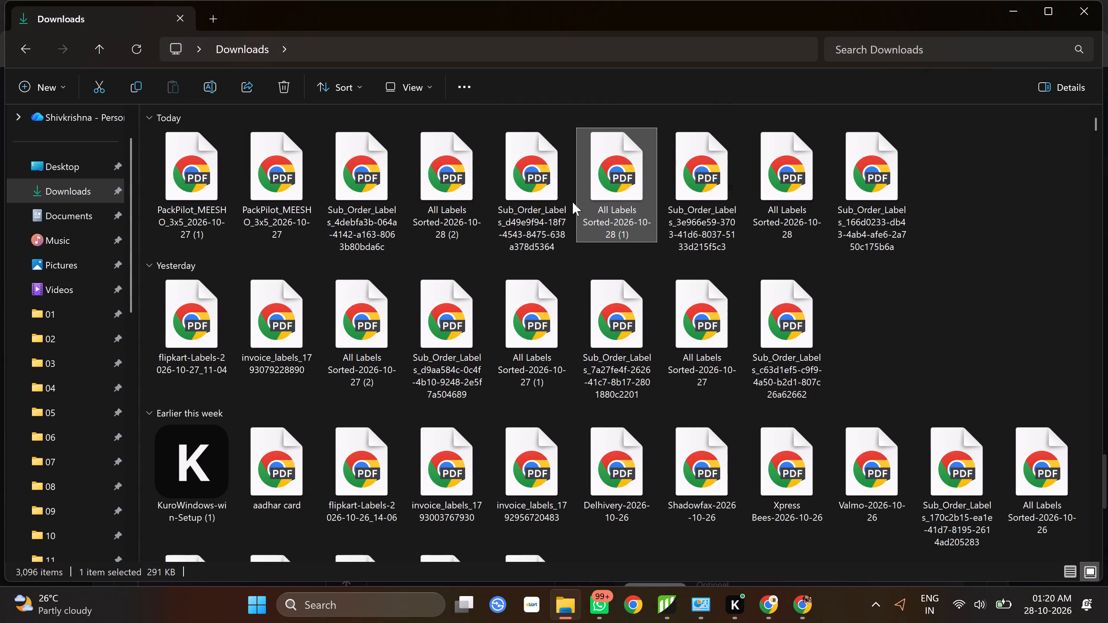
# Inspect the properties of All Labels Sorted-2026-10-28 (1), including its advanced attributes and default-app choices, changing nothing.
pyautogui.rightClick(621, 210)
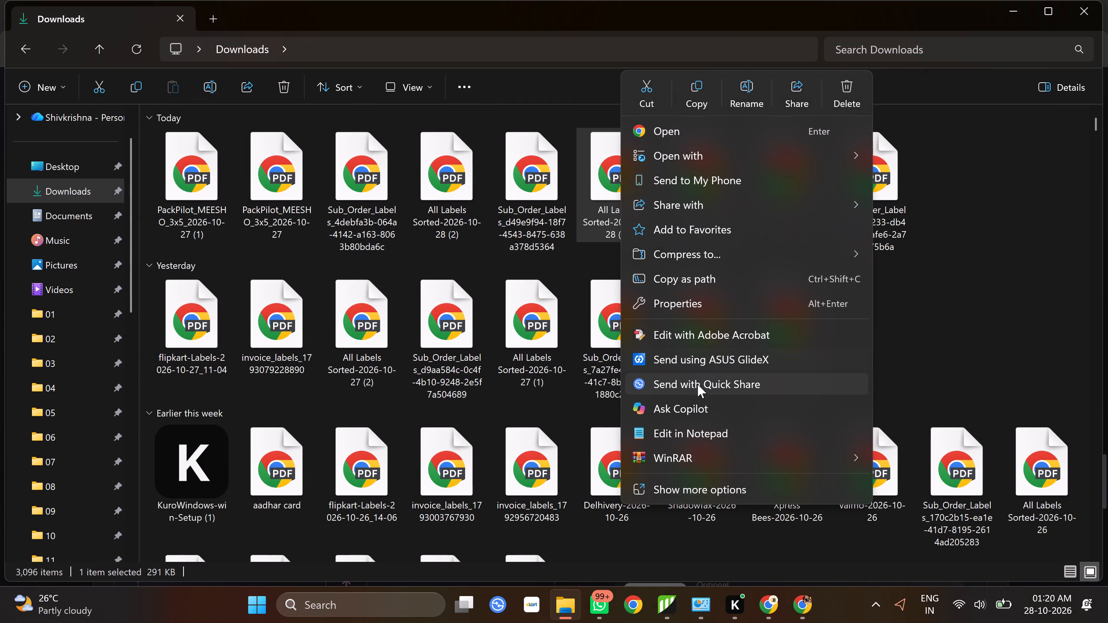
pyautogui.click(697, 307)
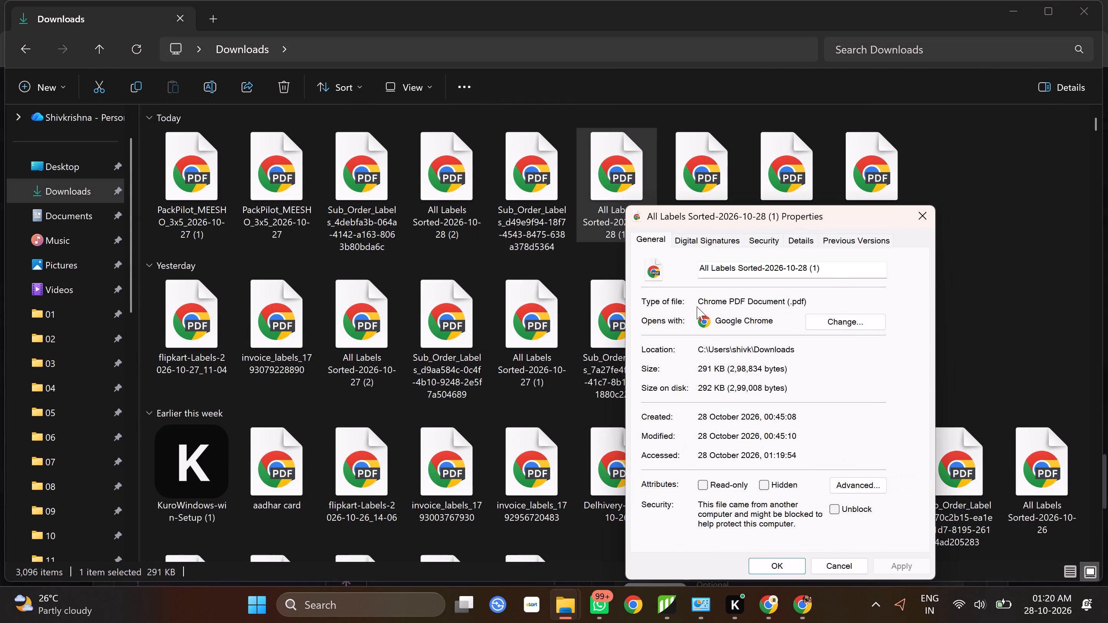
pyautogui.click(849, 486)
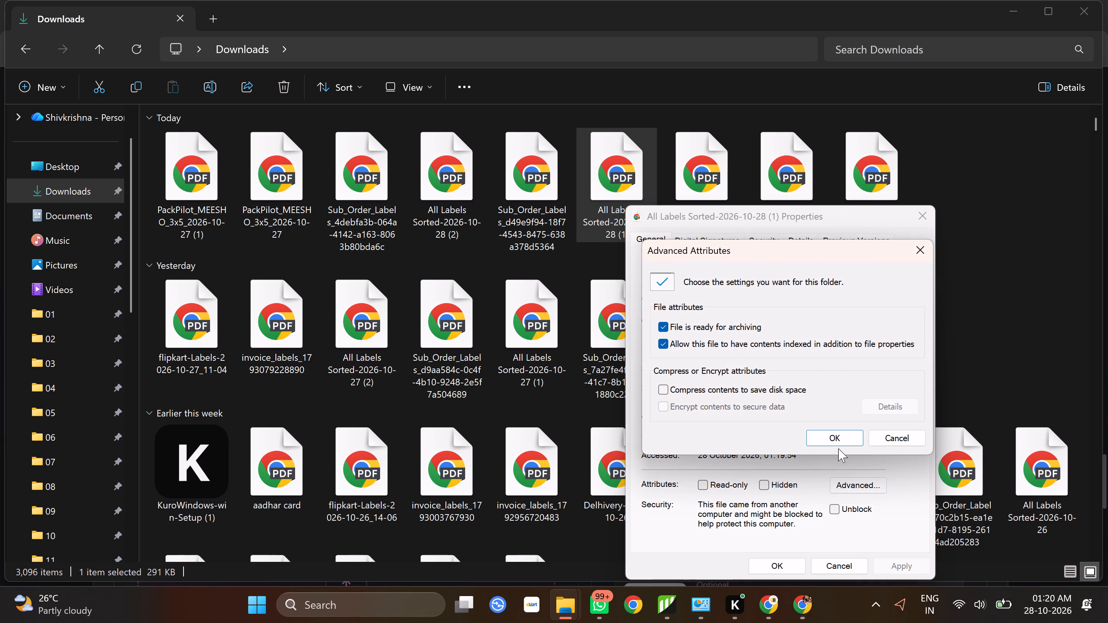
pyautogui.click(909, 249)
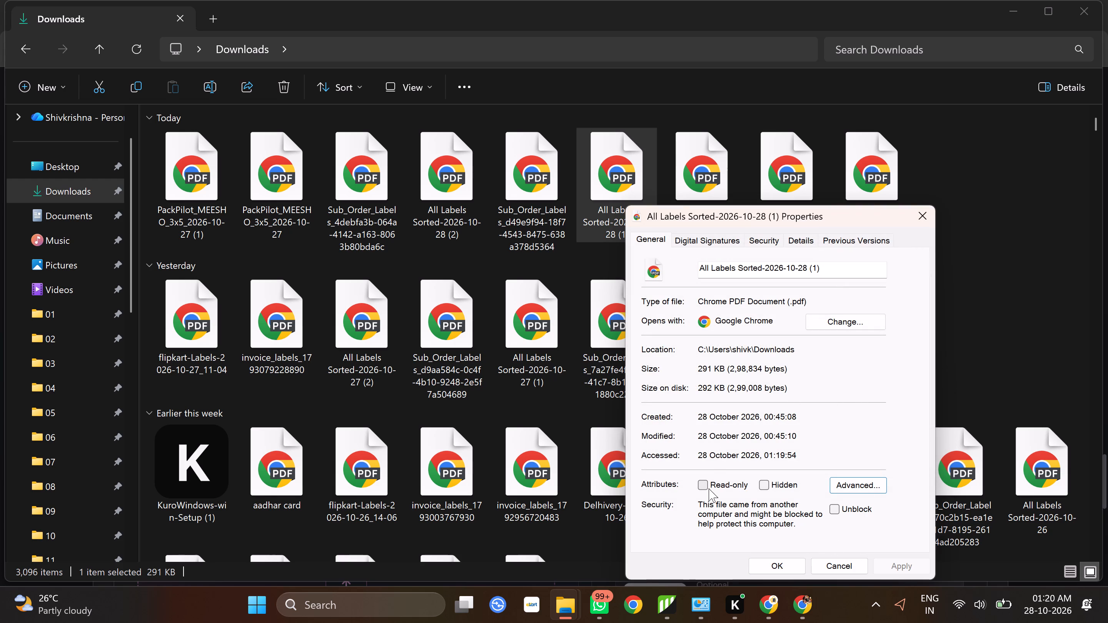
pyautogui.click(844, 321)
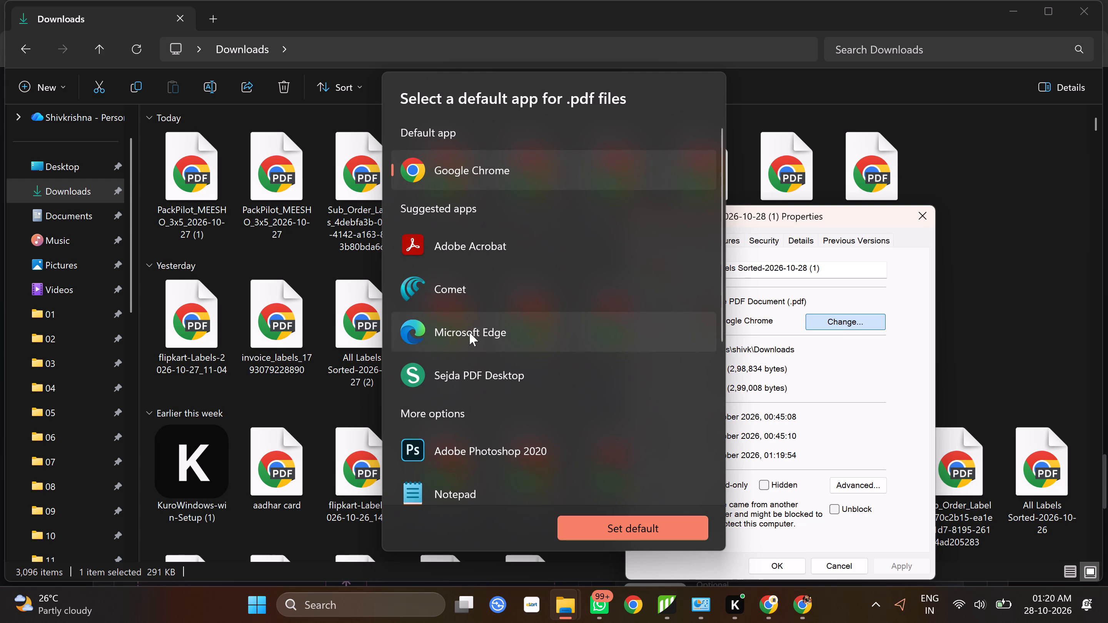
pyautogui.click(1008, 242)
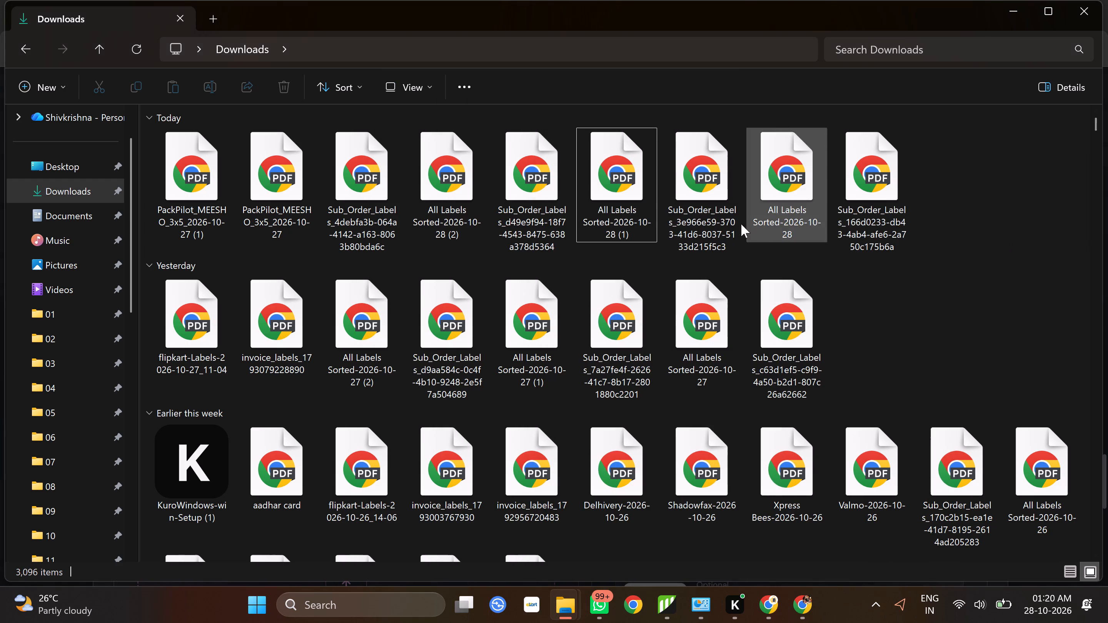
# Open All Labels Sorted-2026-10-28 (1) and try two-page view before returning to single-page view.
pyautogui.doubleClick(599, 183)
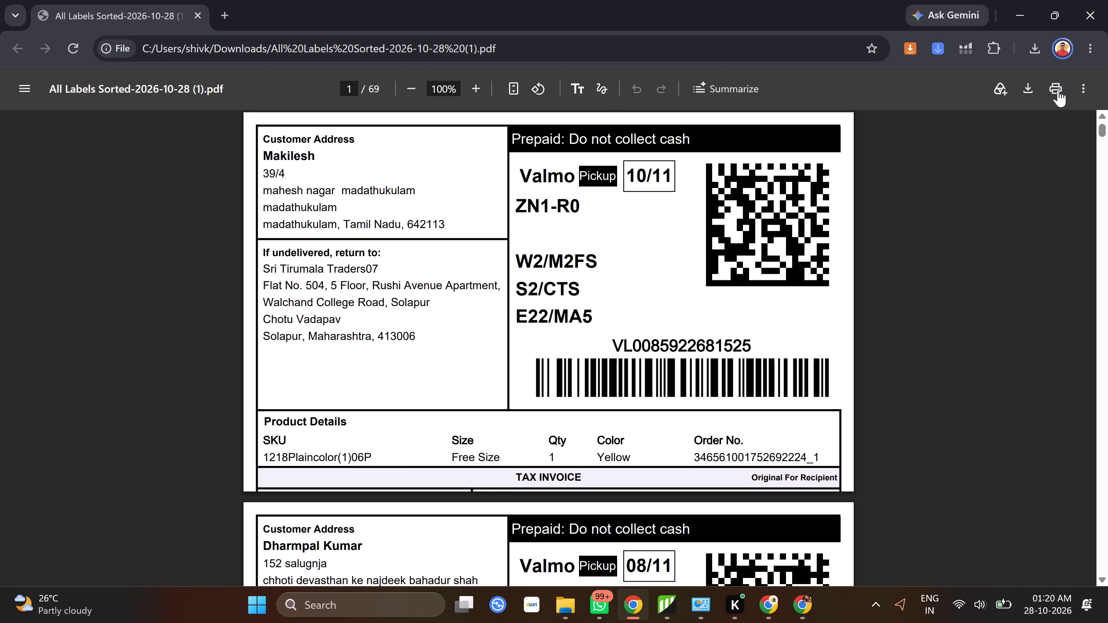
pyautogui.click(1081, 92)
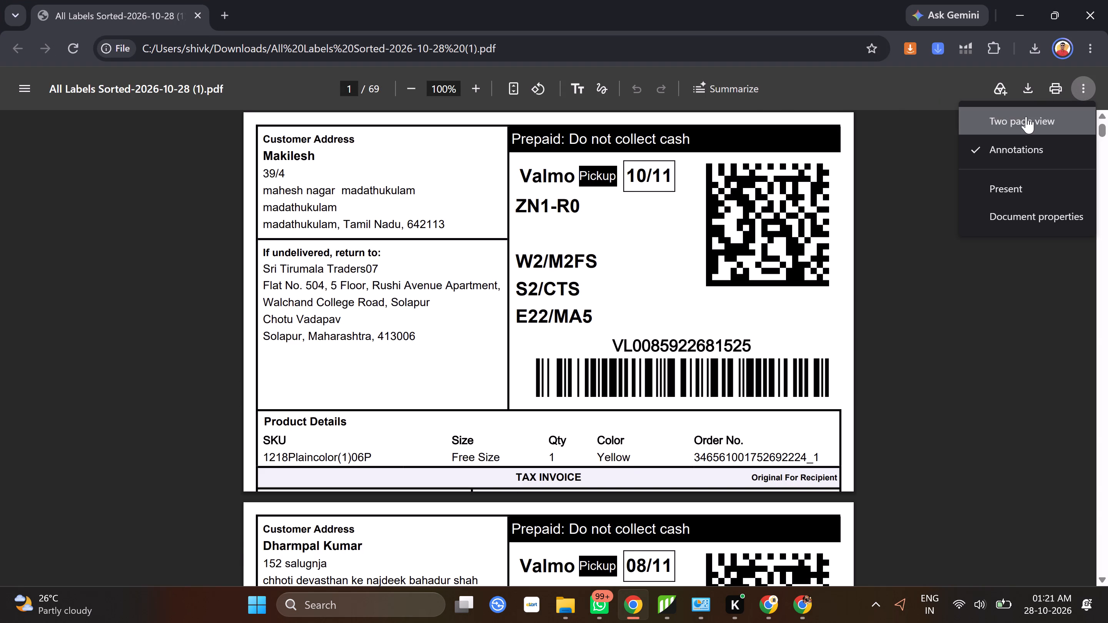
pyautogui.click(1026, 117)
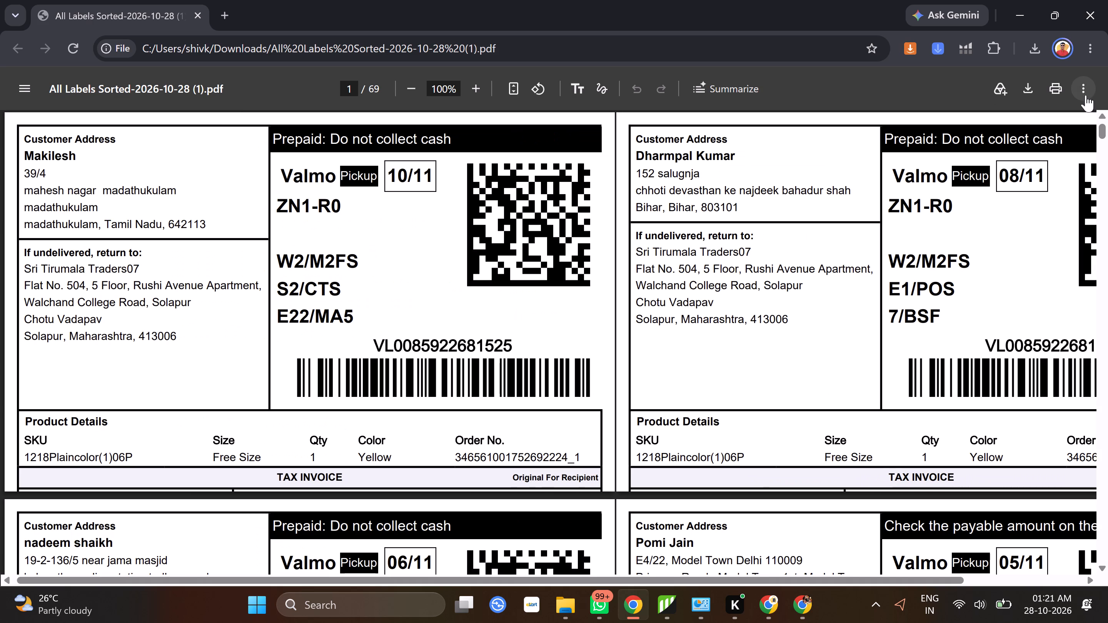
pyautogui.click(1086, 95)
pyautogui.click(1032, 127)
# Open the print settings for the sorted labels and review the destination, pages, pages-per-sheet and scale options, keeping Fit to printable area.
pyautogui.click(1051, 99)
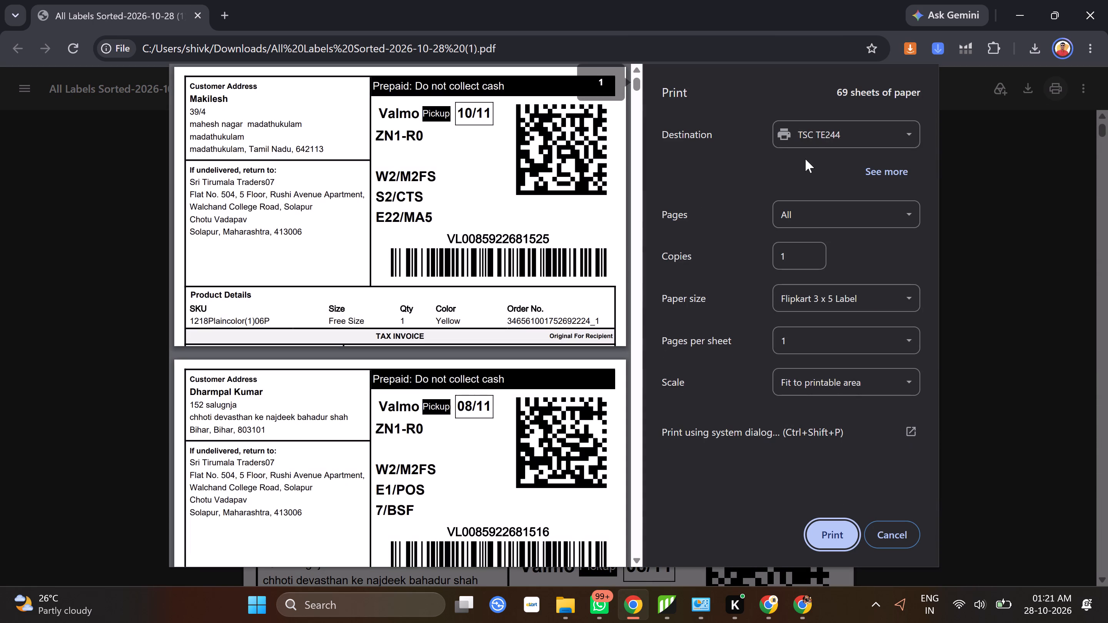
pyautogui.click(812, 145)
pyautogui.click(831, 161)
pyautogui.click(819, 205)
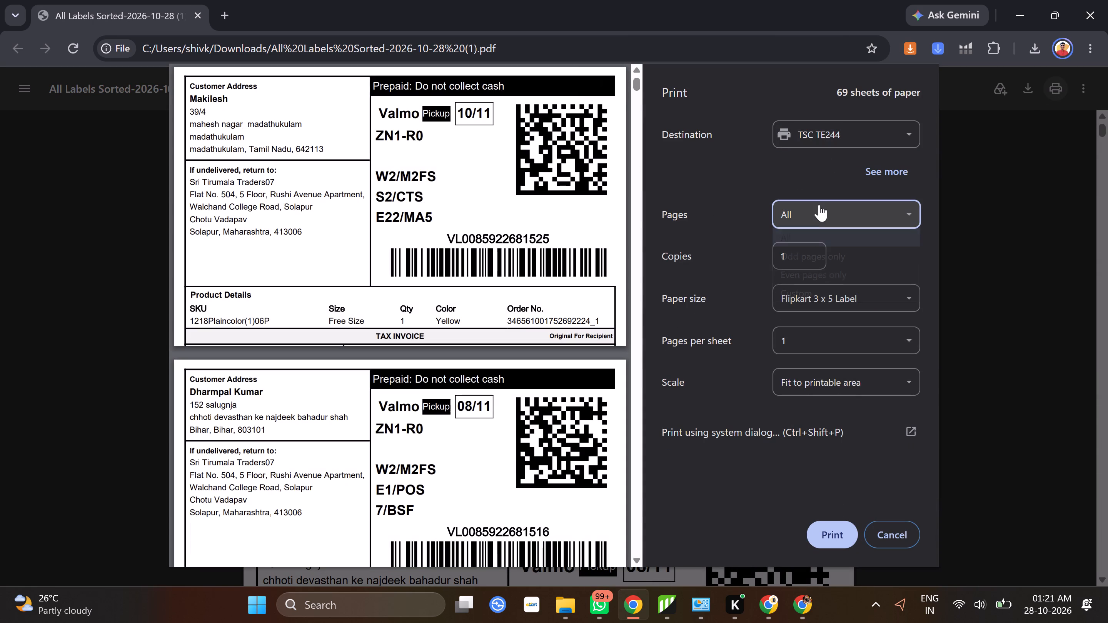
pyautogui.click(839, 204)
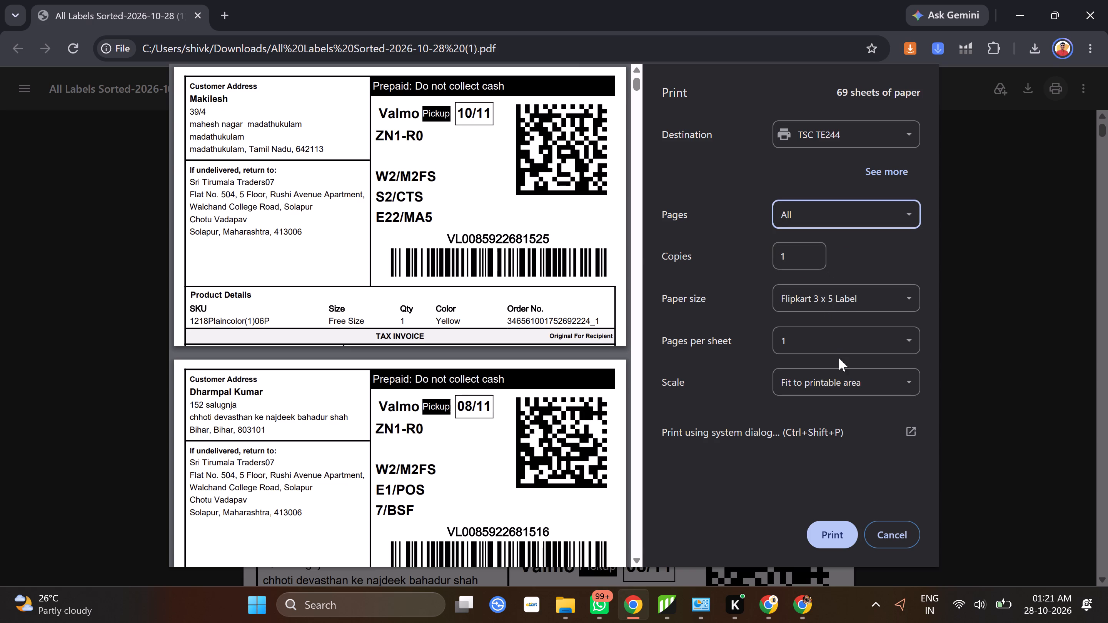
pyautogui.click(837, 344)
pyautogui.click(723, 398)
pyautogui.click(803, 386)
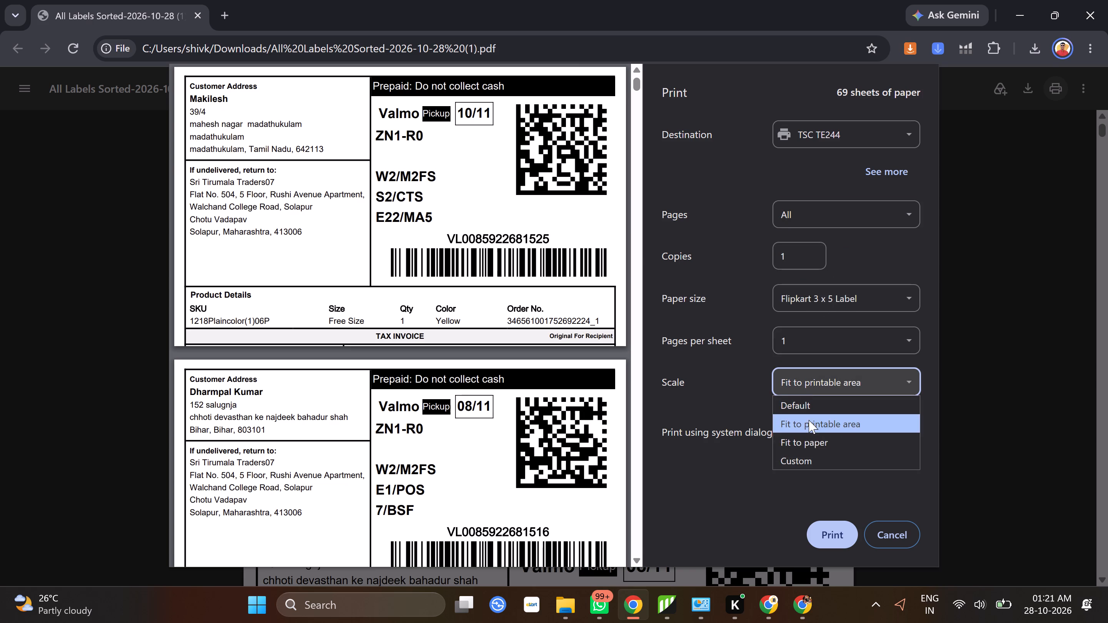
pyautogui.click(823, 426)
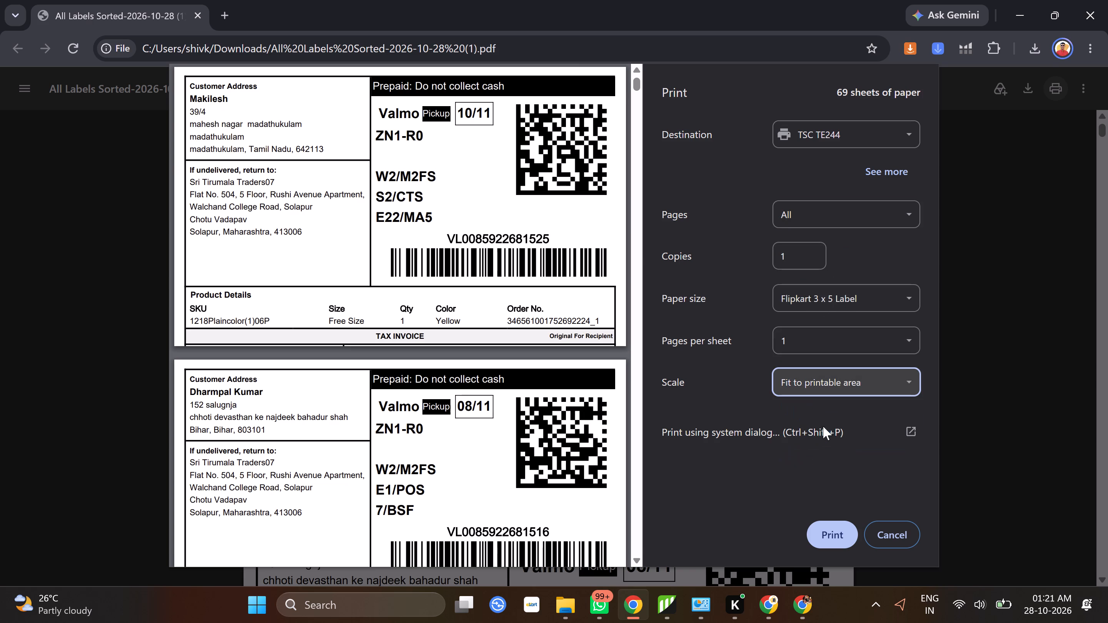
# Open the system print dialog and review its orientation, copies and page-range options, keeping All pages.
pyautogui.click(843, 430)
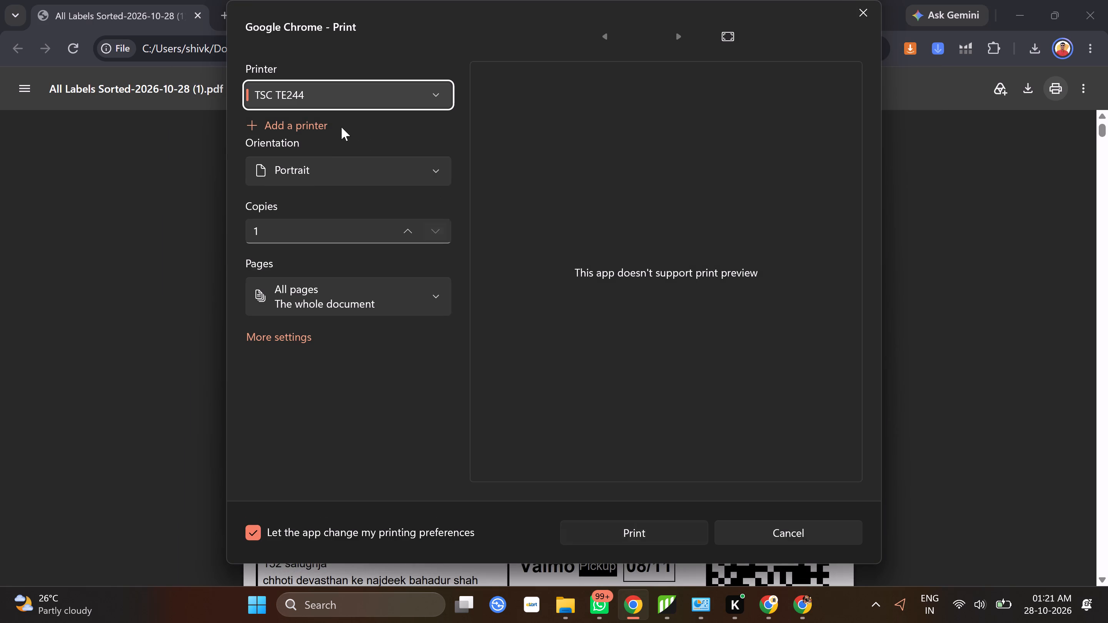
pyautogui.click(307, 175)
pyautogui.click(307, 175)
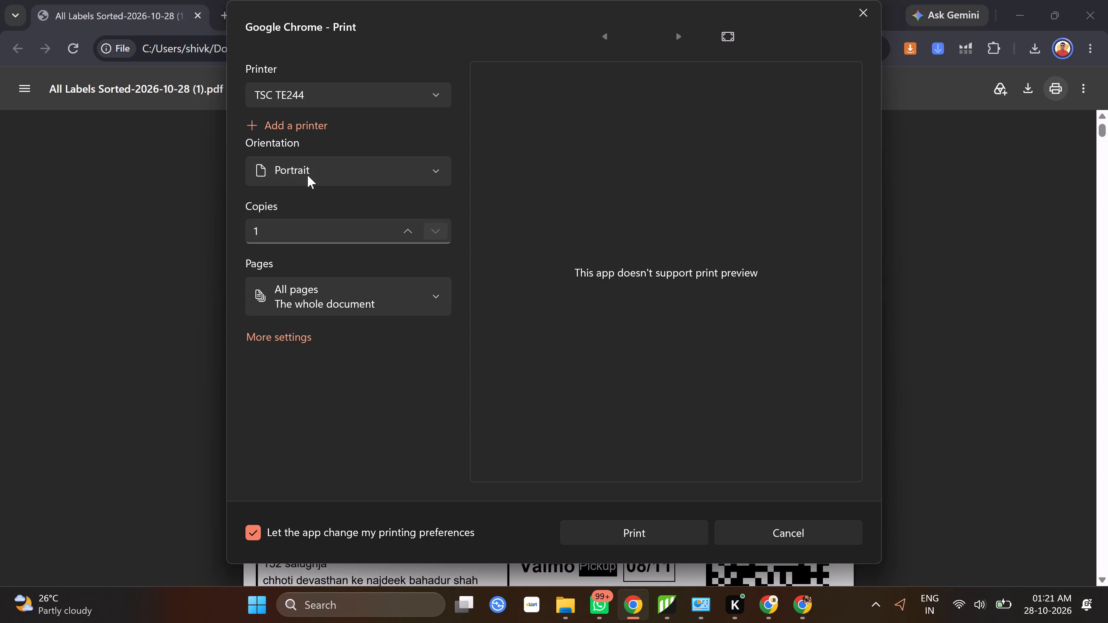
pyautogui.click(315, 243)
pyautogui.click(343, 292)
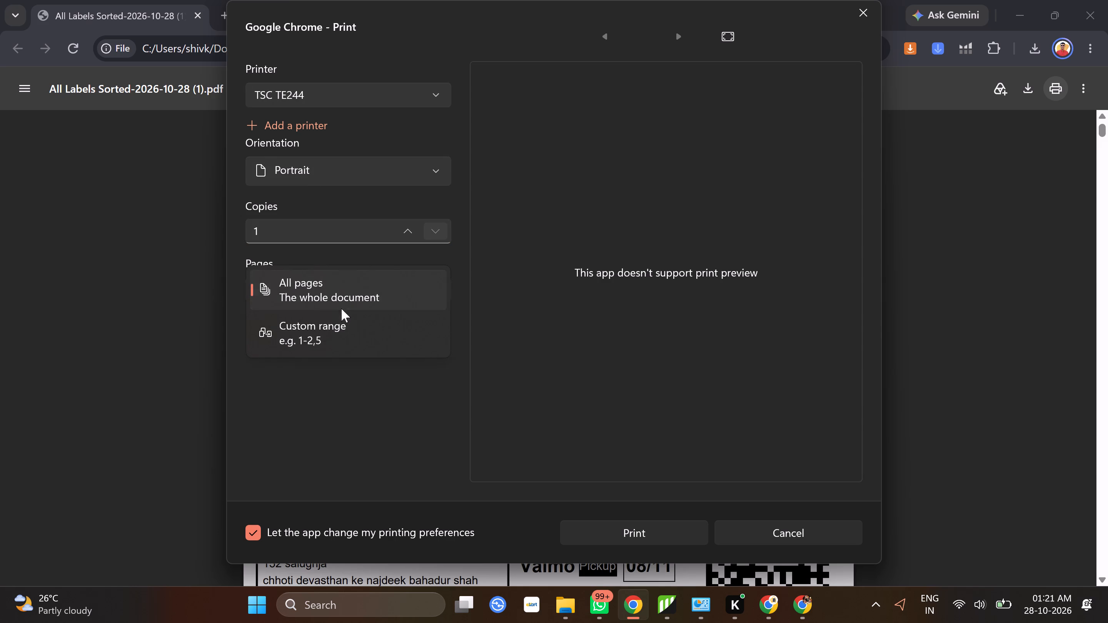
pyautogui.click(348, 296)
# Open the TSC TE244 printing preferences and view the driver's version information and license agreement, without saving a report.
pyautogui.click(282, 335)
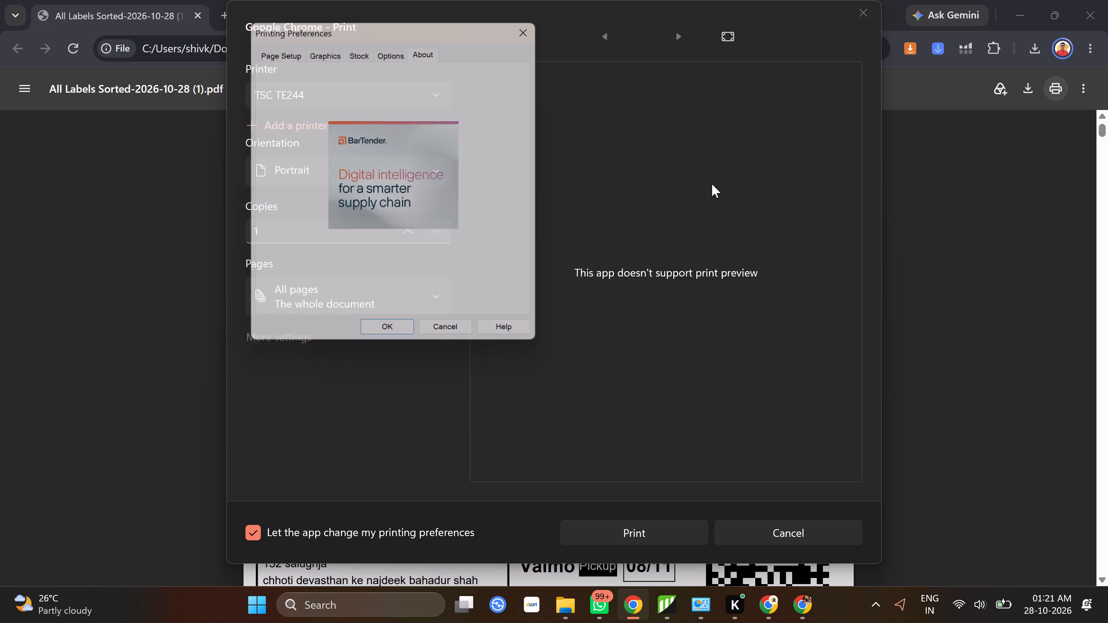
pyautogui.click(519, 310)
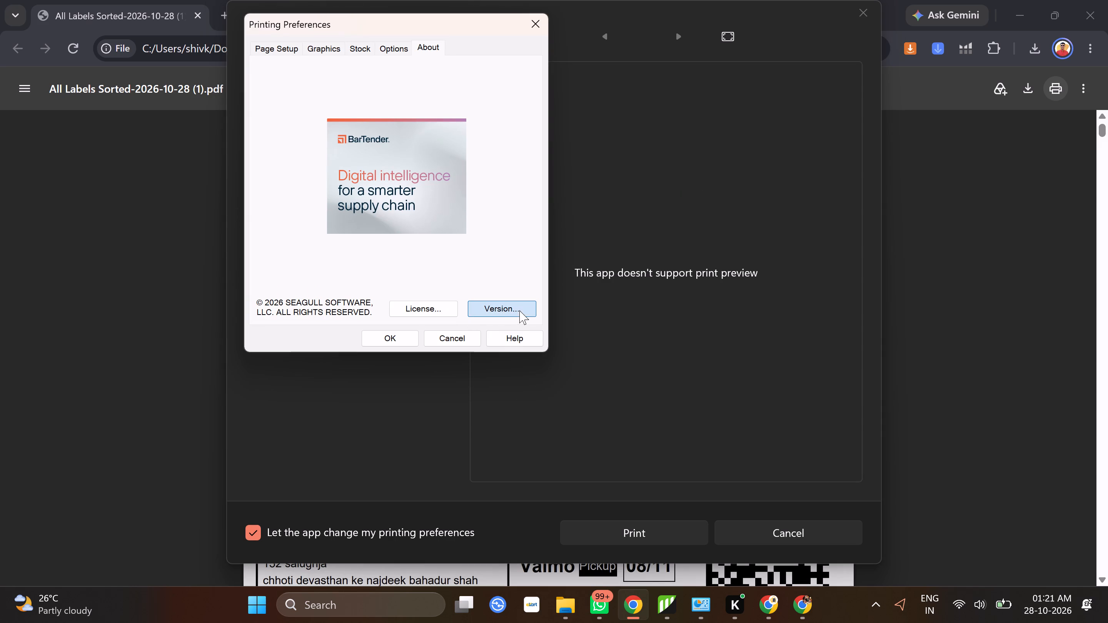
pyautogui.click(539, 341)
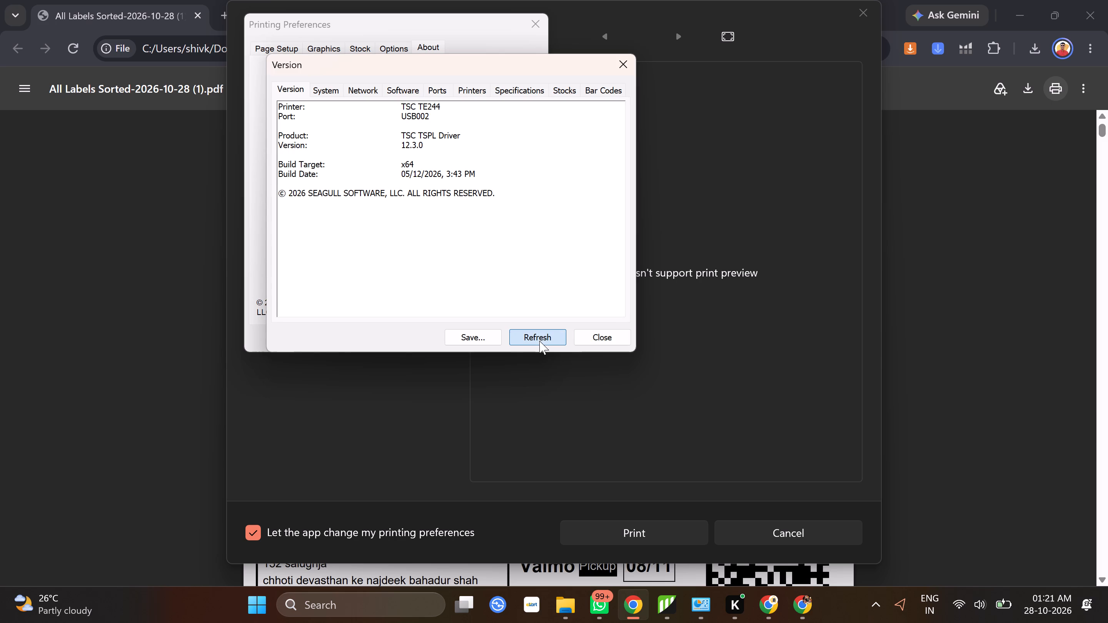
pyautogui.click(538, 333)
pyautogui.click(480, 335)
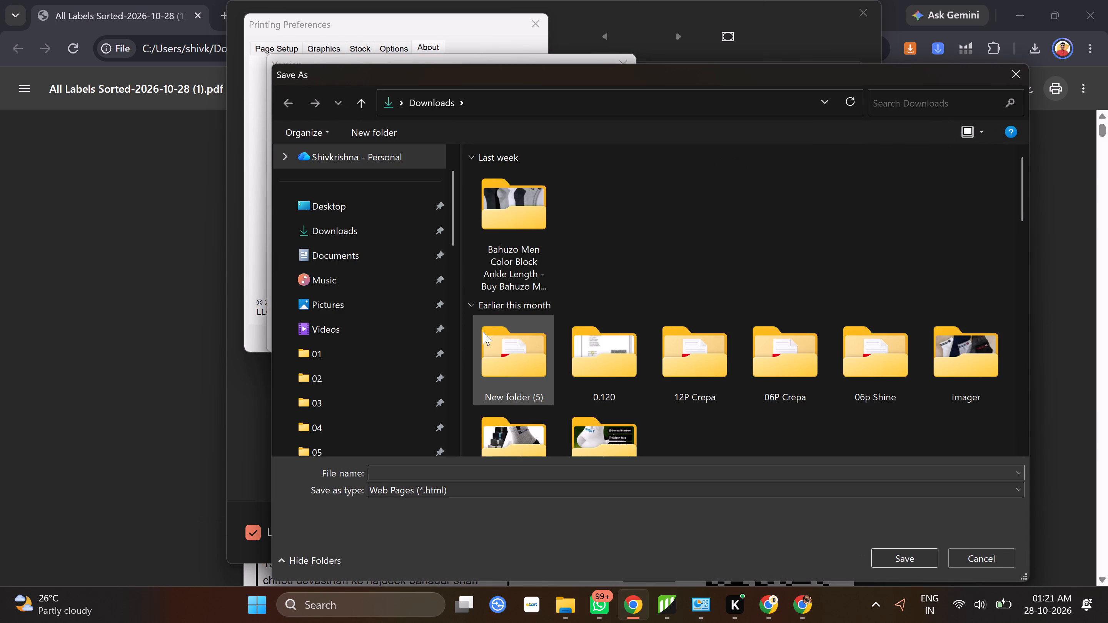
pyautogui.click(1019, 77)
pyautogui.click(611, 335)
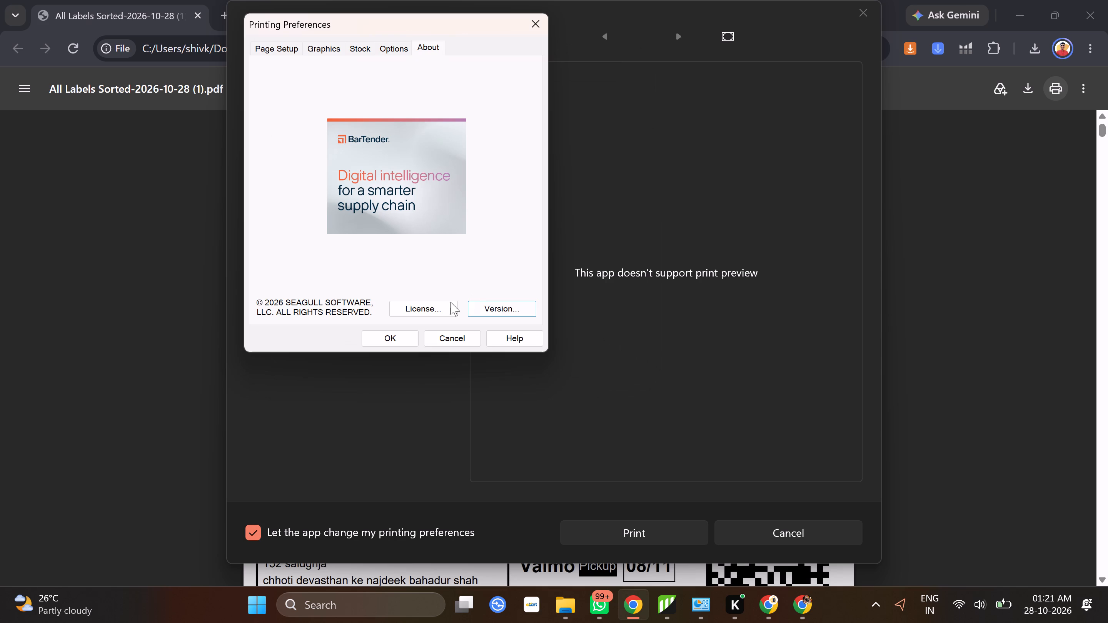
pyautogui.click(428, 302)
pyautogui.click(1076, 9)
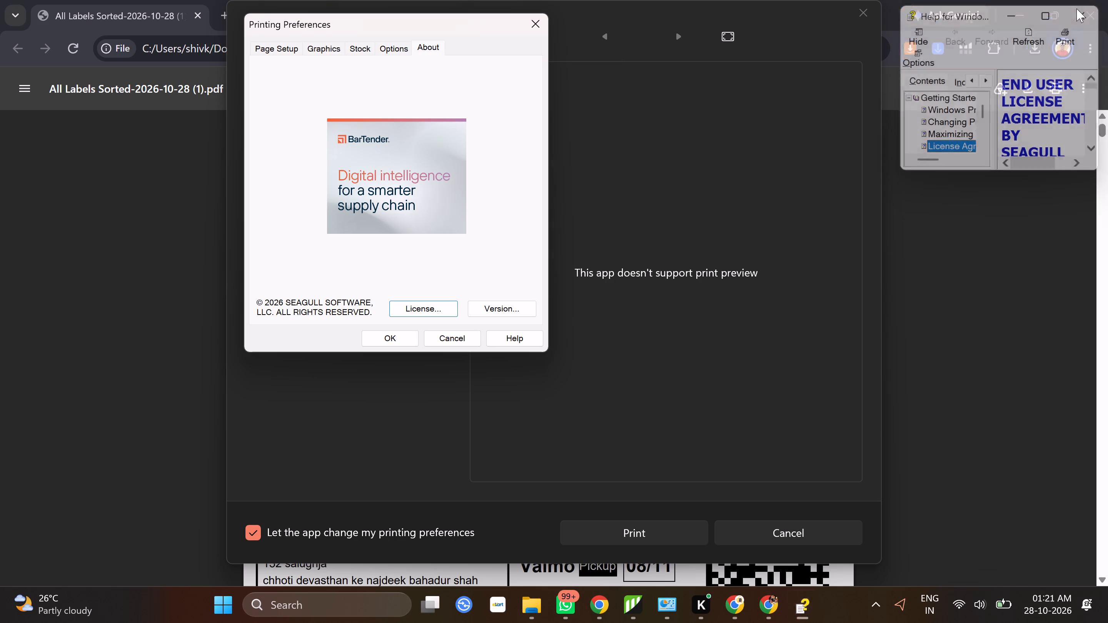
# Look through the printer driver's page setup, graphics, stock, printer options and about settings.
pyautogui.click(259, 41)
pyautogui.click(267, 48)
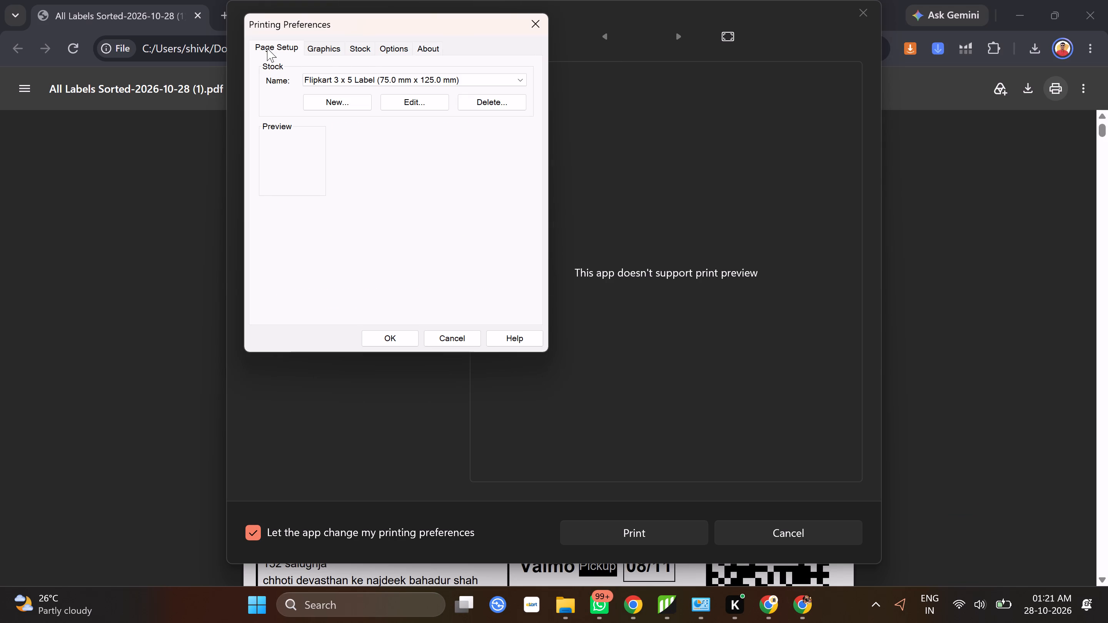
pyautogui.click(327, 45)
pyautogui.click(361, 48)
pyautogui.click(391, 50)
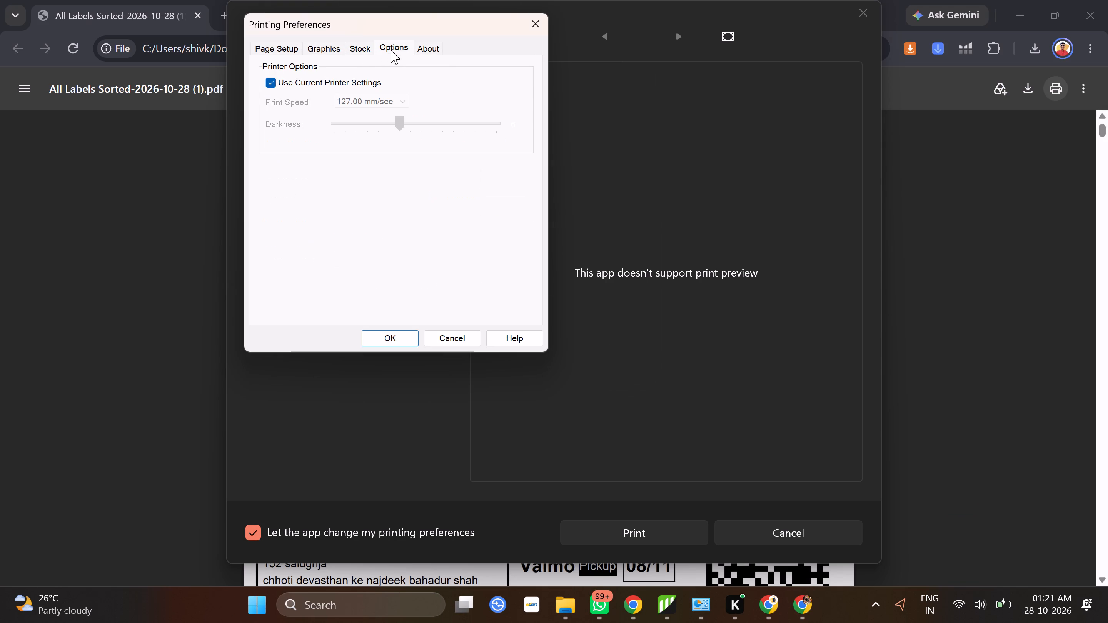
pyautogui.click(436, 49)
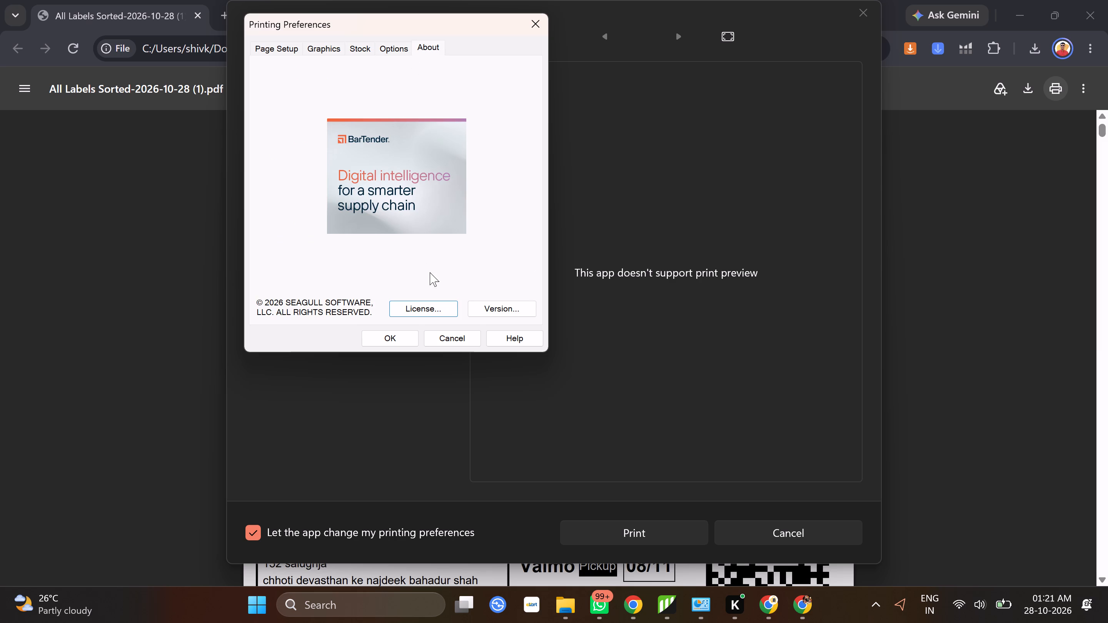
# Review the available label stocks and the Flipkart 3 x 5 Label definition, accepting the printing preferences without changes.
pyautogui.click(276, 51)
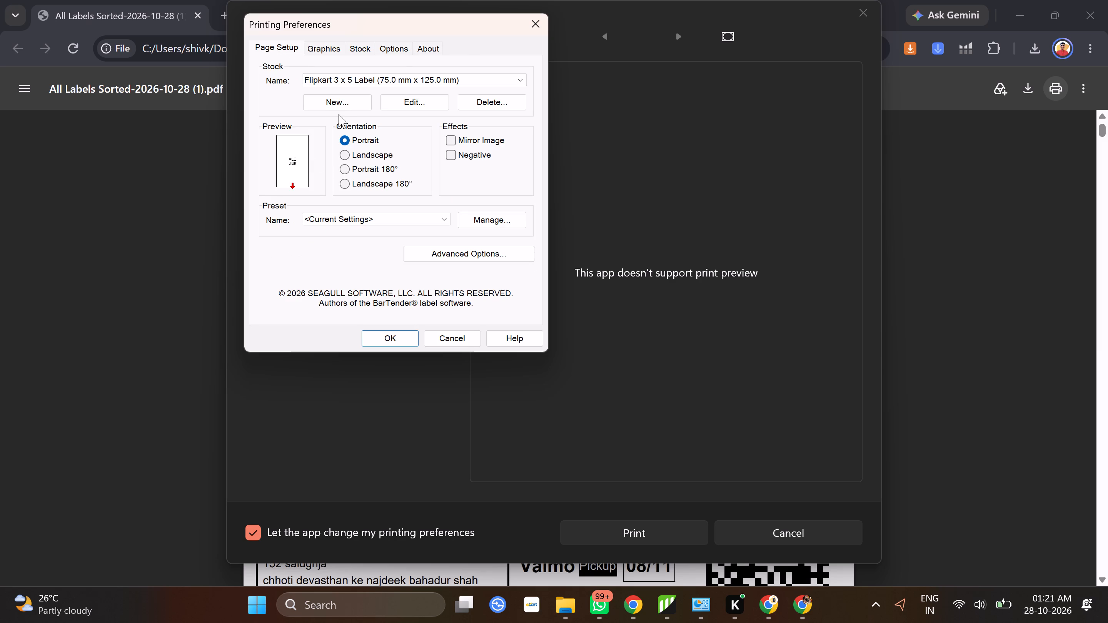
pyautogui.click(402, 75)
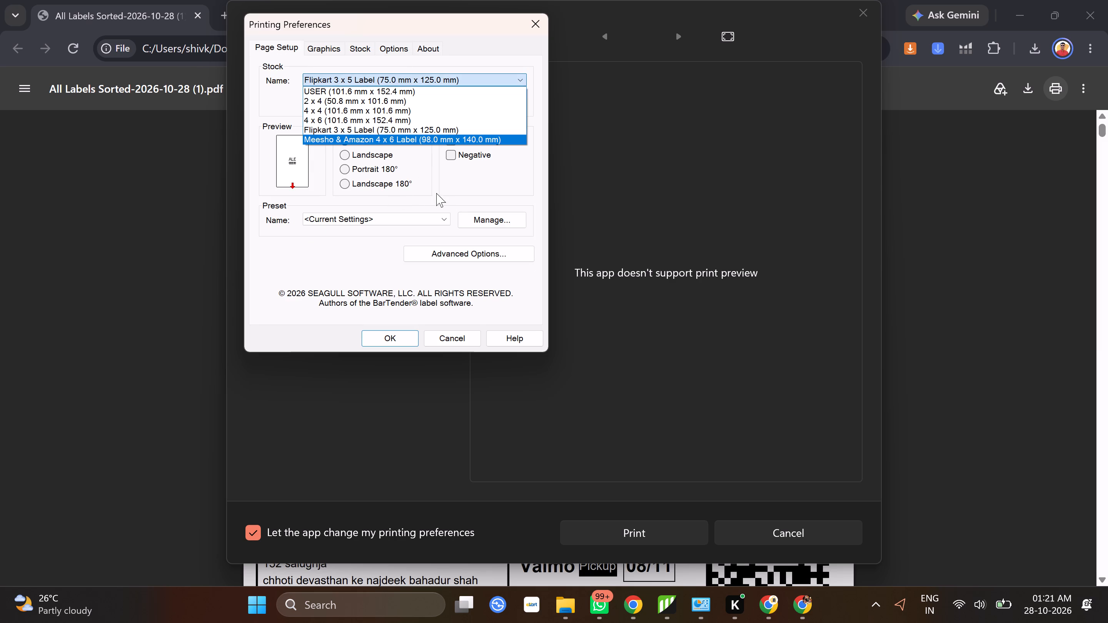
pyautogui.click(499, 220)
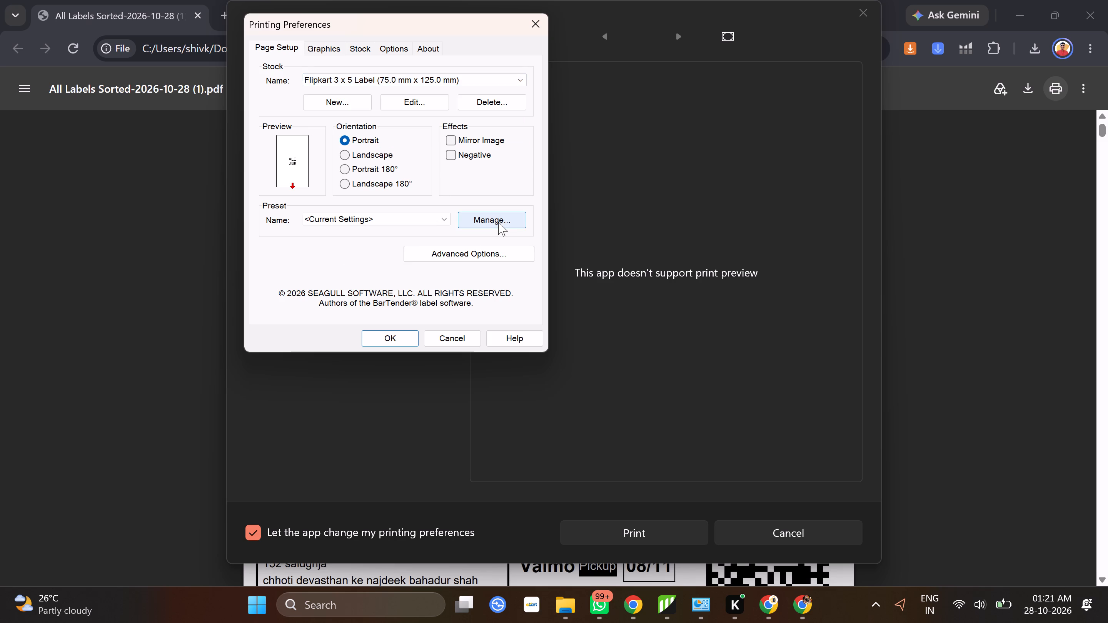
pyautogui.click(406, 106)
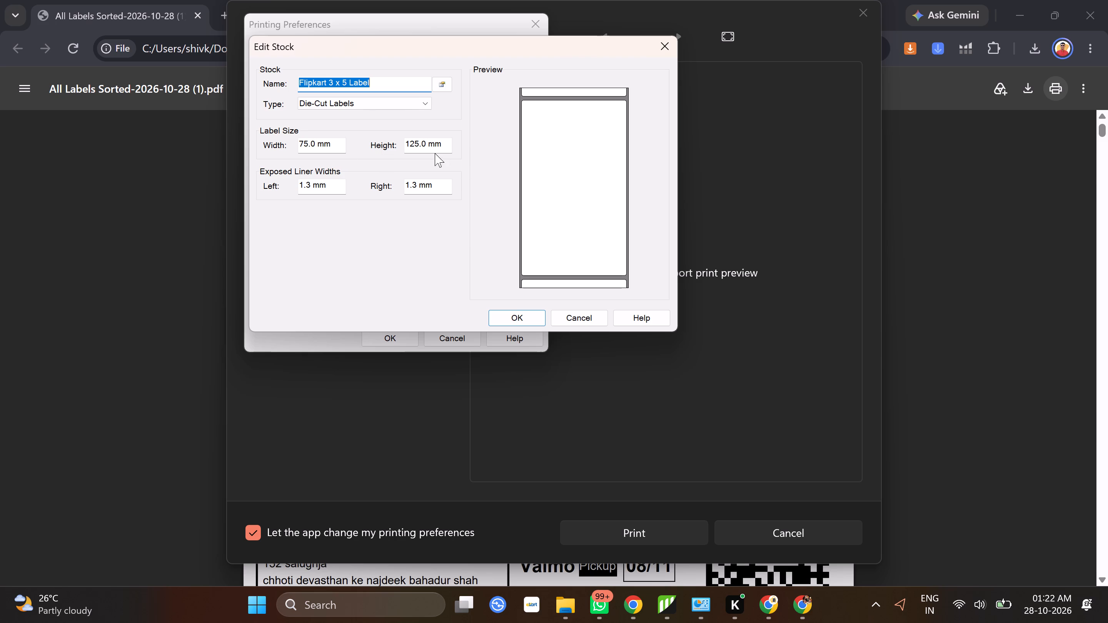
pyautogui.click(513, 311)
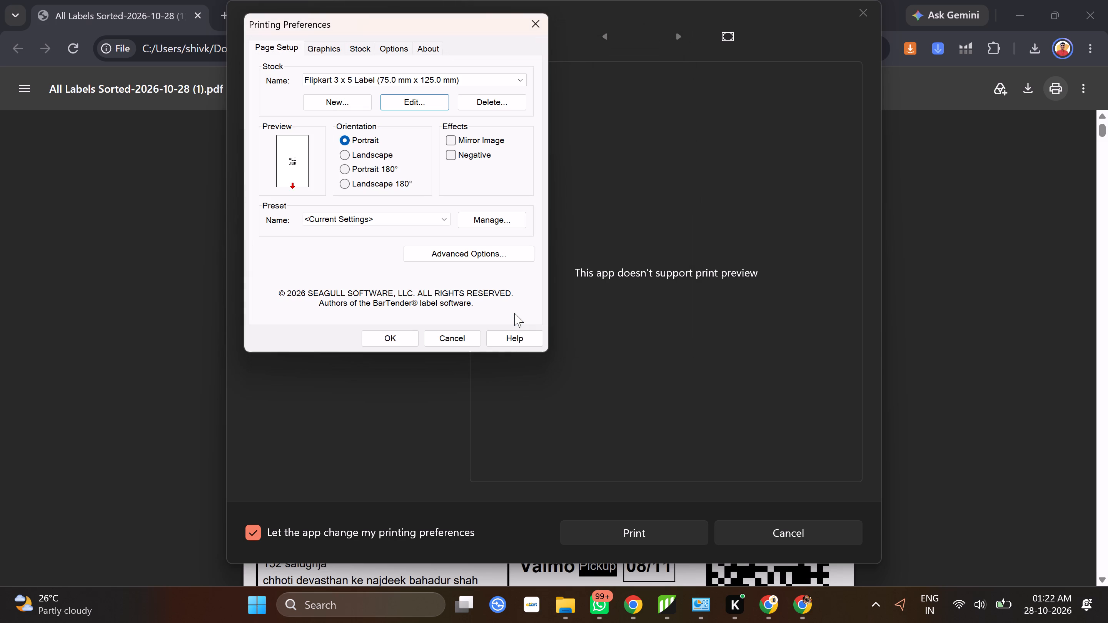
pyautogui.click(390, 333)
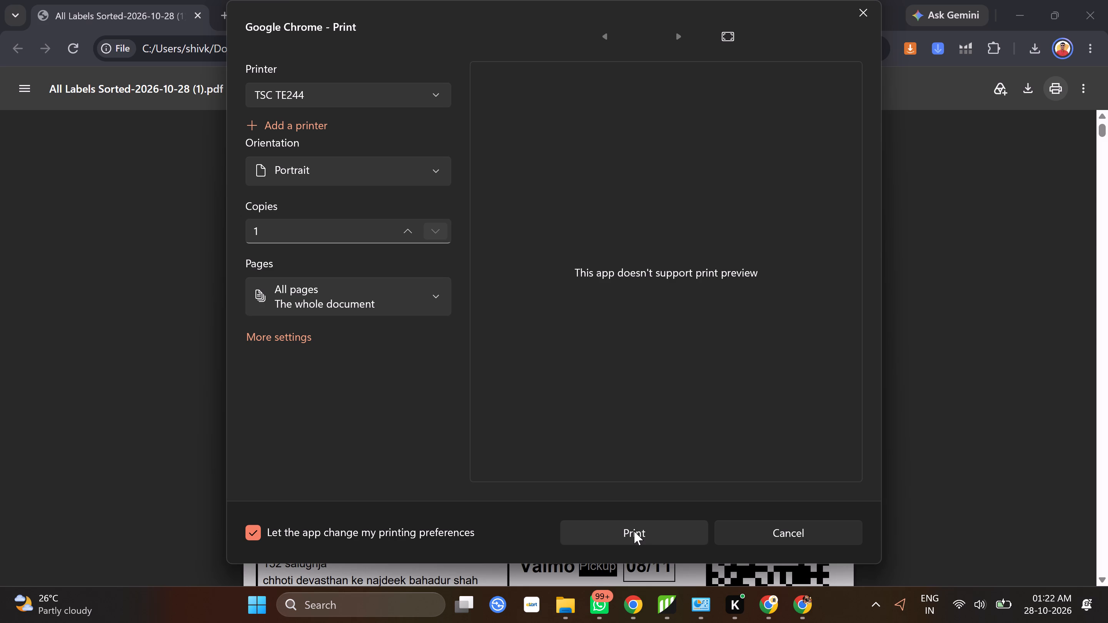
# Print one copy of the whole label document in portrait on the TSC TE244.
pyautogui.click(634, 531)
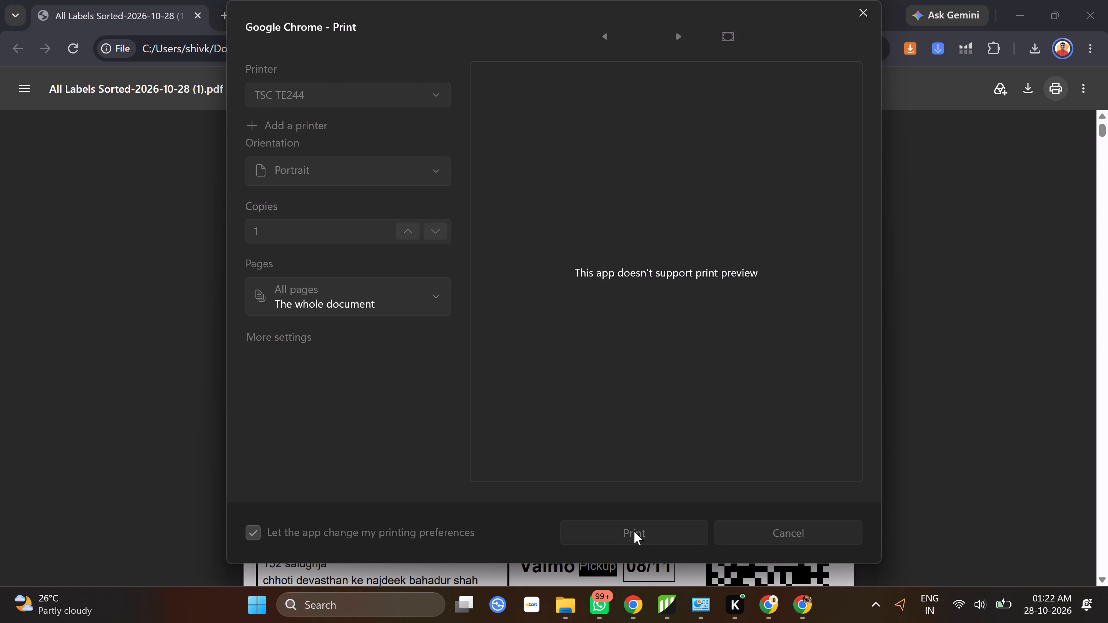
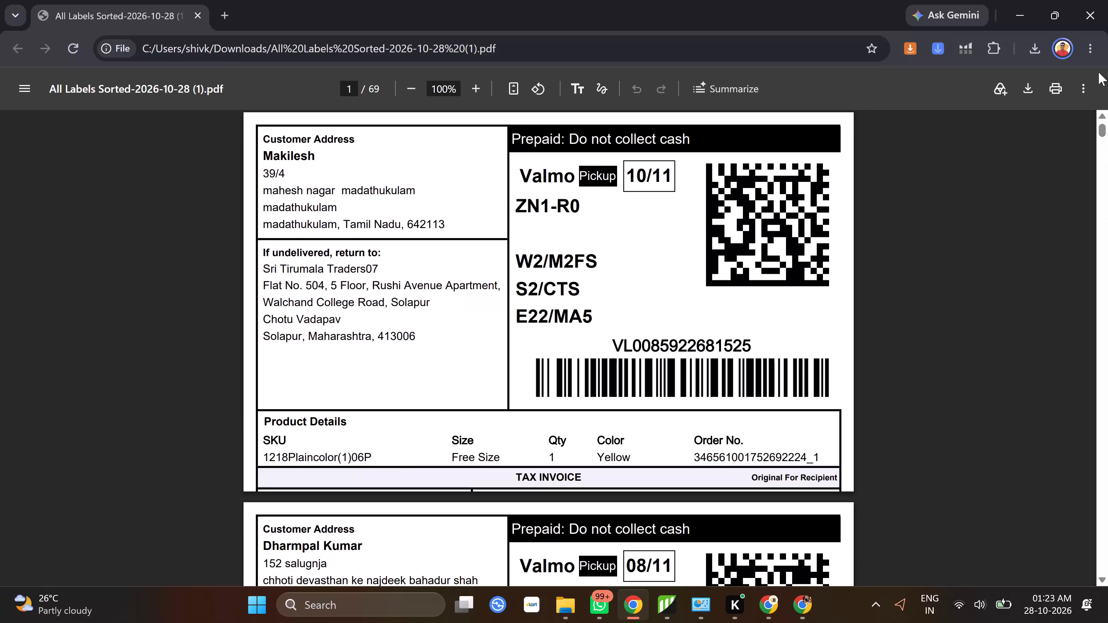
# Close the label PDF in Chrome and make Microsoft Edge the default app for .pdf files via the All Labels Sorted-2026-10-28 (1) file's properties.
pyautogui.click(1081, 24)
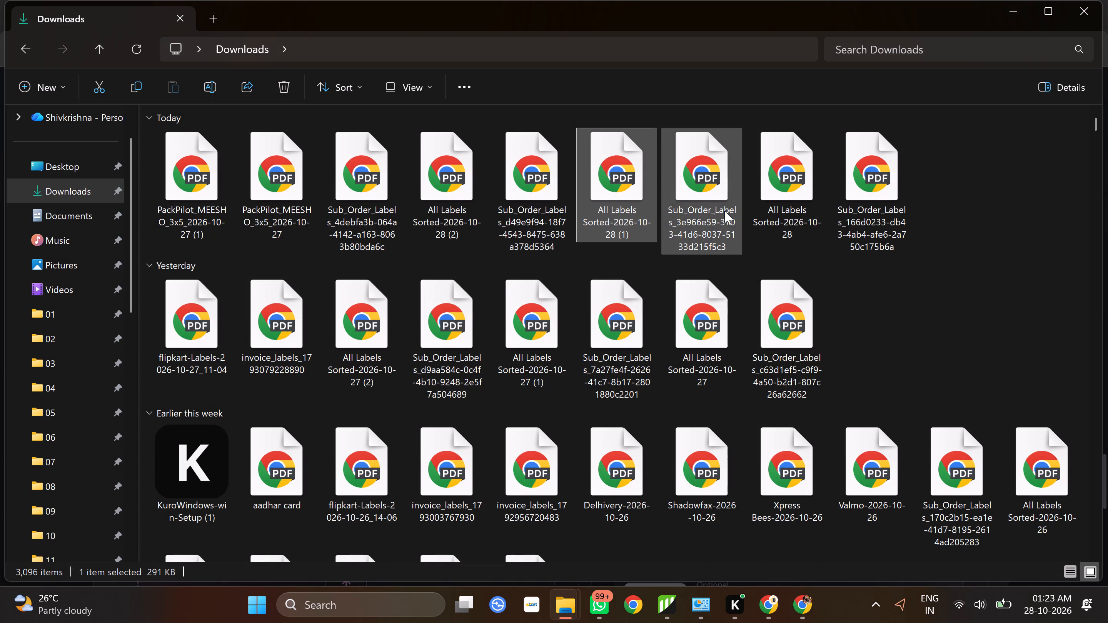
pyautogui.rightClick(628, 195)
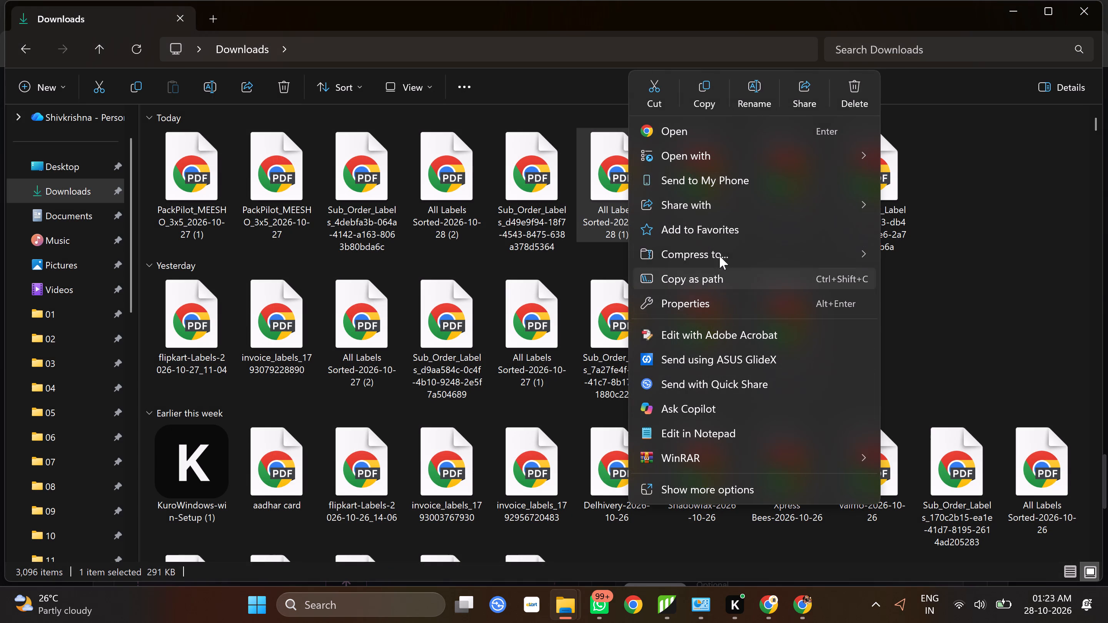
pyautogui.click(724, 302)
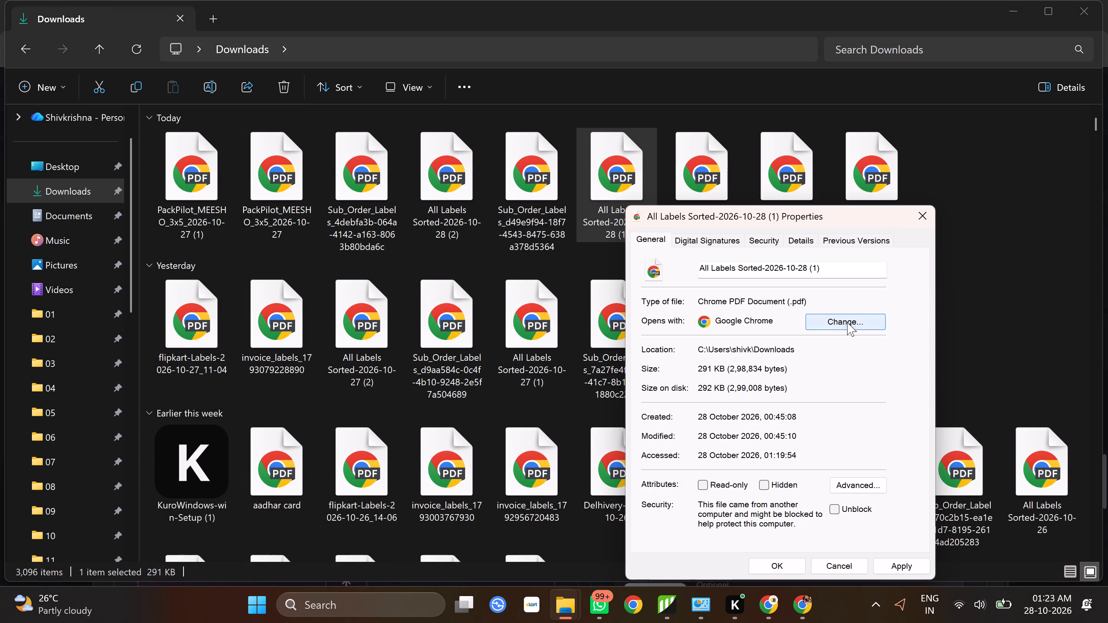
pyautogui.click(847, 322)
pyautogui.click(571, 330)
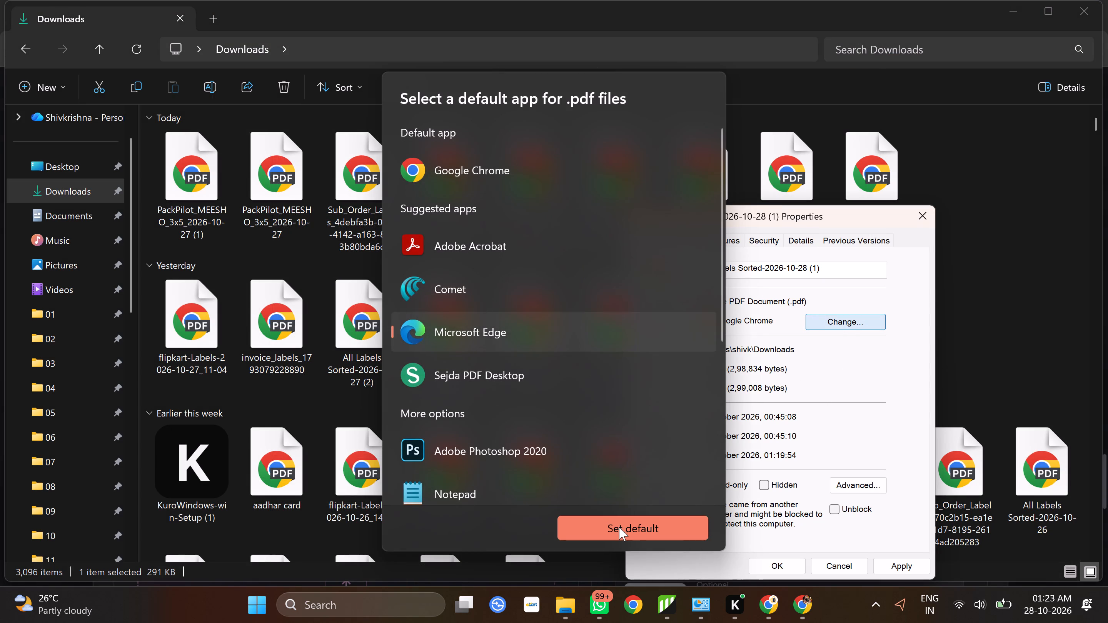
pyautogui.click(619, 527)
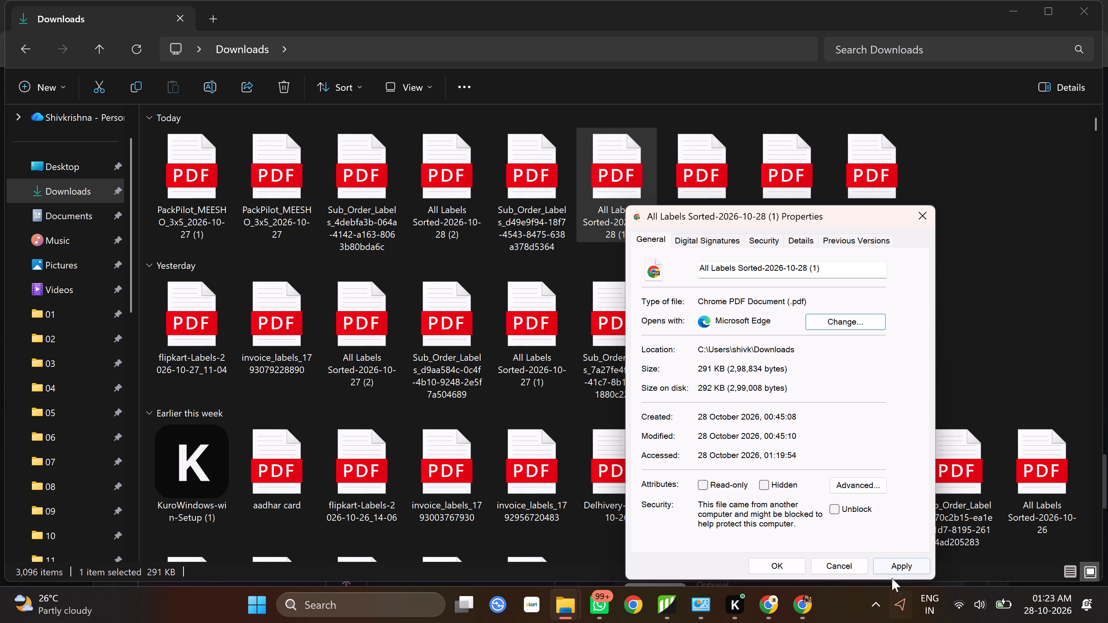
pyautogui.click(898, 567)
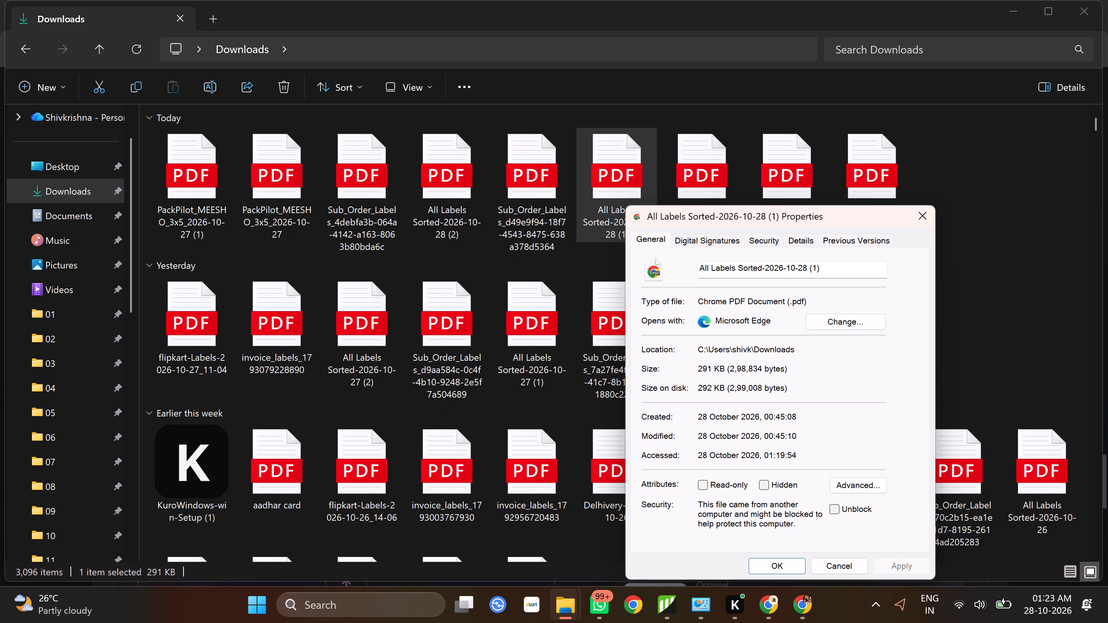
pyautogui.click(923, 220)
# Open All Labels Sorted-2026-10-28 (1) from Downloads in Microsoft Edge and search the document for 1559.
pyautogui.doubleClick(609, 196)
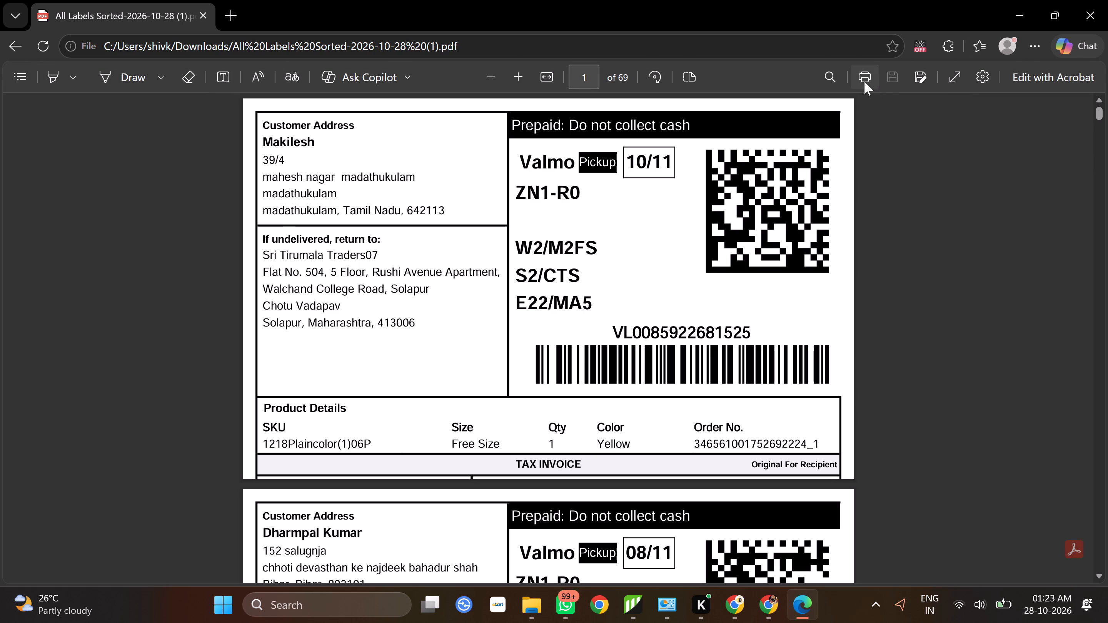
pyautogui.click(833, 79)
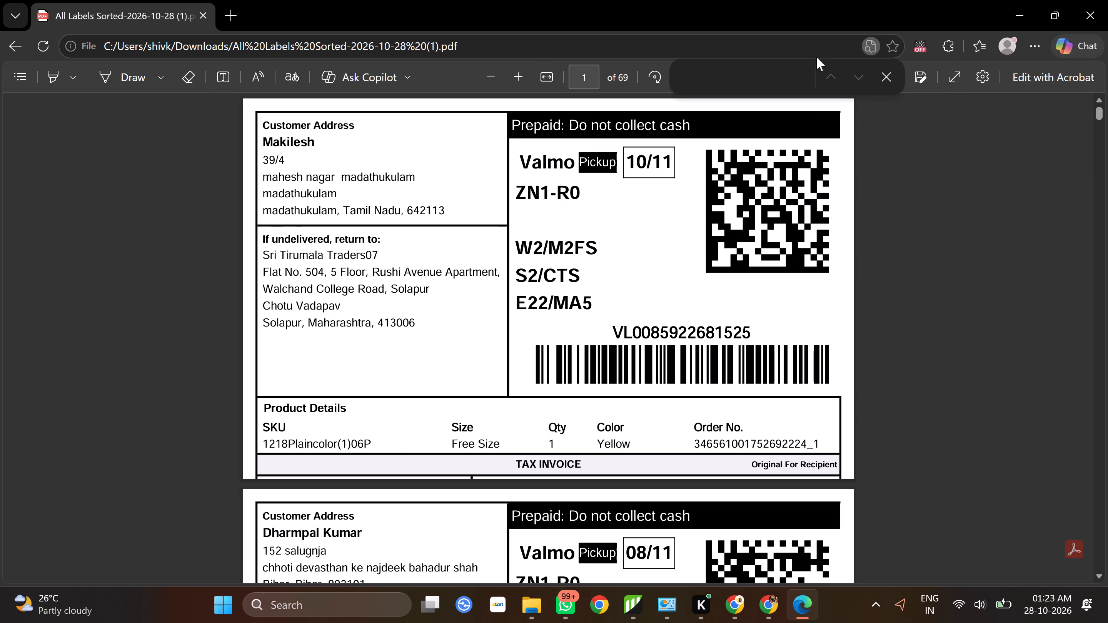
pyautogui.press('4')
pyautogui.press('BackSpace')
pyautogui.write('1559')
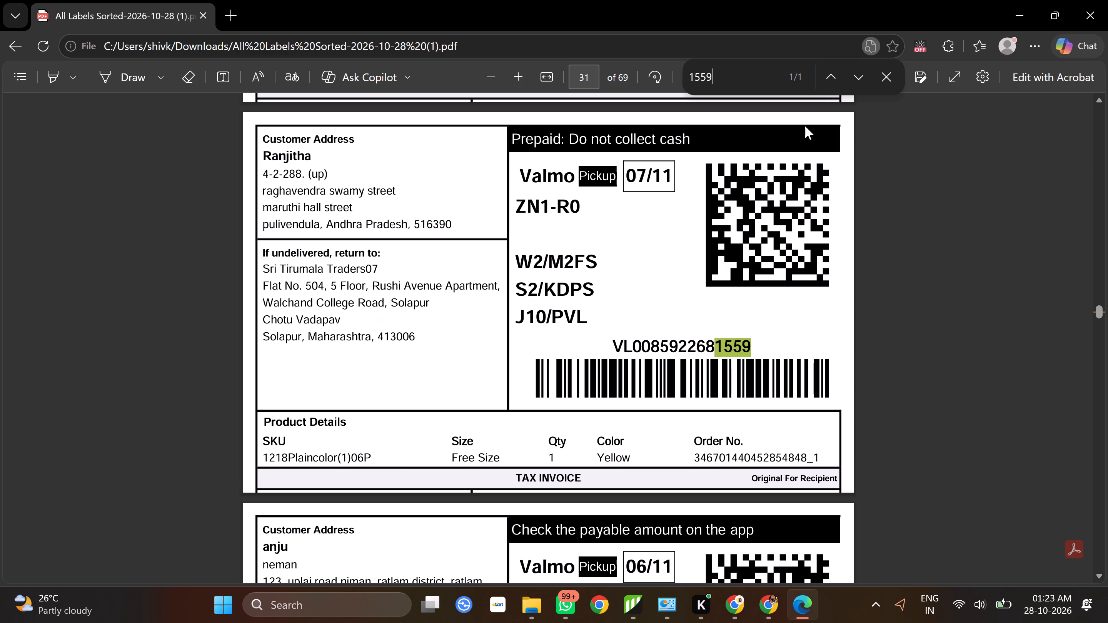
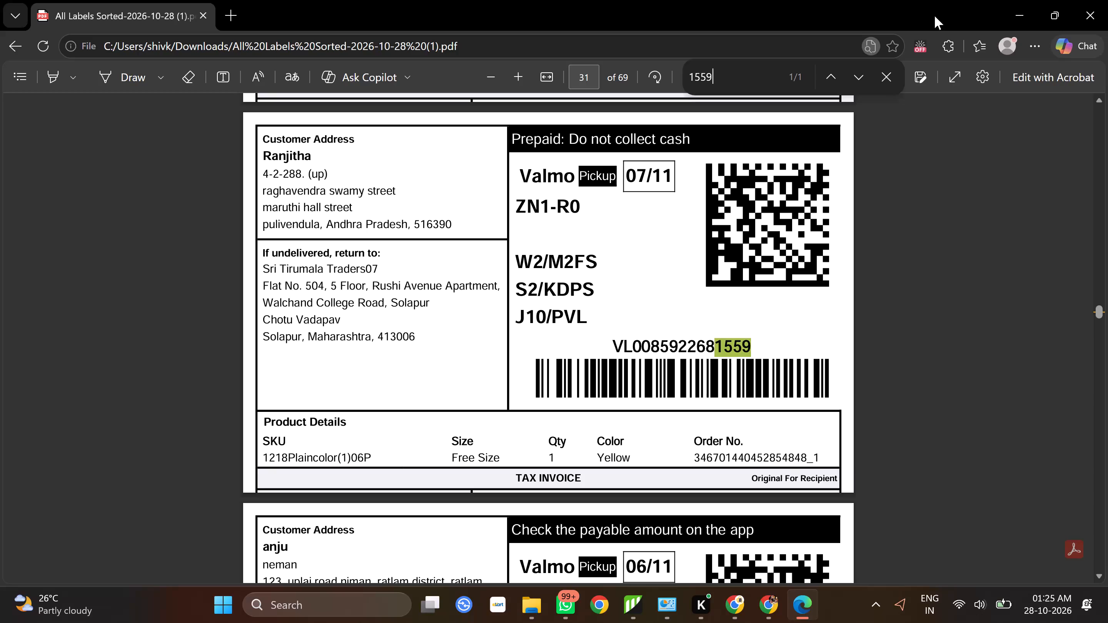
# Close the 1559 search and open the print settings for the sorted labels PDF.
pyautogui.click(921, 84)
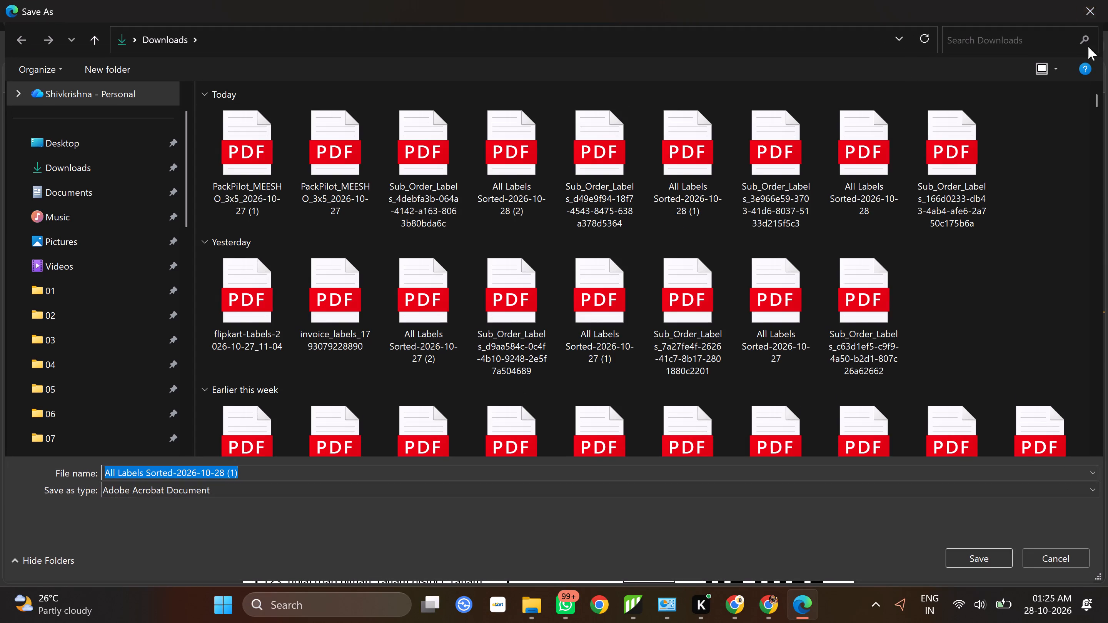
pyautogui.click(1100, 1)
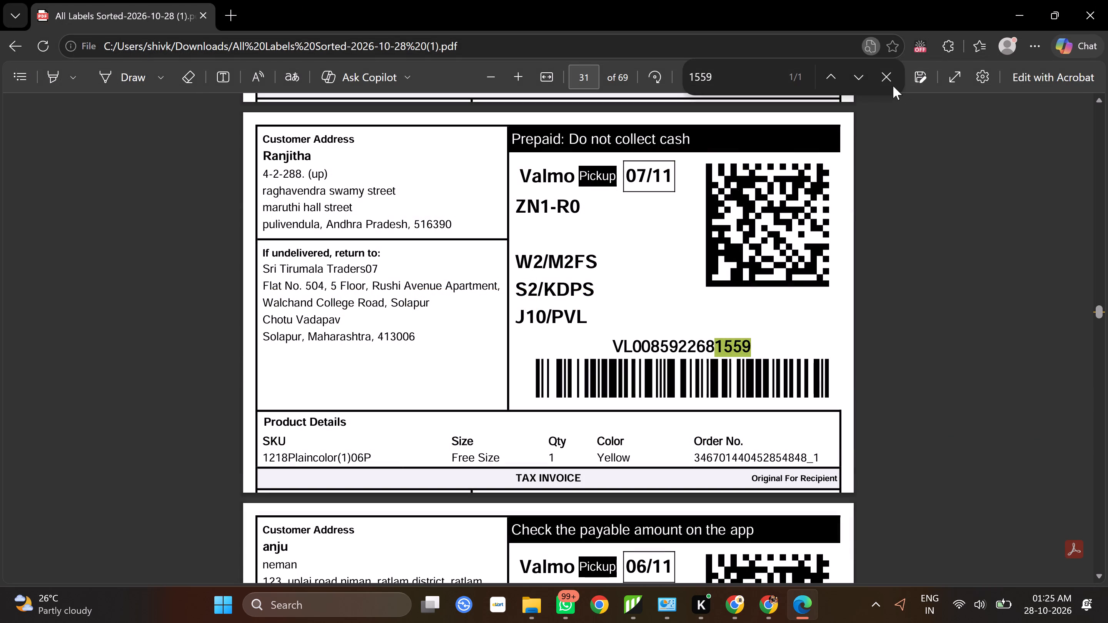
pyautogui.click(889, 75)
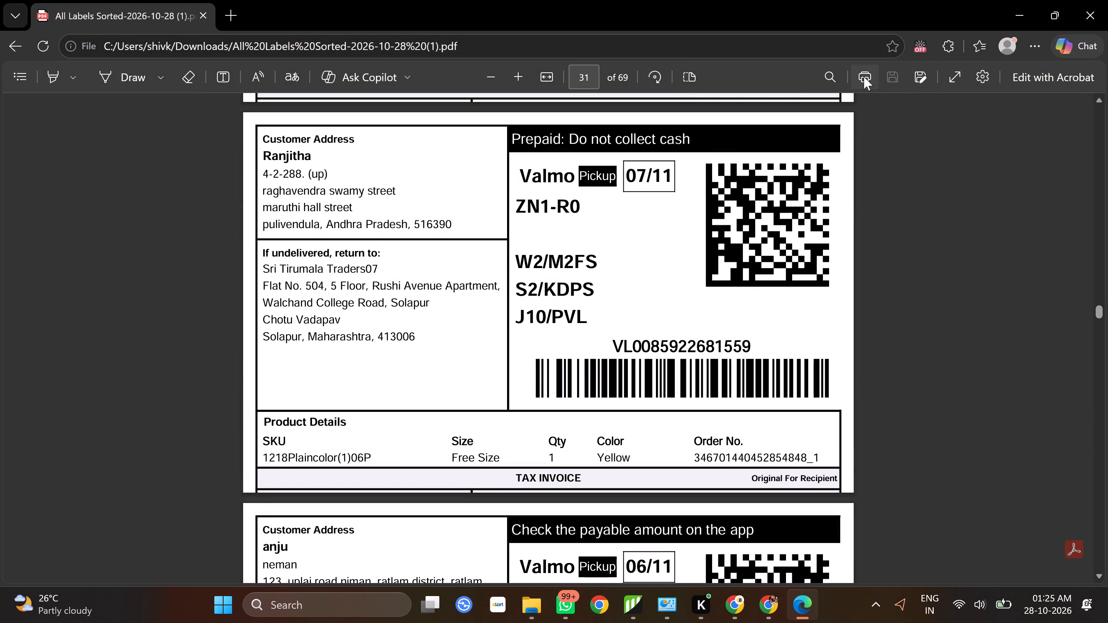
pyautogui.click(864, 77)
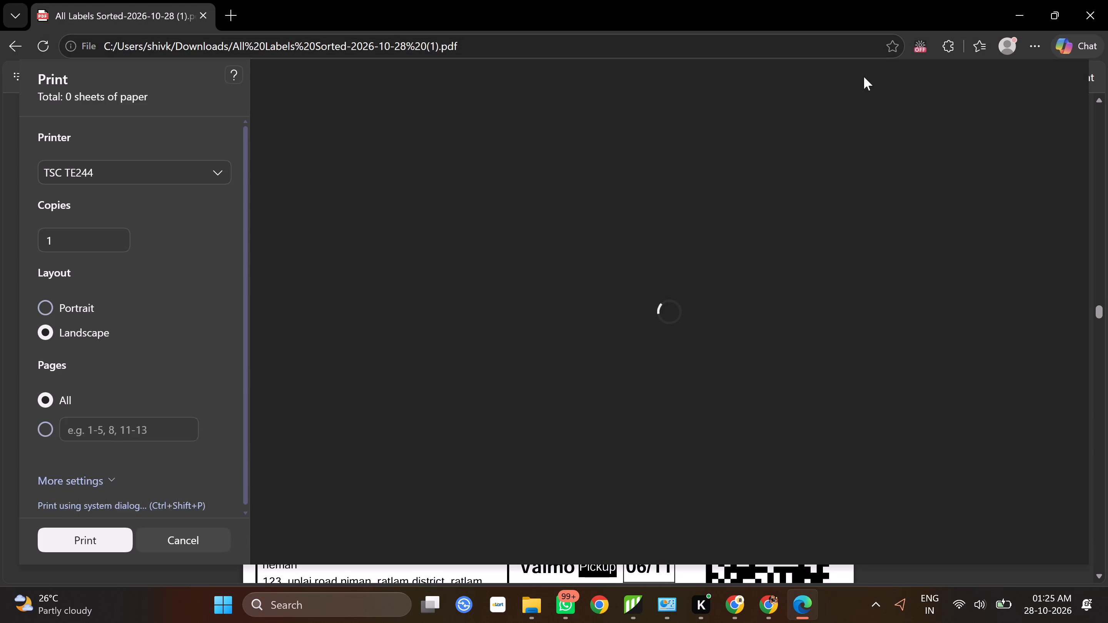
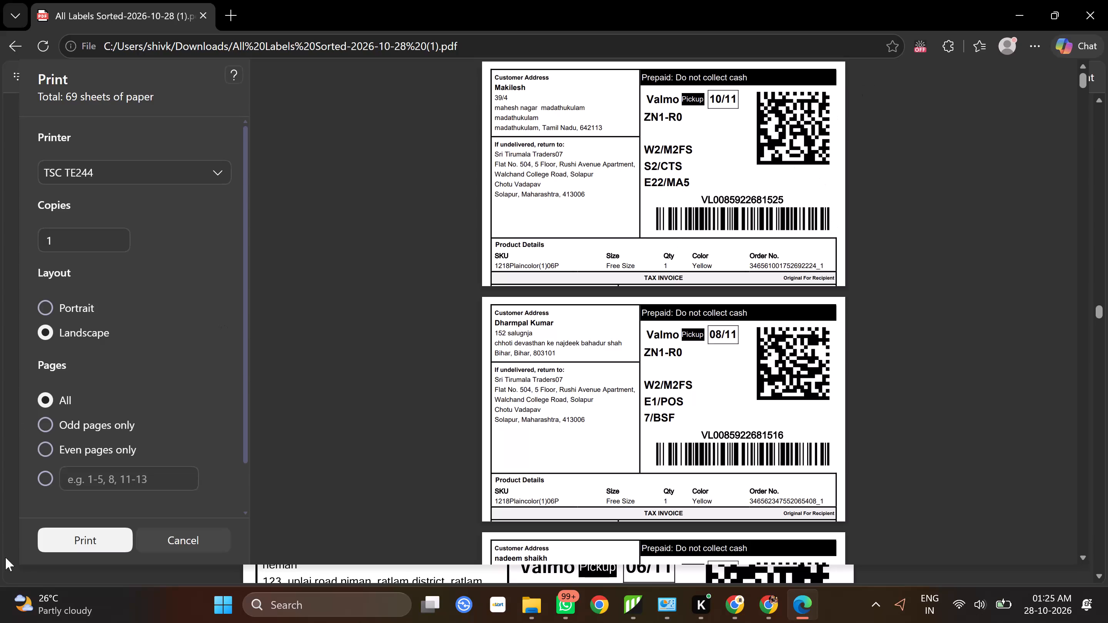
# Cancel the pending print and search the sorted labels PDF for 1589.
pyautogui.click(188, 546)
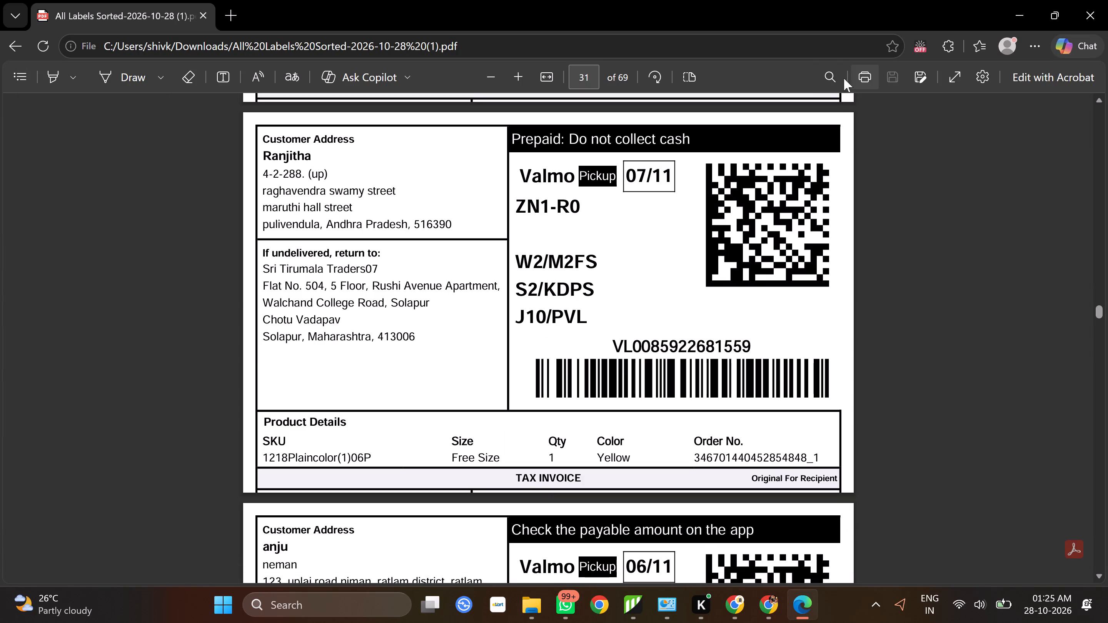
pyautogui.click(834, 76)
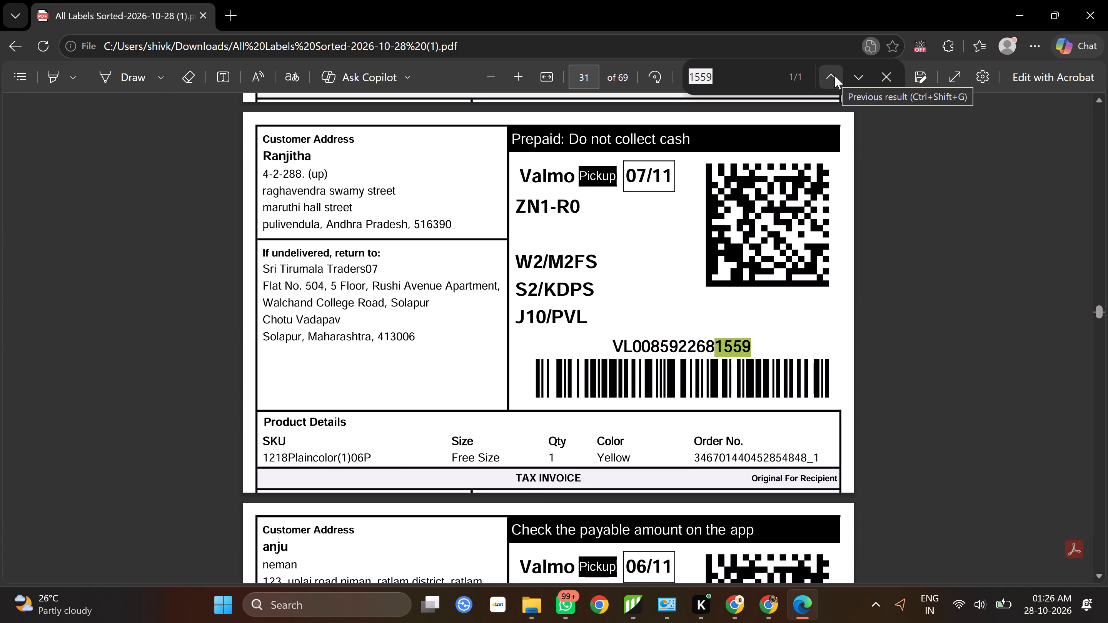
pyautogui.write('1589')
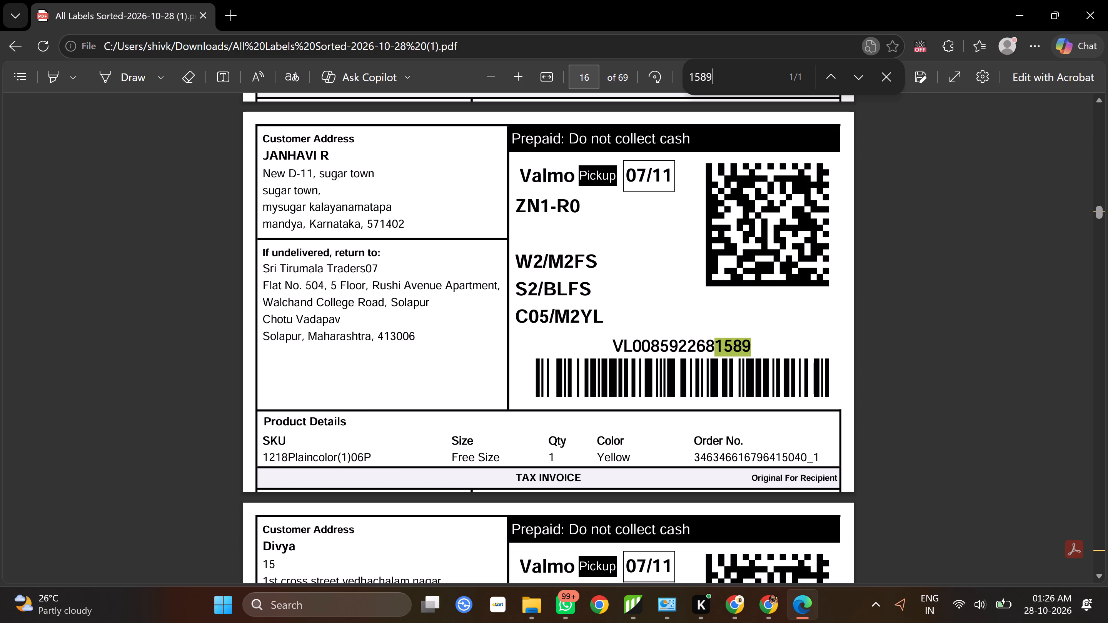
# Replace the search term and look up 1585 in the sorted labels PDF.
pyautogui.press('BackSpace')
pyautogui.press('BackSpace')
pyautogui.press('BackSpace')
pyautogui.press('BackSpace')
pyautogui.press('BackSpace')
pyautogui.press('BackSpace')
pyautogui.press('BackSpace')
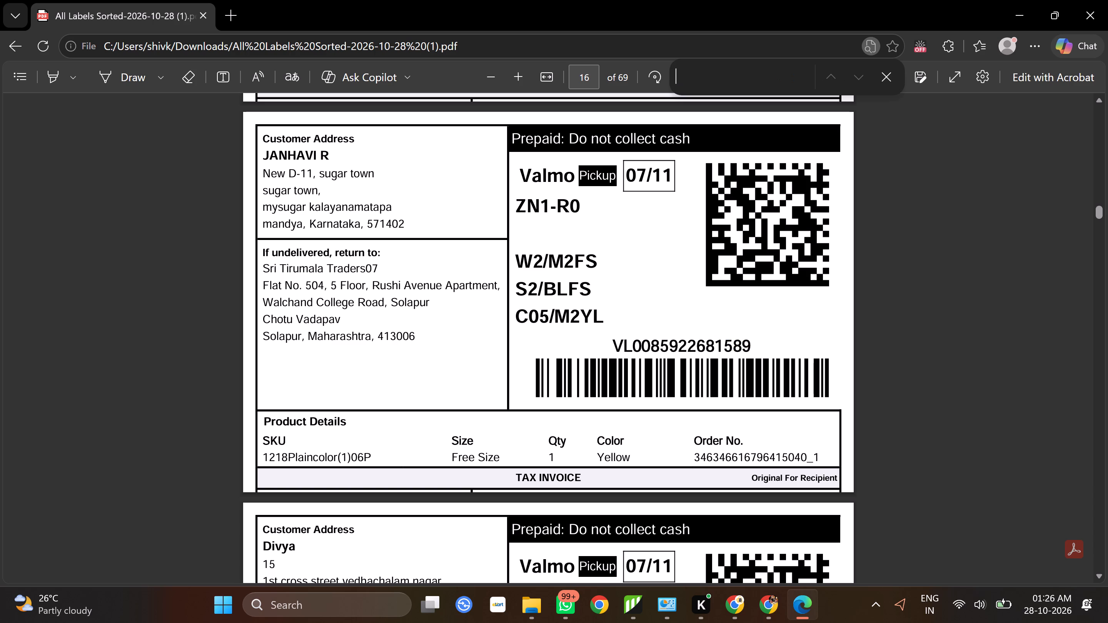
pyautogui.write('15')
pyautogui.write('85')
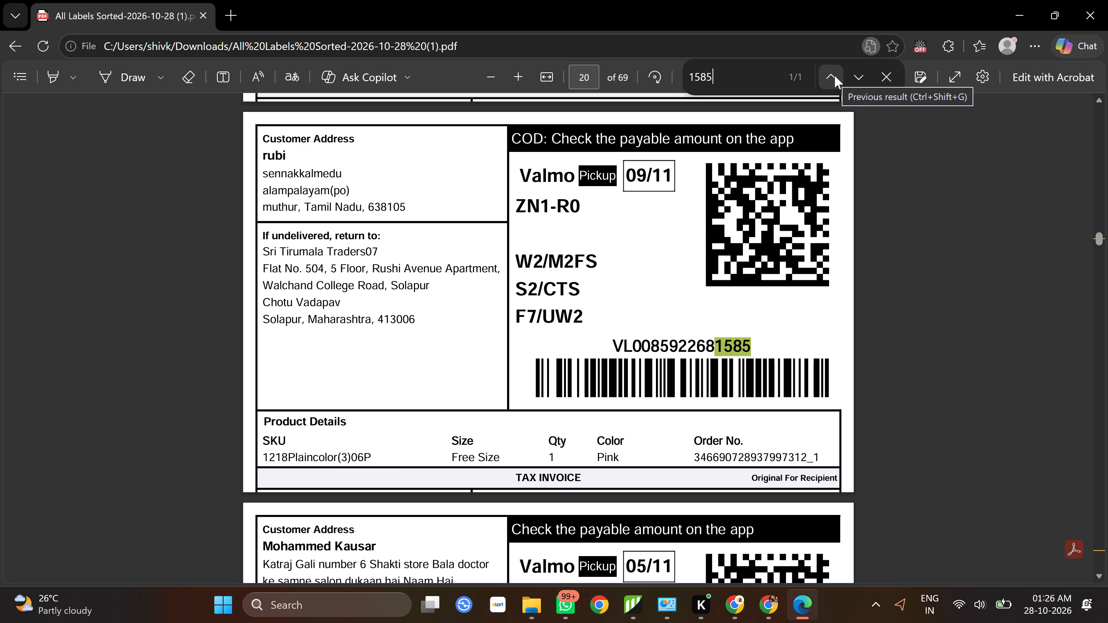
# Search the sorted labels PDF for 1570, and close the search.
pyautogui.press('BackSpace')
pyautogui.press('BackSpace')
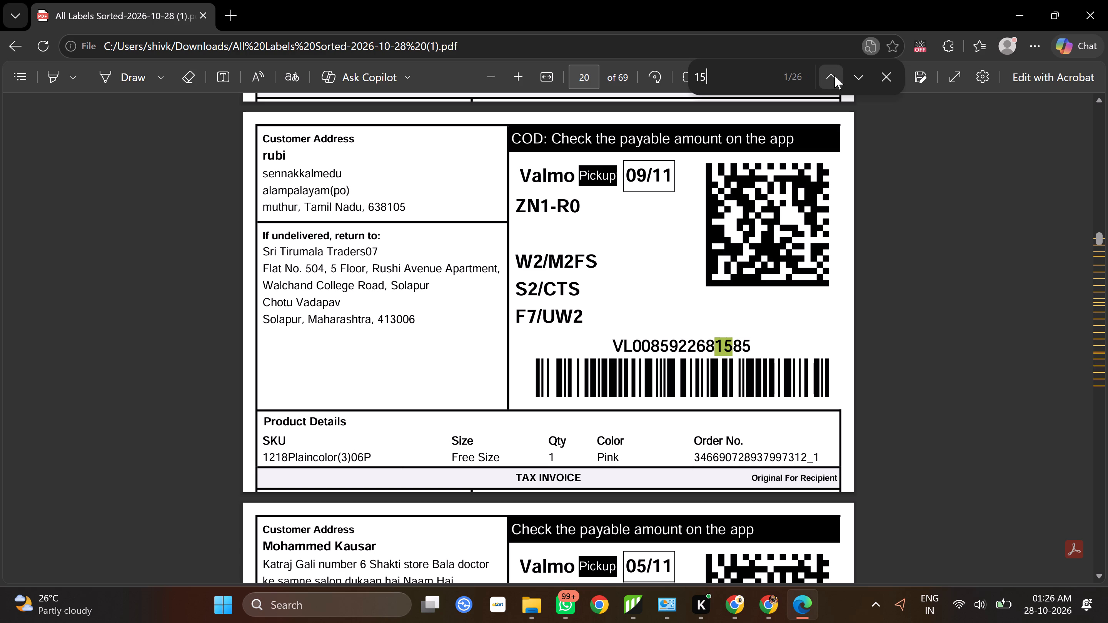
pyautogui.write('70')
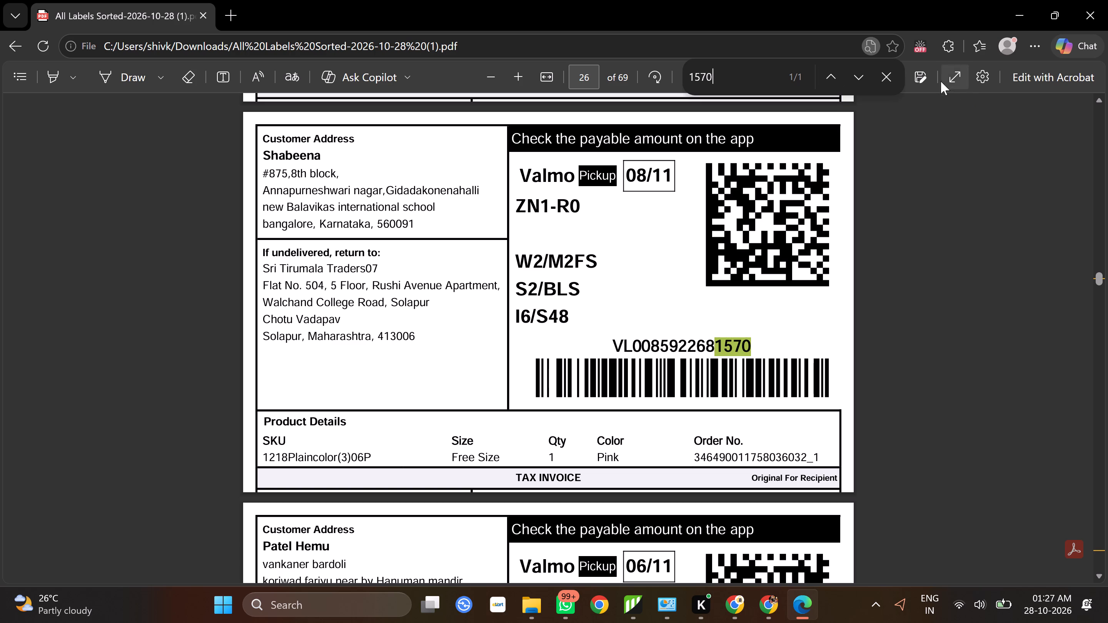
pyautogui.click(888, 73)
# Print only page 16 of the sorted labels PDF on the TSC TE244 printer.
pyautogui.click(863, 79)
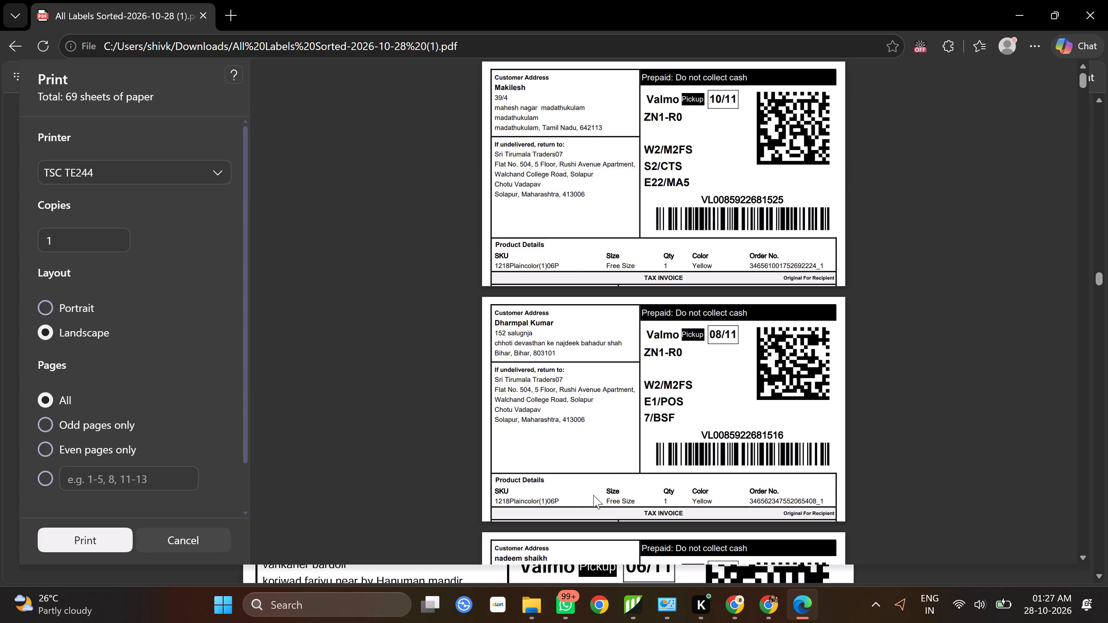
pyautogui.click(142, 464)
pyautogui.click(144, 470)
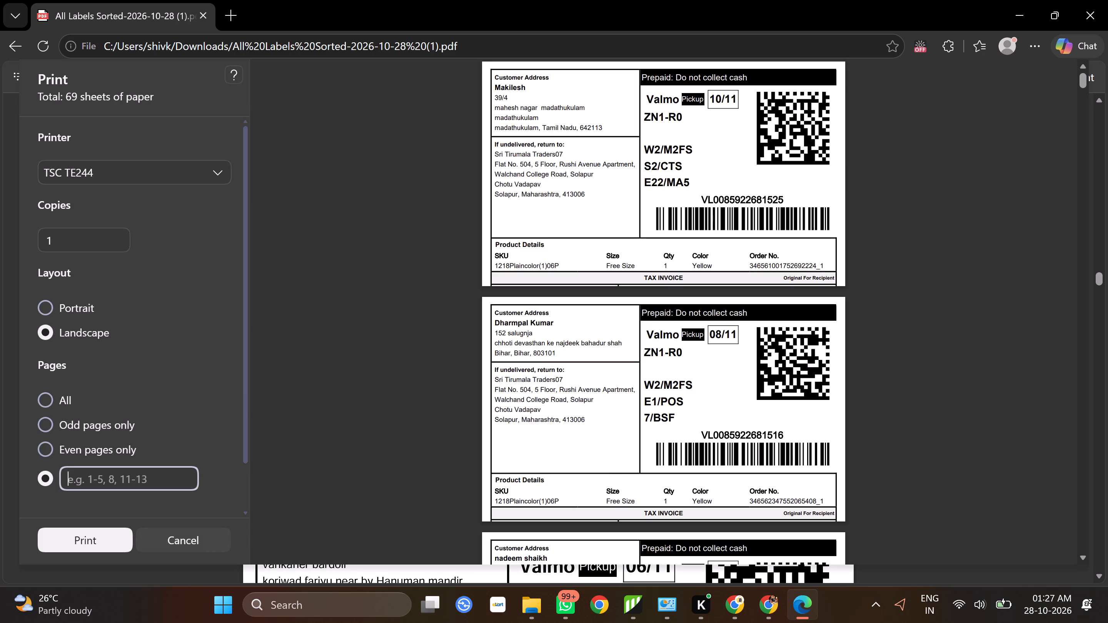
pyautogui.write('16')
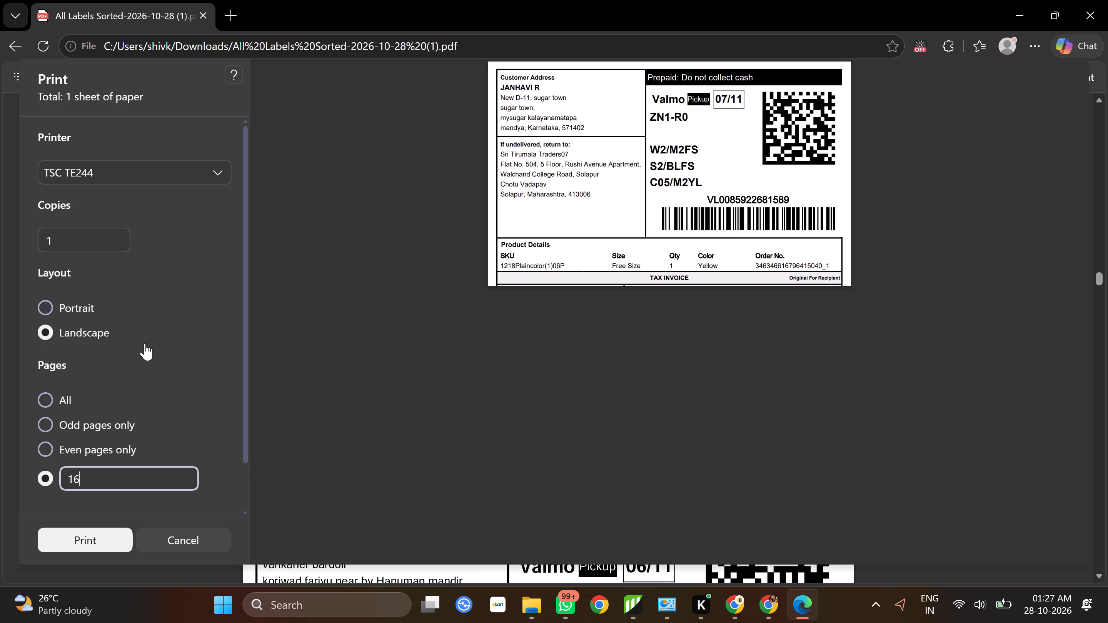
pyautogui.click(87, 534)
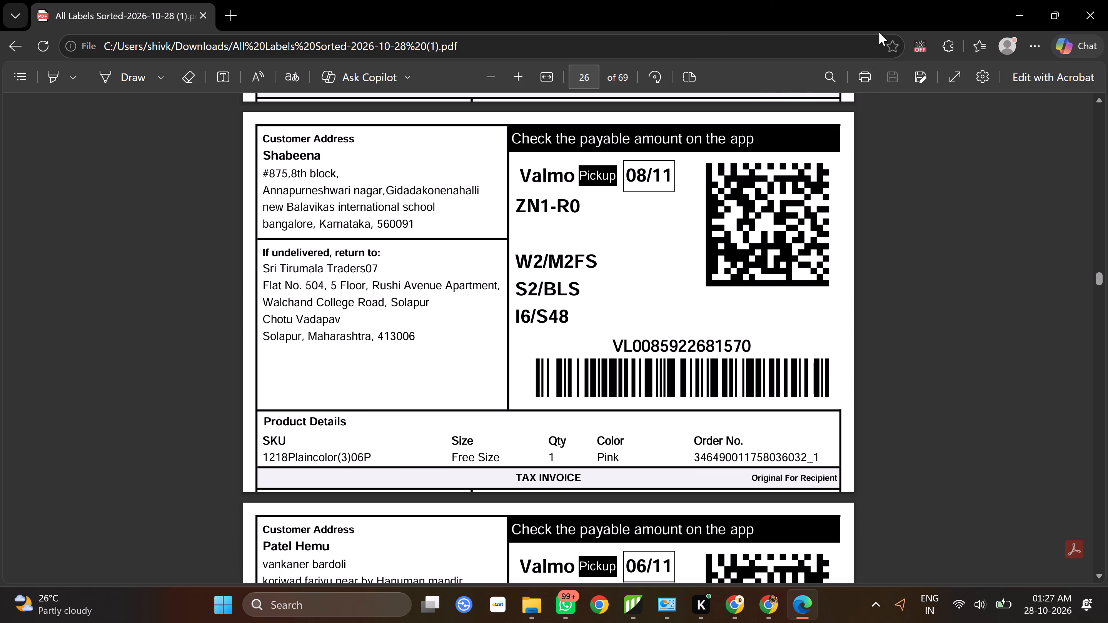
pyautogui.click(924, 80)
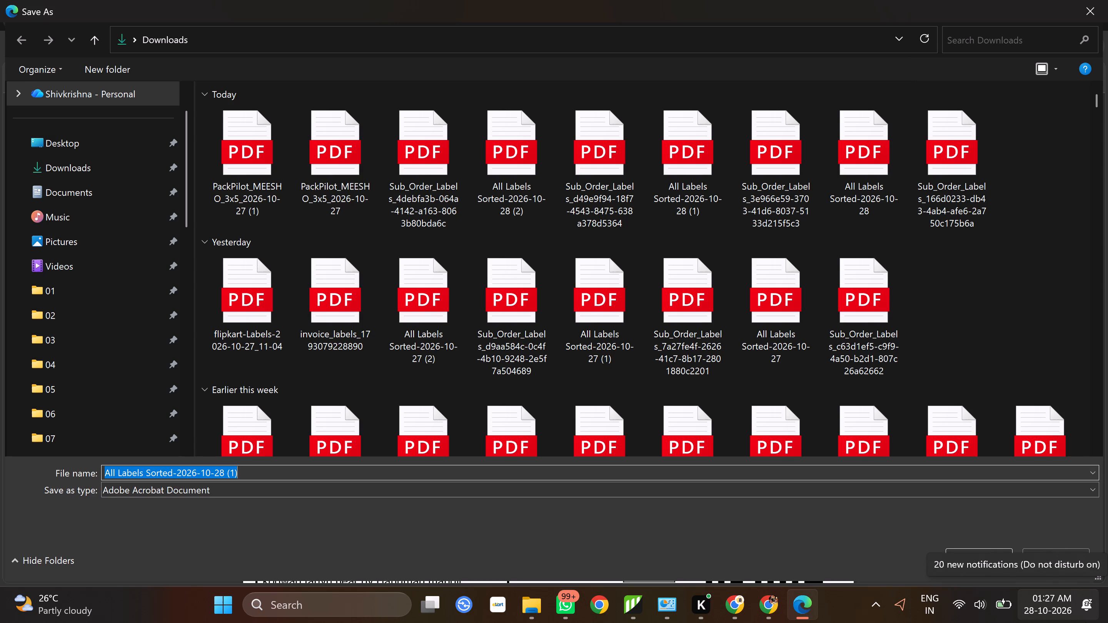
pyautogui.click(1099, 6)
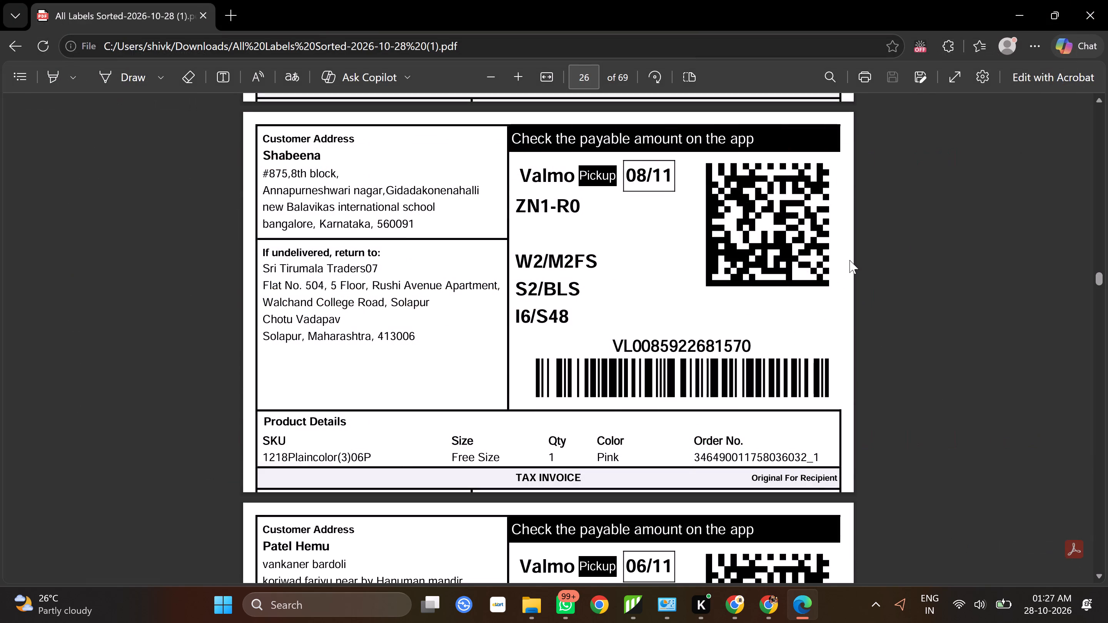
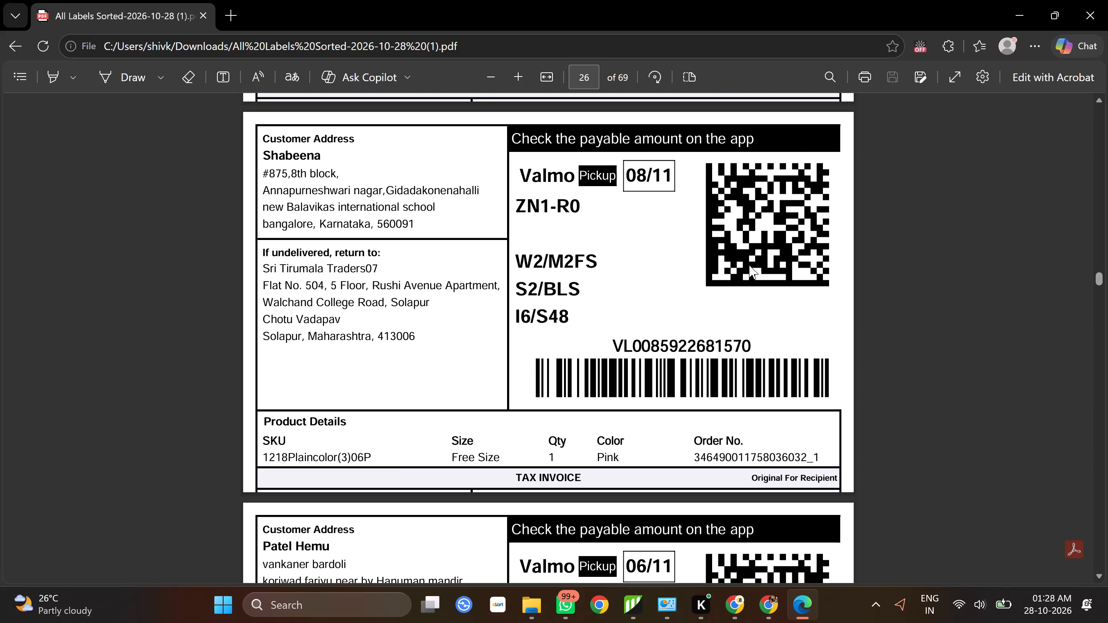
# Open the system print queue, cancel all jobs queued on the TSC TE244, and refresh the queue.
pyautogui.click(872, 606)
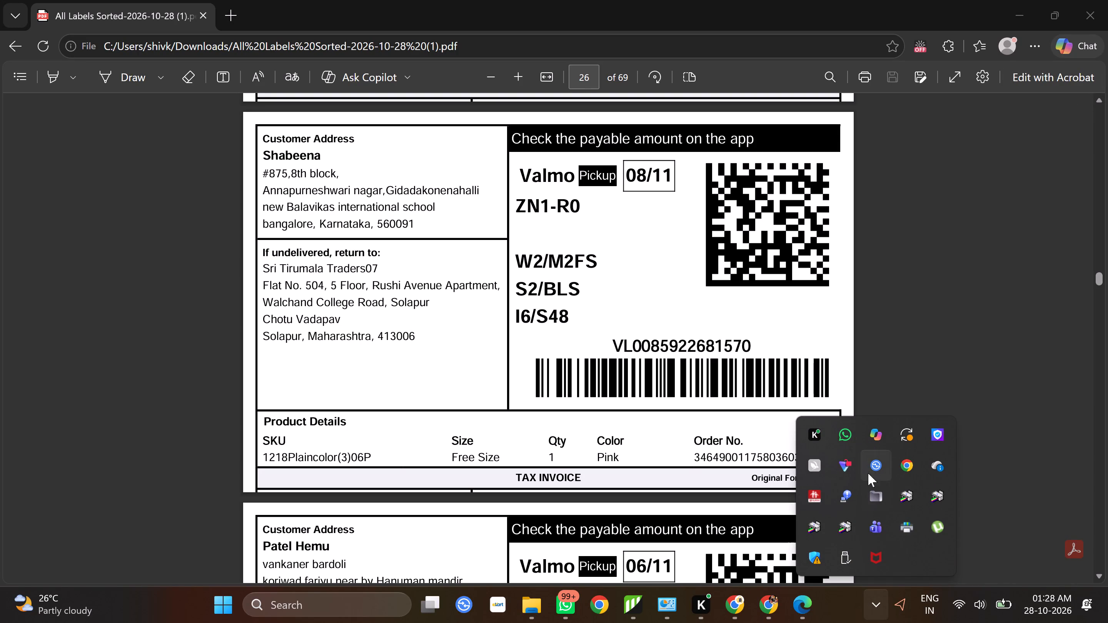
pyautogui.doubleClick(903, 525)
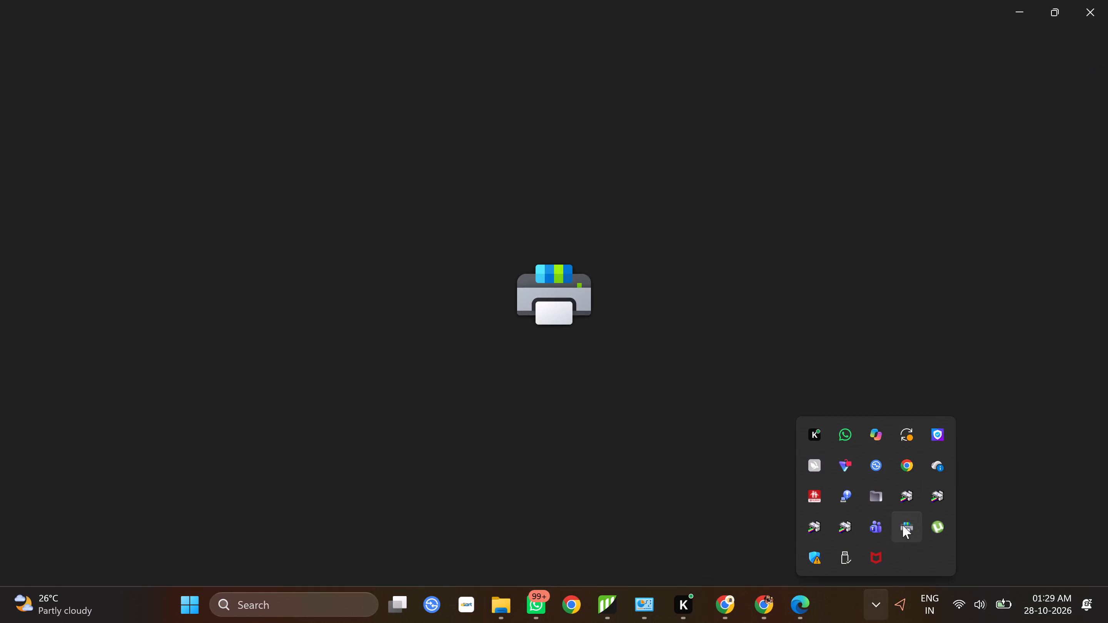
pyautogui.click(1079, 42)
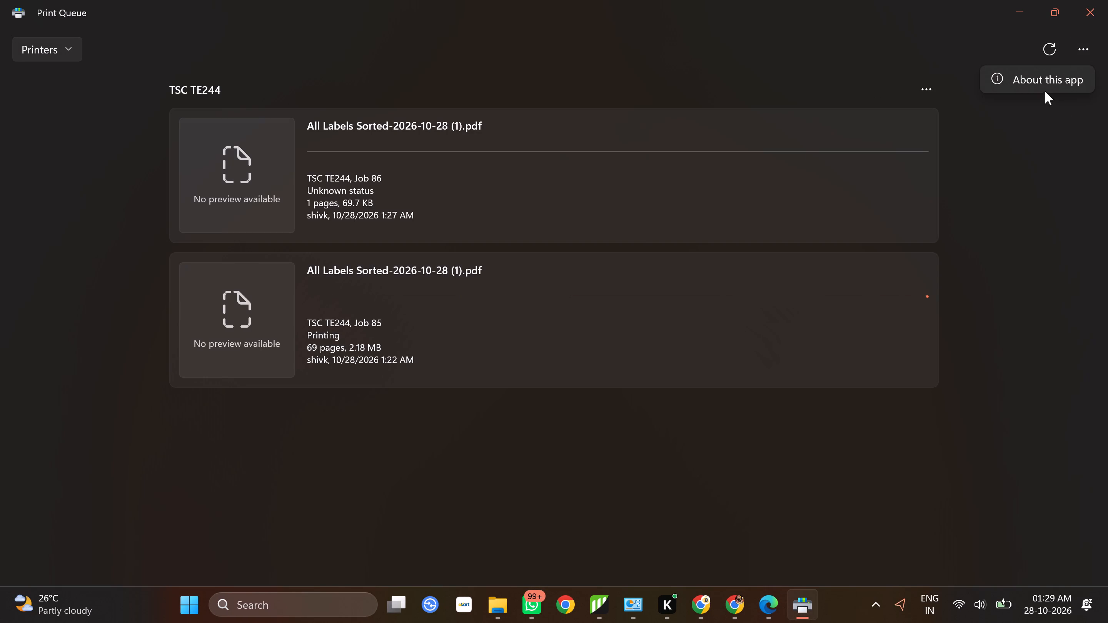
pyautogui.click(978, 127)
pyautogui.click(921, 93)
pyautogui.click(905, 169)
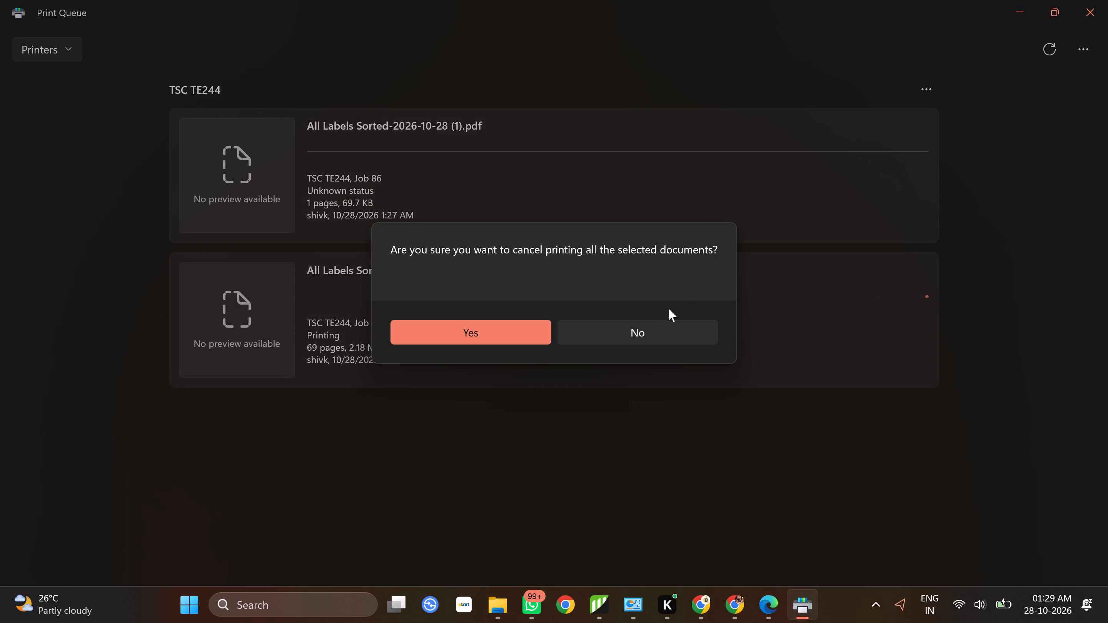
pyautogui.click(493, 348)
pyautogui.click(499, 323)
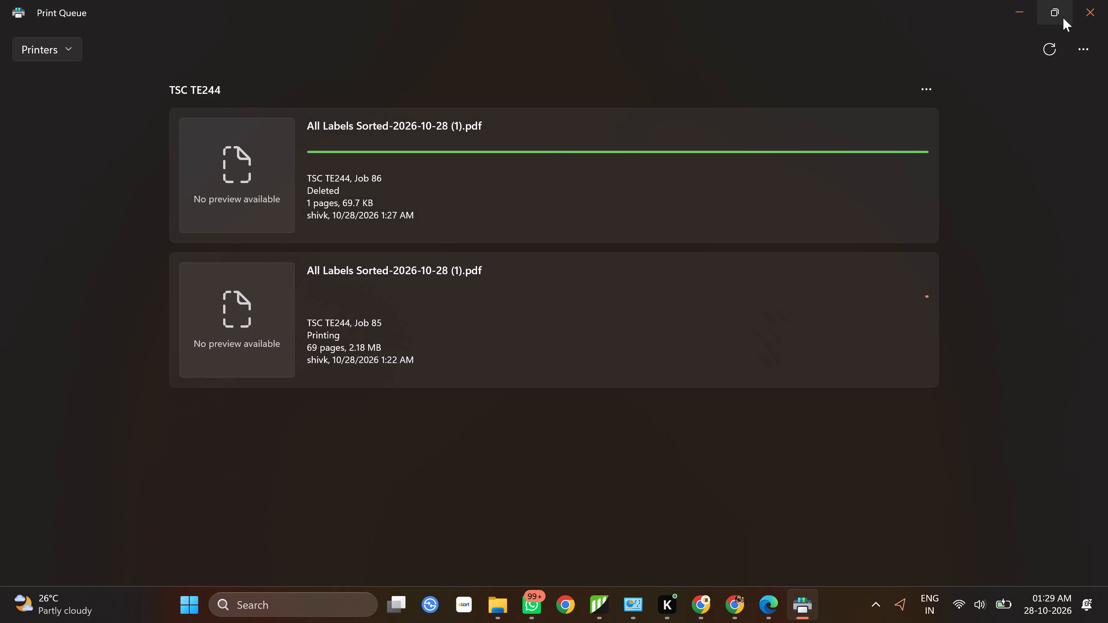
pyautogui.tripleClick(1048, 47)
pyautogui.tripleClick(1048, 47)
pyautogui.doubleClick(1048, 47)
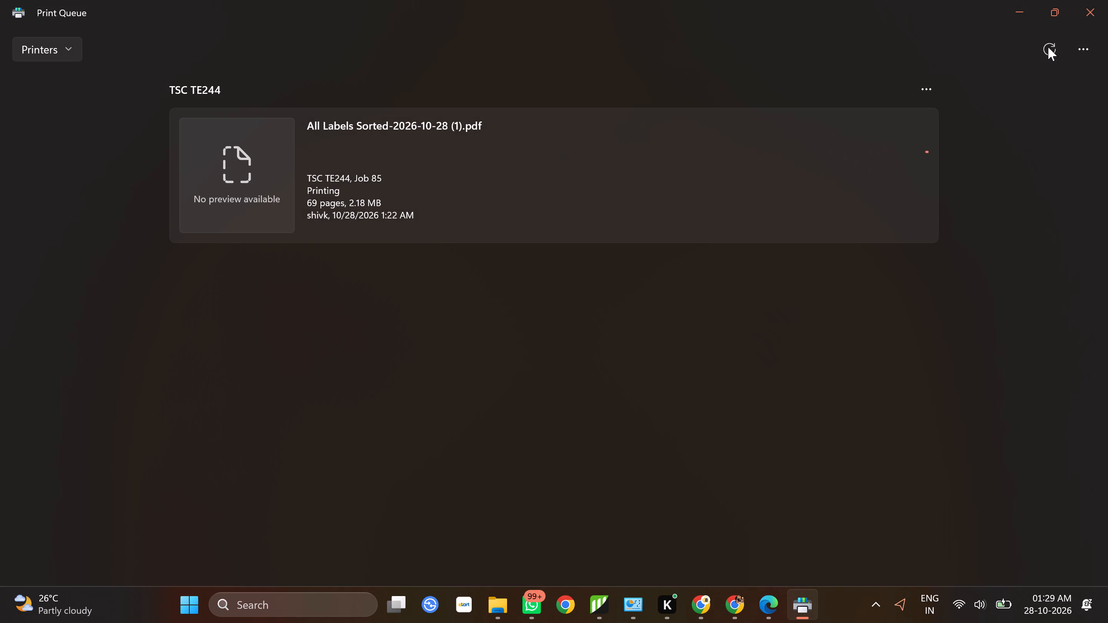
# Try twice to cancel the remaining 69-page sorted labels job on the TSC TE244, refresh the queue, and close it.
pyautogui.click(914, 89)
pyautogui.click(893, 155)
pyautogui.click(896, 176)
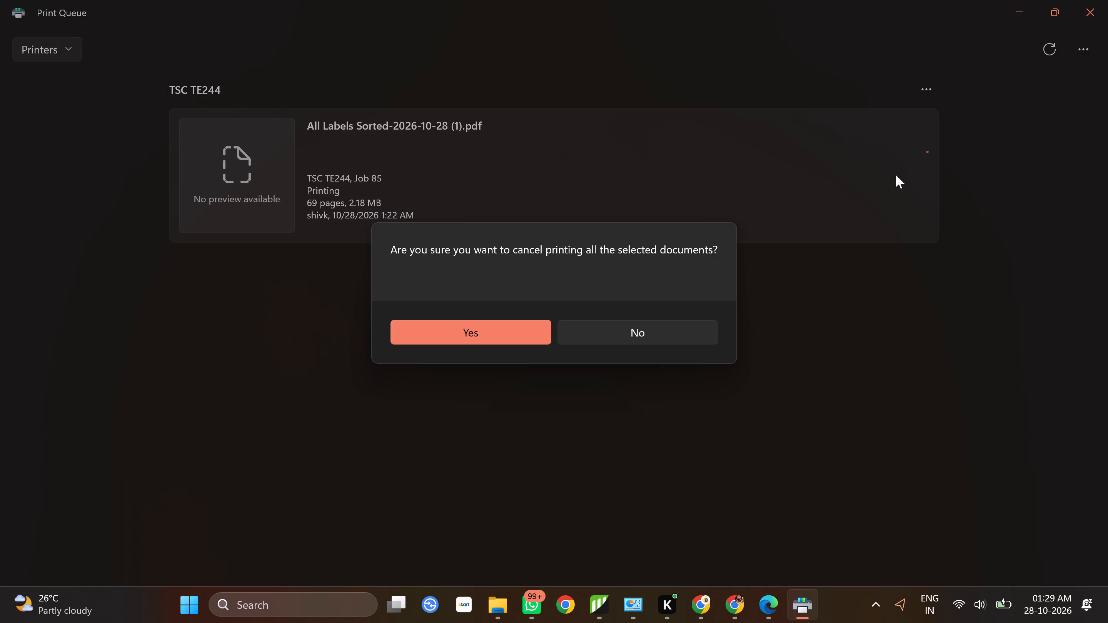
pyautogui.click(506, 335)
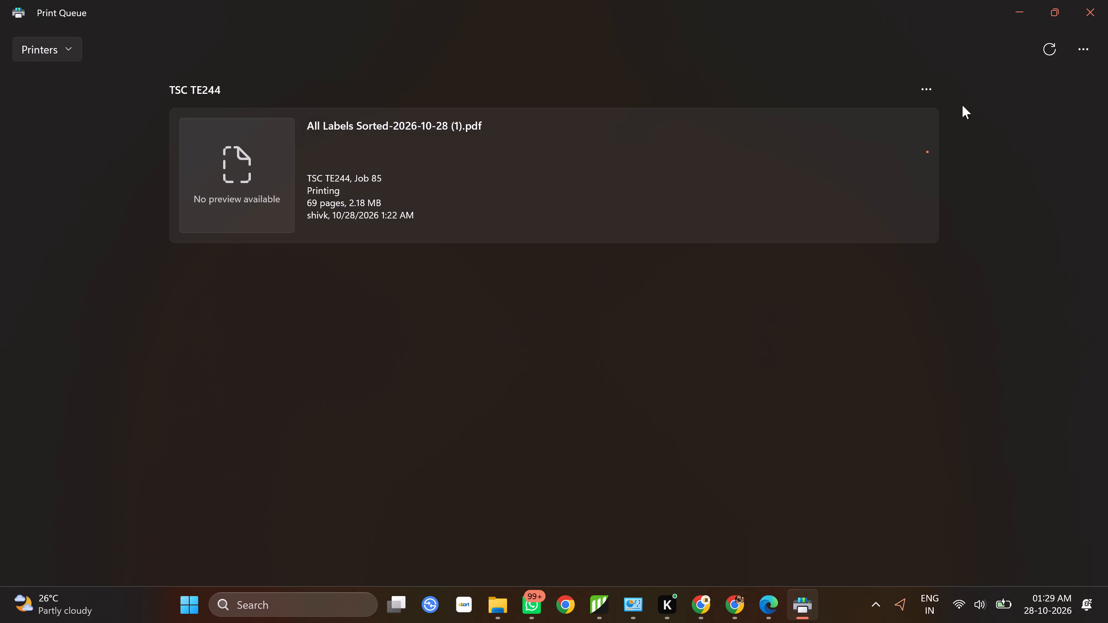
pyautogui.click(924, 85)
pyautogui.click(902, 167)
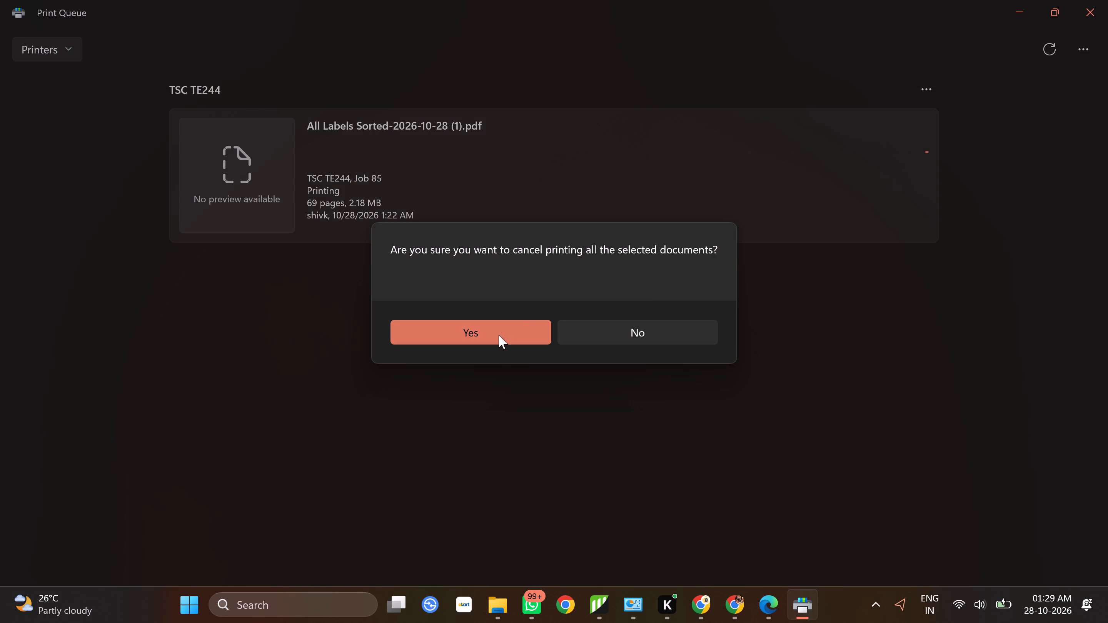
pyautogui.click(497, 335)
pyautogui.tripleClick(1056, 50)
pyautogui.tripleClick(1057, 50)
pyautogui.tripleClick(1055, 49)
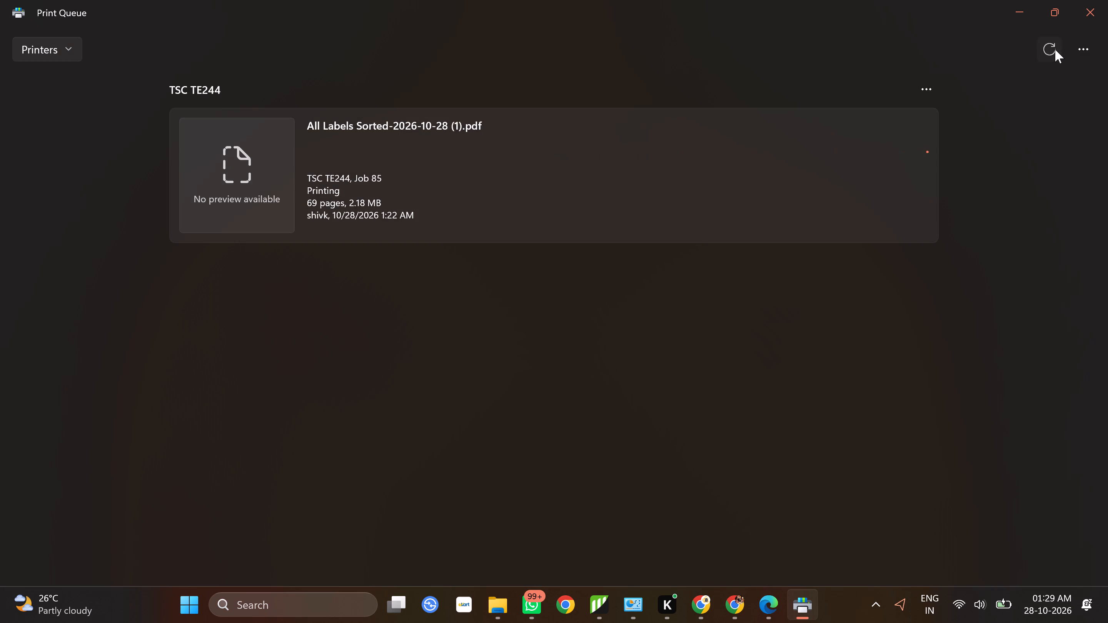
pyautogui.click(1089, 10)
# Reopen the print queue, cancel all TSC TE244 jobs again, refresh the queue, and close it.
pyautogui.click(888, 600)
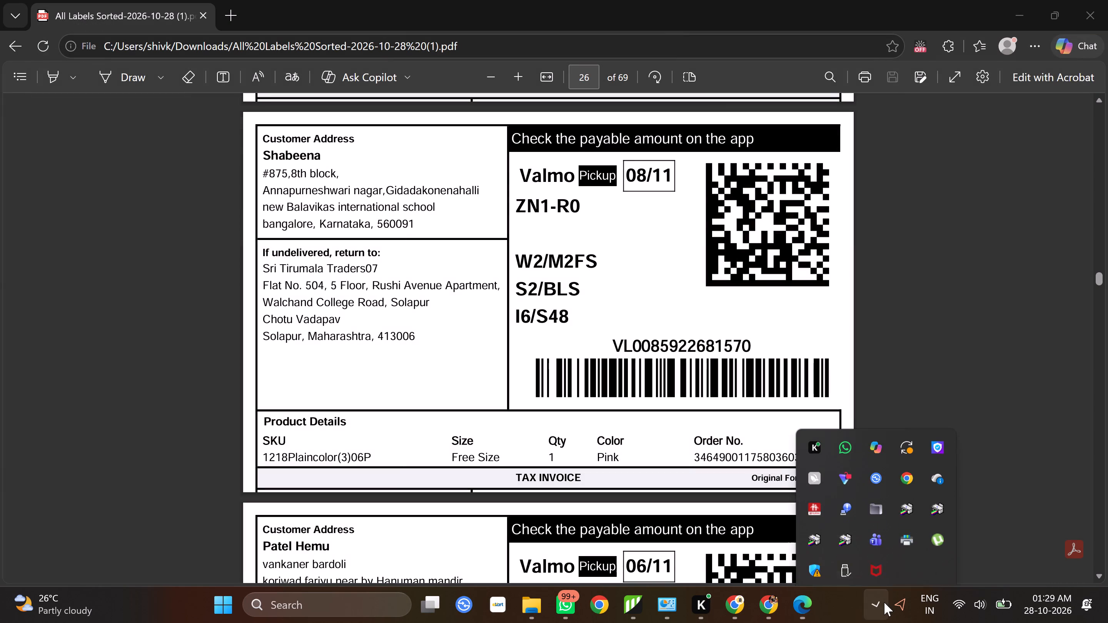
pyautogui.doubleClick(910, 531)
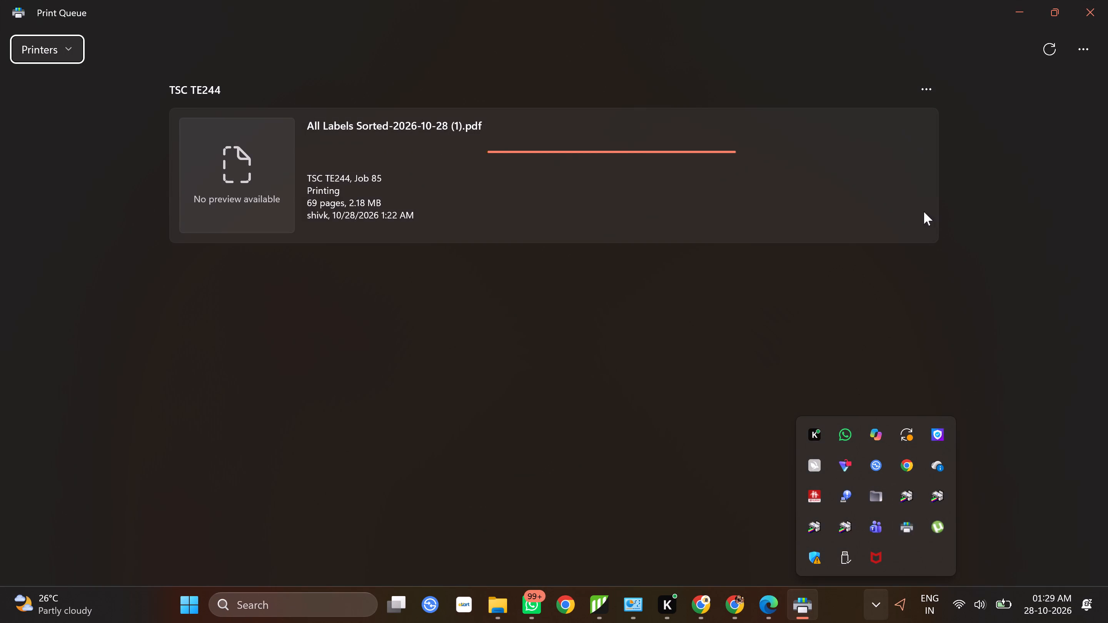
pyautogui.click(920, 83)
pyautogui.click(883, 164)
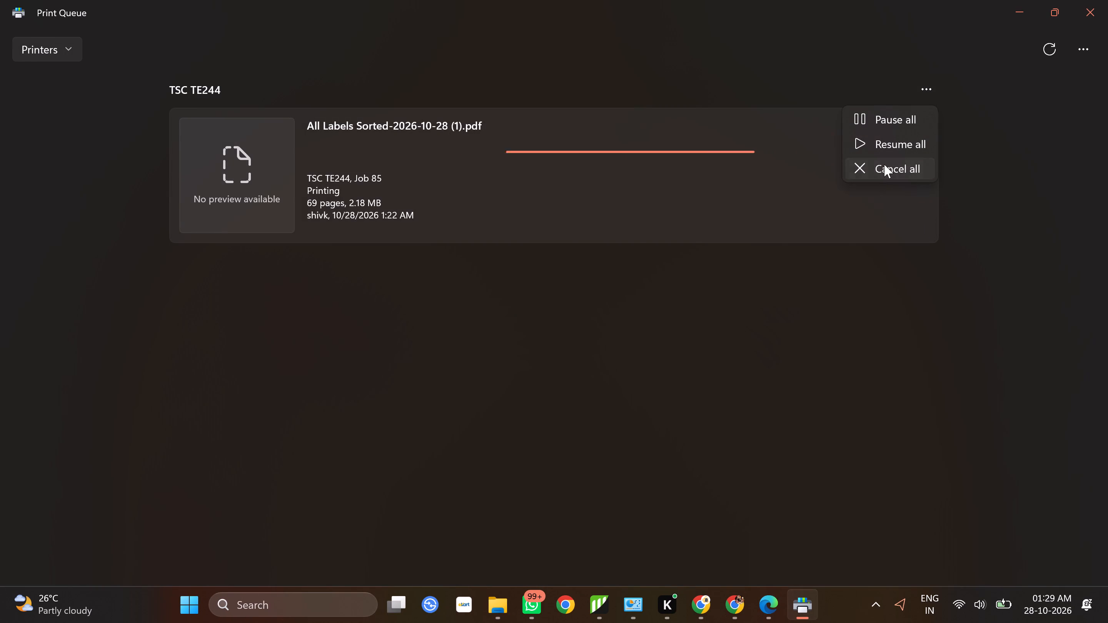
pyautogui.click(521, 330)
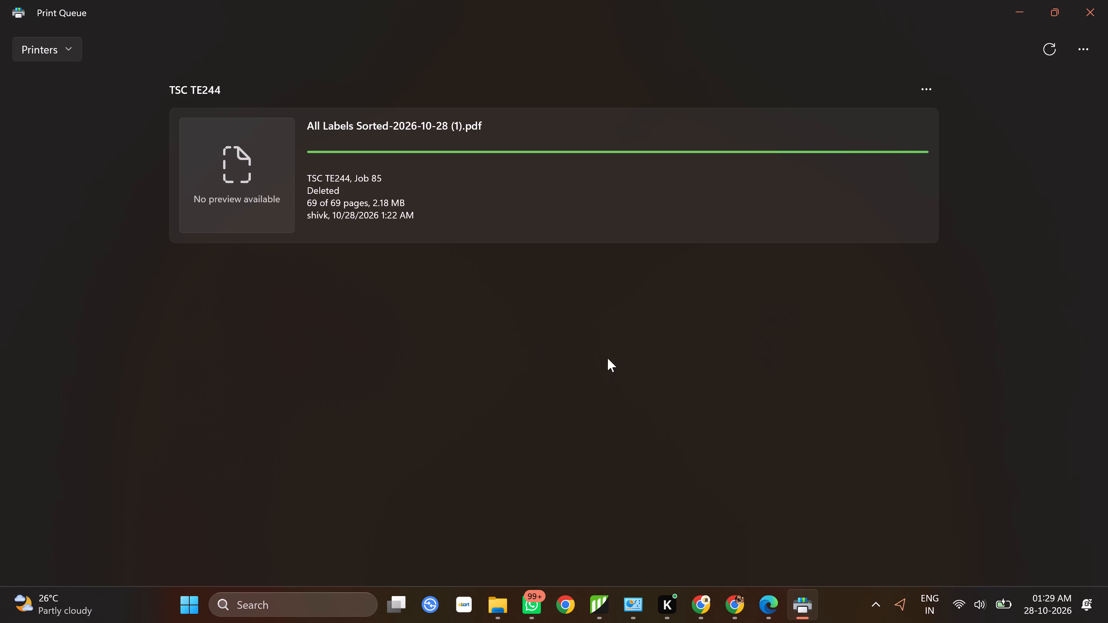
pyautogui.click(921, 88)
pyautogui.click(883, 170)
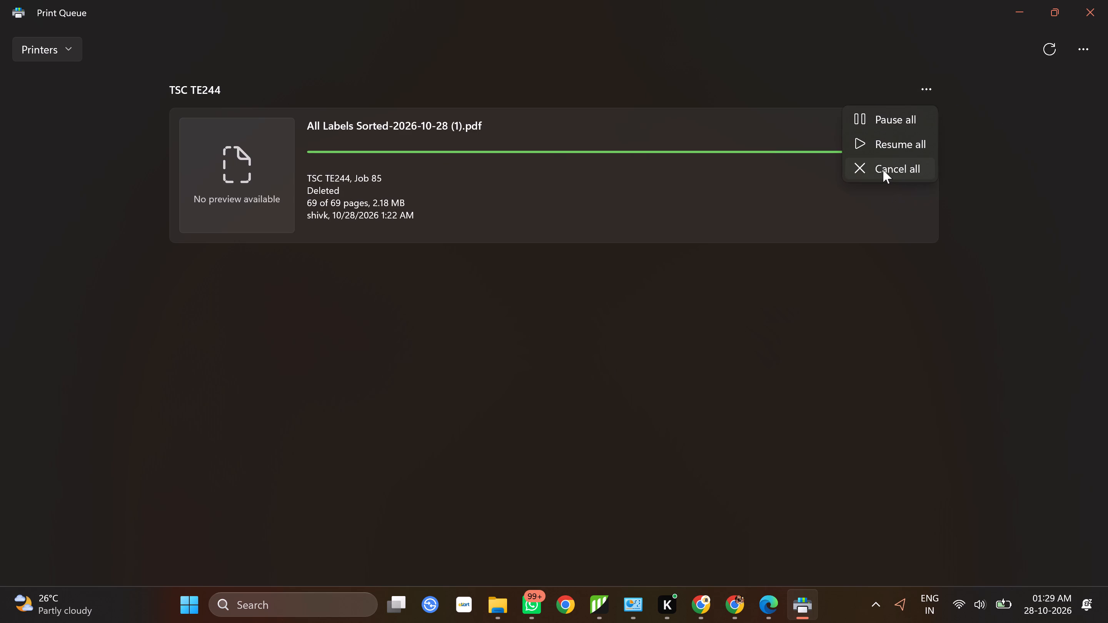
pyautogui.click(461, 331)
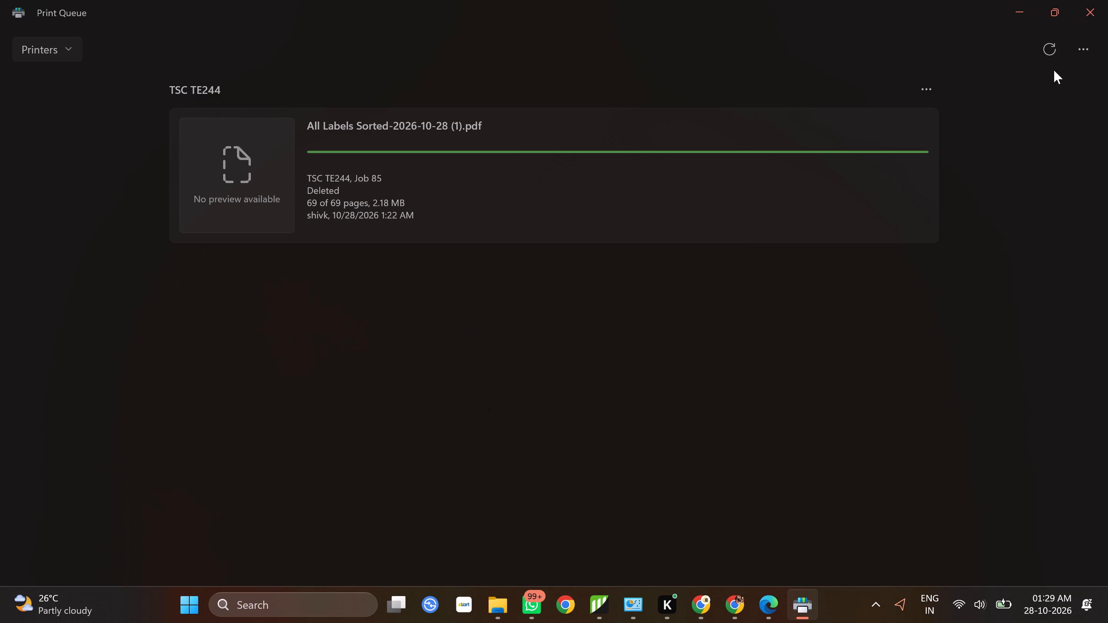
pyautogui.click(1054, 42)
pyautogui.click(1085, 9)
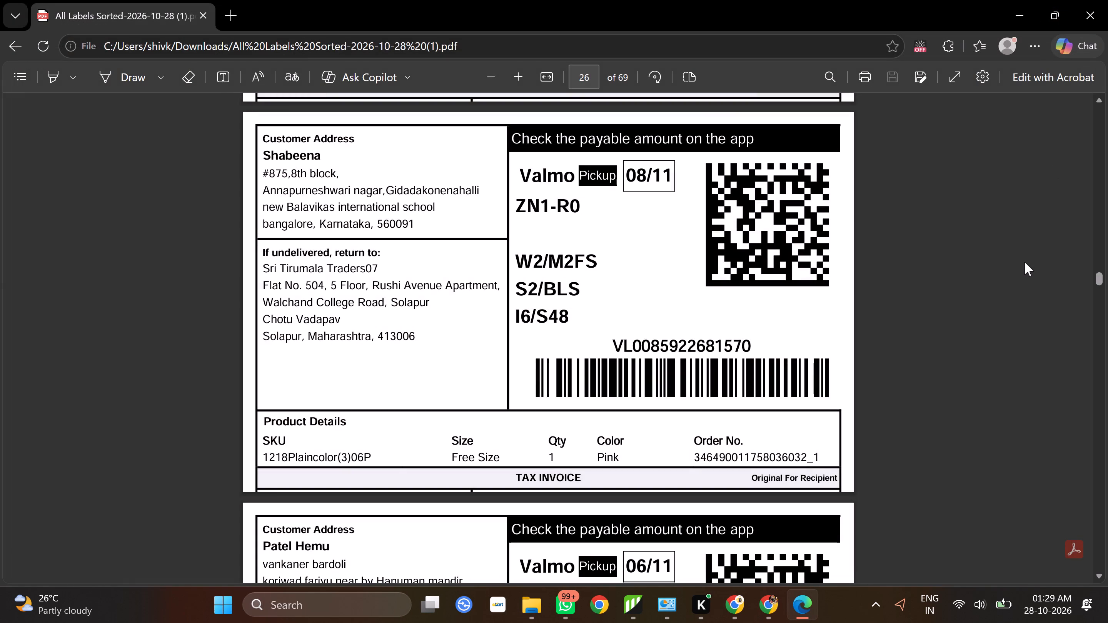
# Print only page 16 of the sorted labels PDF on the TSC TE244 in Edge.
pyautogui.click(868, 78)
pyautogui.click(112, 476)
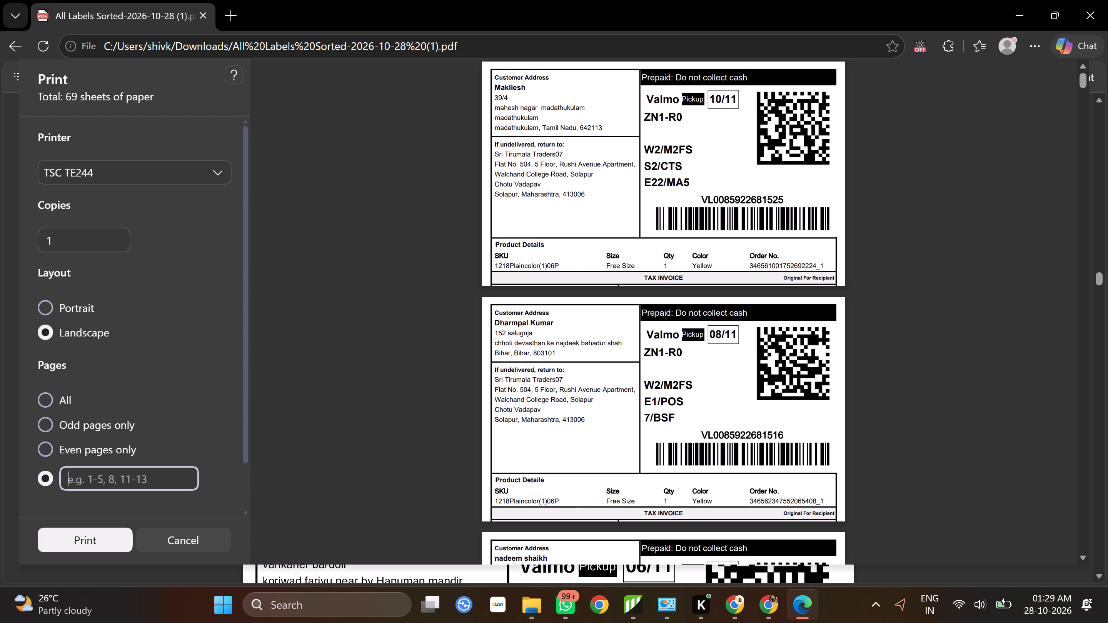
pyautogui.write('16')
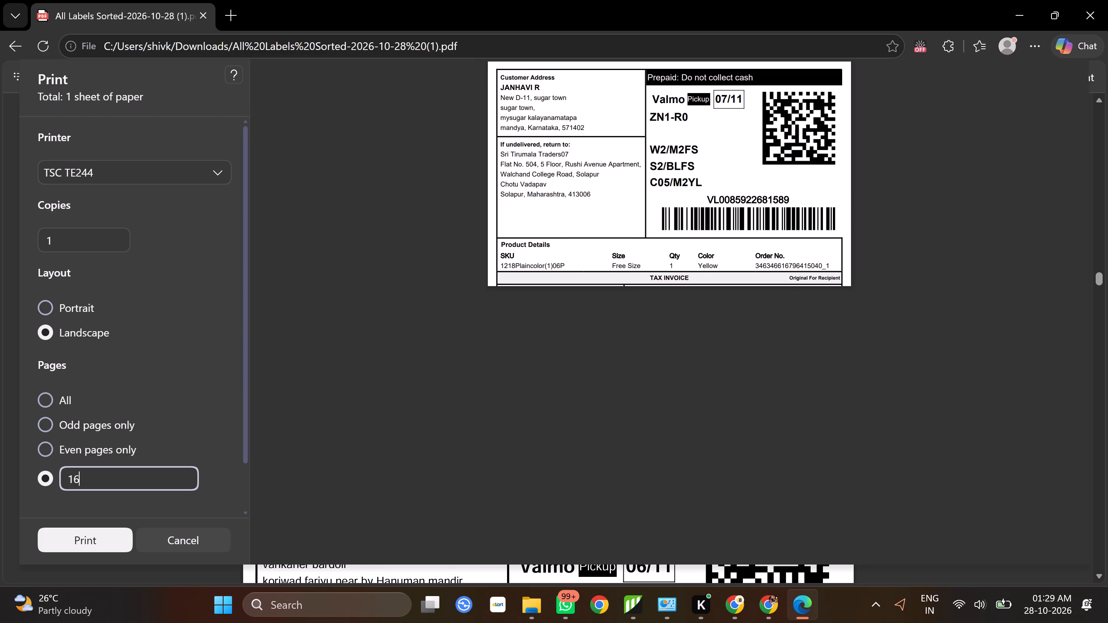
pyautogui.click(84, 540)
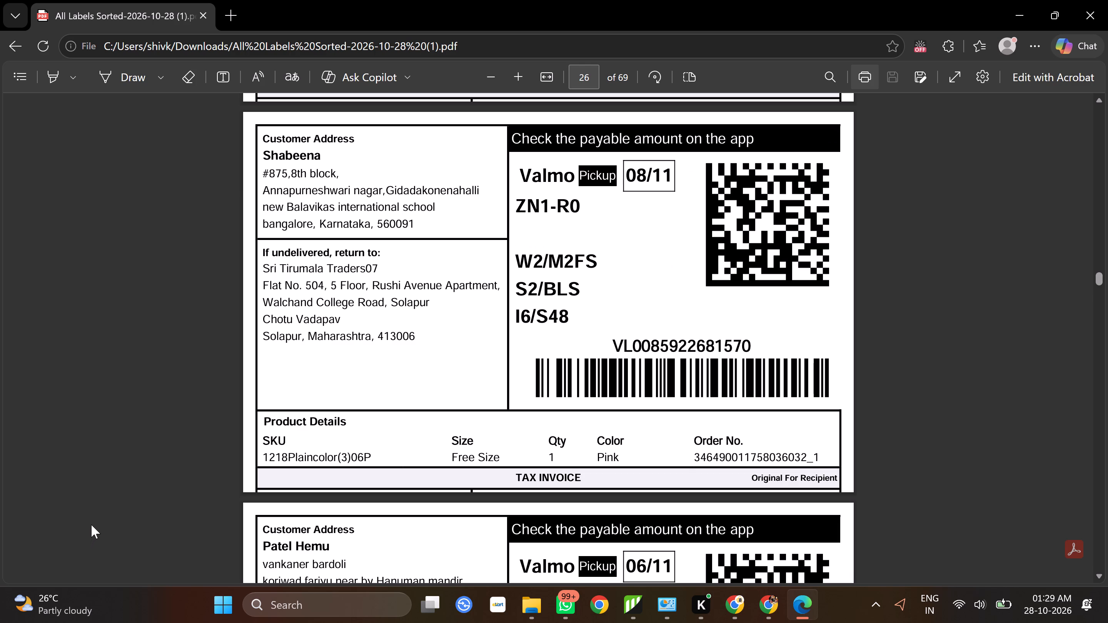
# Print only page 20 of the sorted labels PDF on the TSC TE244.
pyautogui.click(854, 78)
pyautogui.click(132, 473)
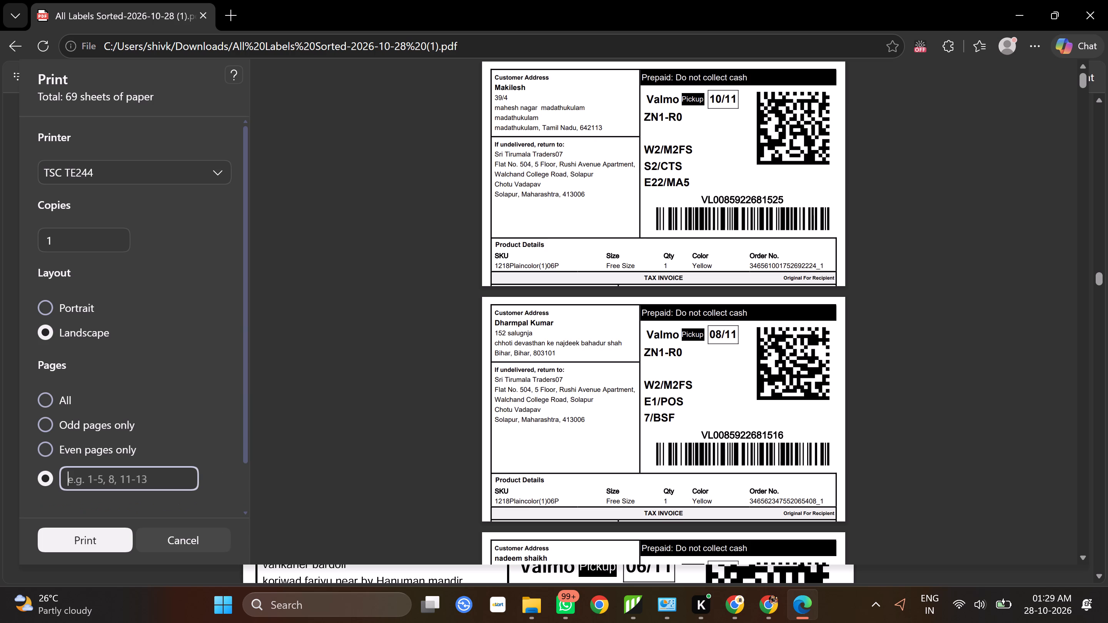
pyautogui.write('20')
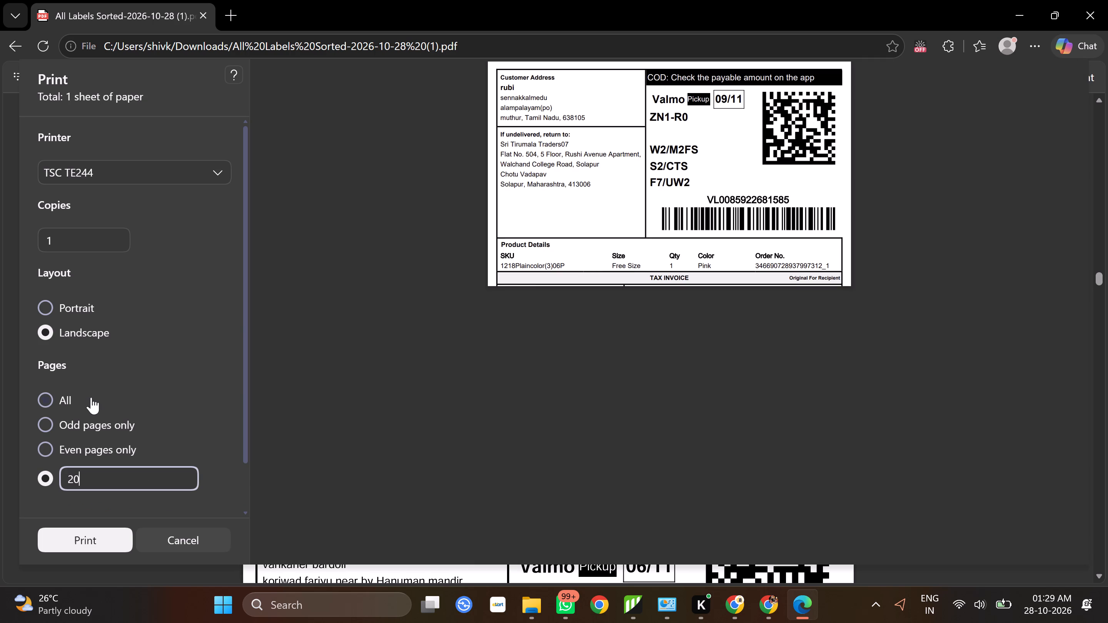
pyautogui.click(84, 536)
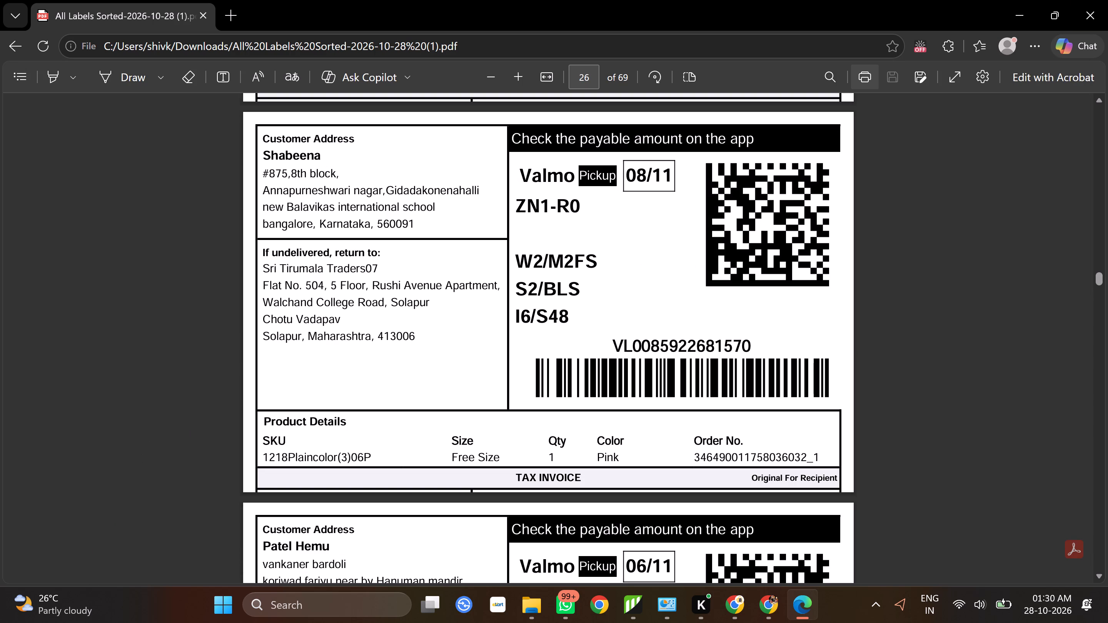
# Print only page 26 of the sorted labels PDF on the TSC TE244.
pyautogui.click(869, 83)
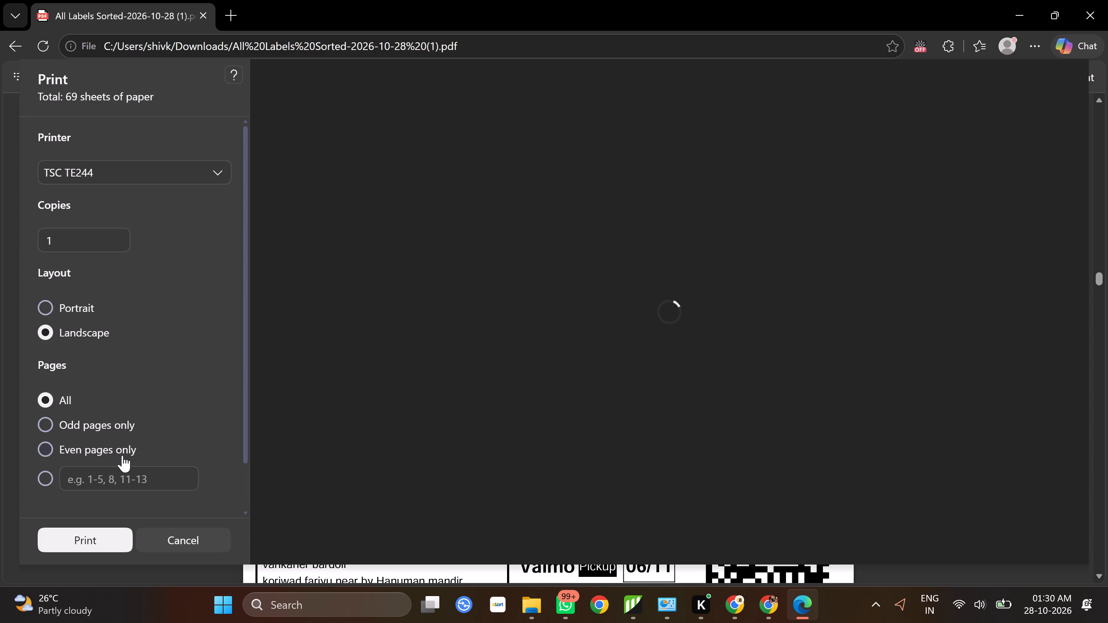
pyautogui.click(108, 465)
pyautogui.click(109, 477)
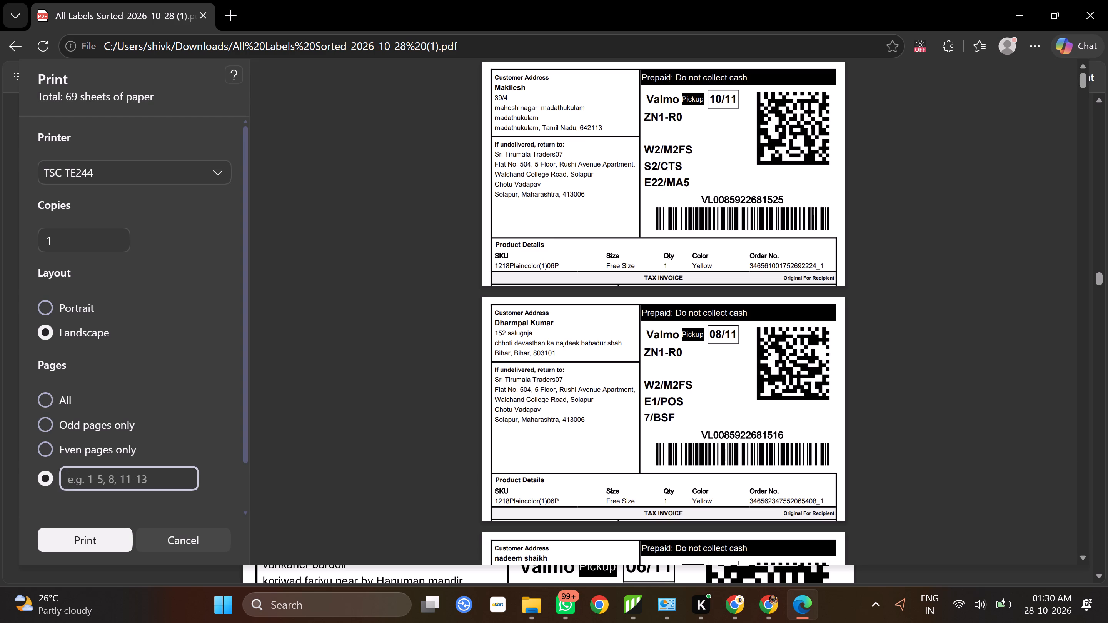
pyautogui.write('26')
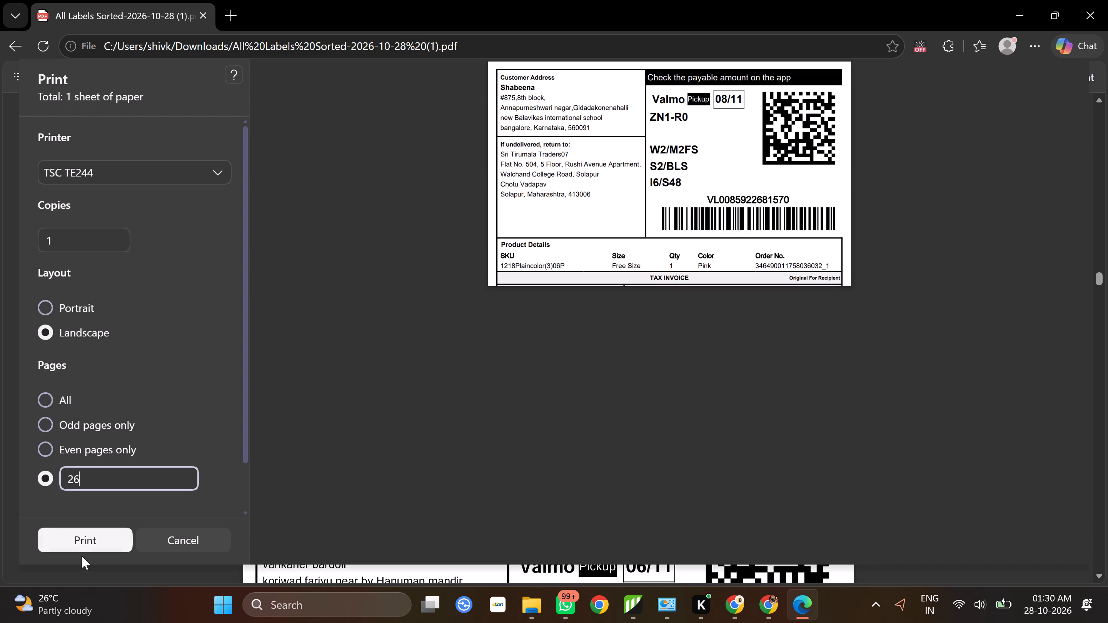
pyautogui.click(88, 539)
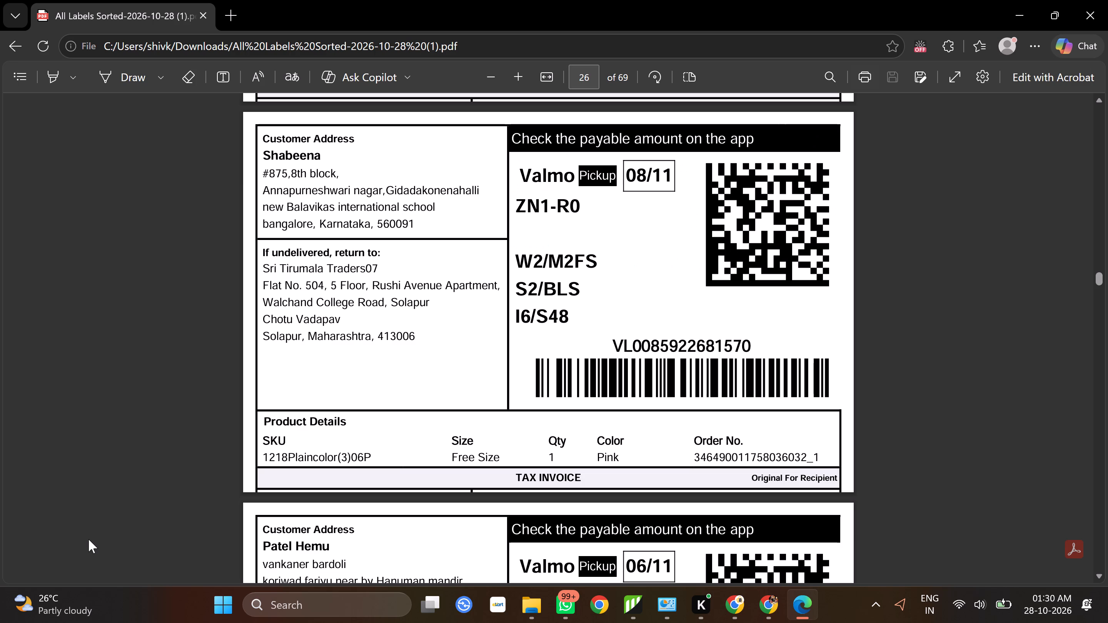
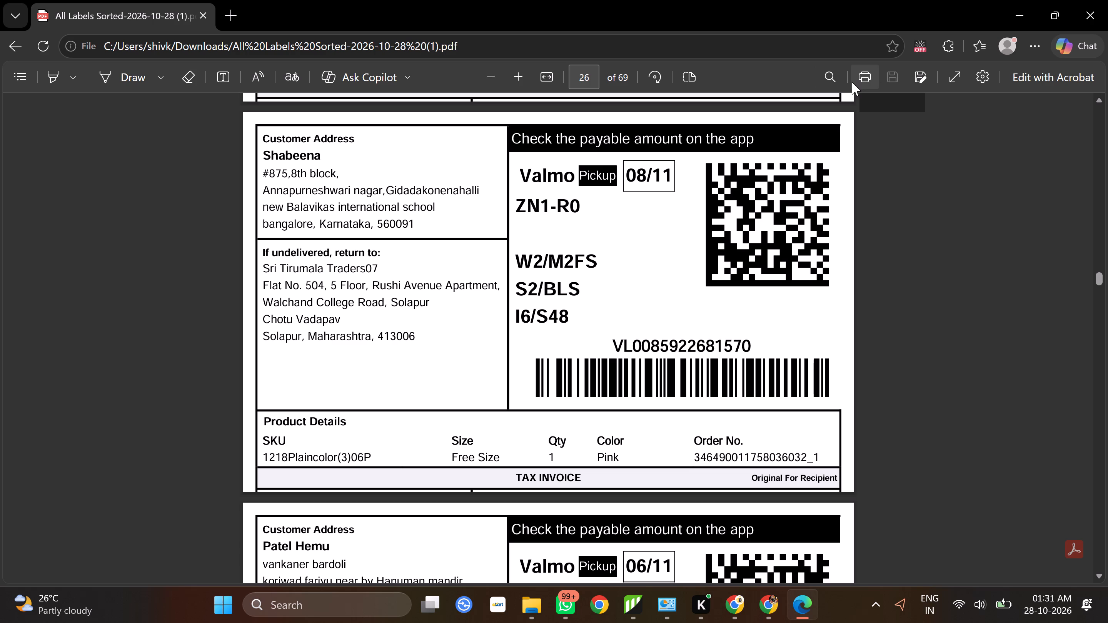
# Close the sorted labels PDF, switch to Chrome, and open the PackPilot Label Cutter in a new tab.
pyautogui.click(1094, 17)
pyautogui.click(957, 363)
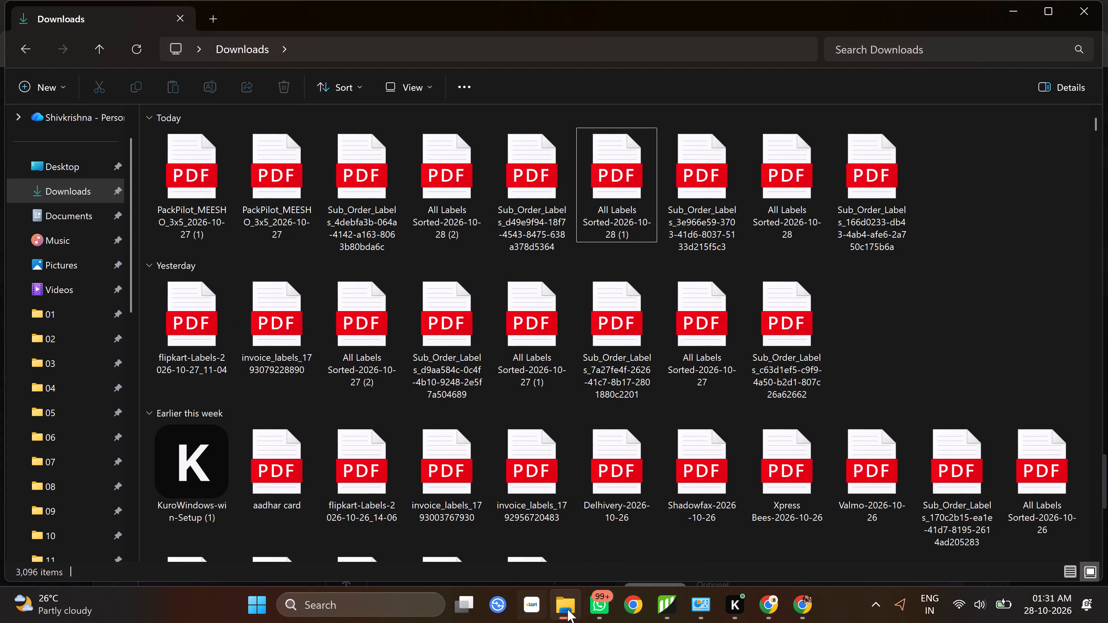
pyautogui.click(637, 613)
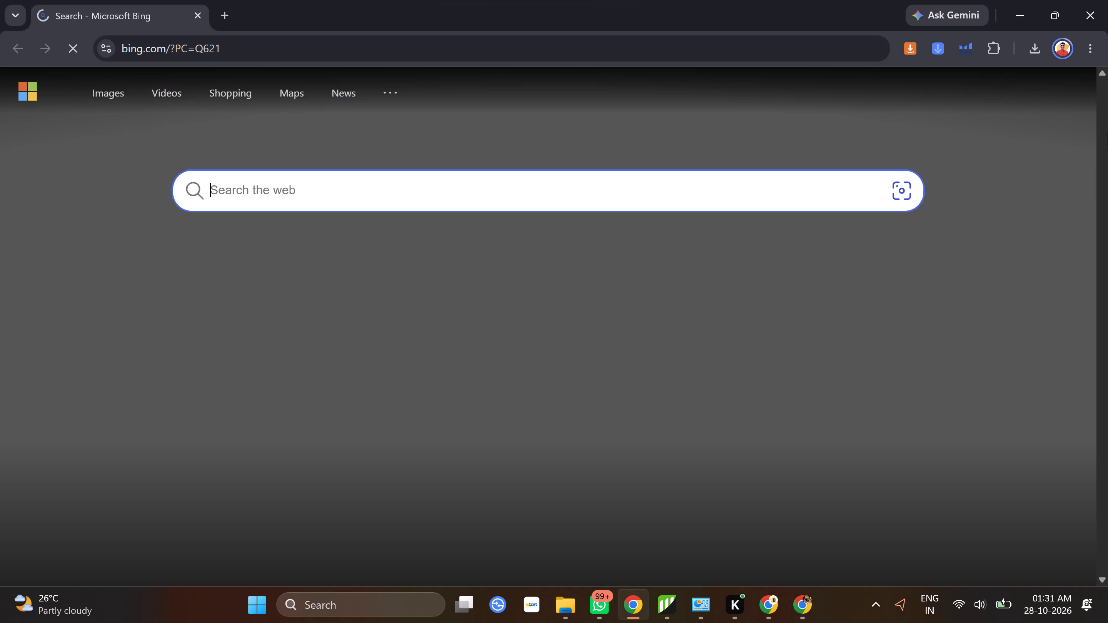
pyautogui.click(224, 22)
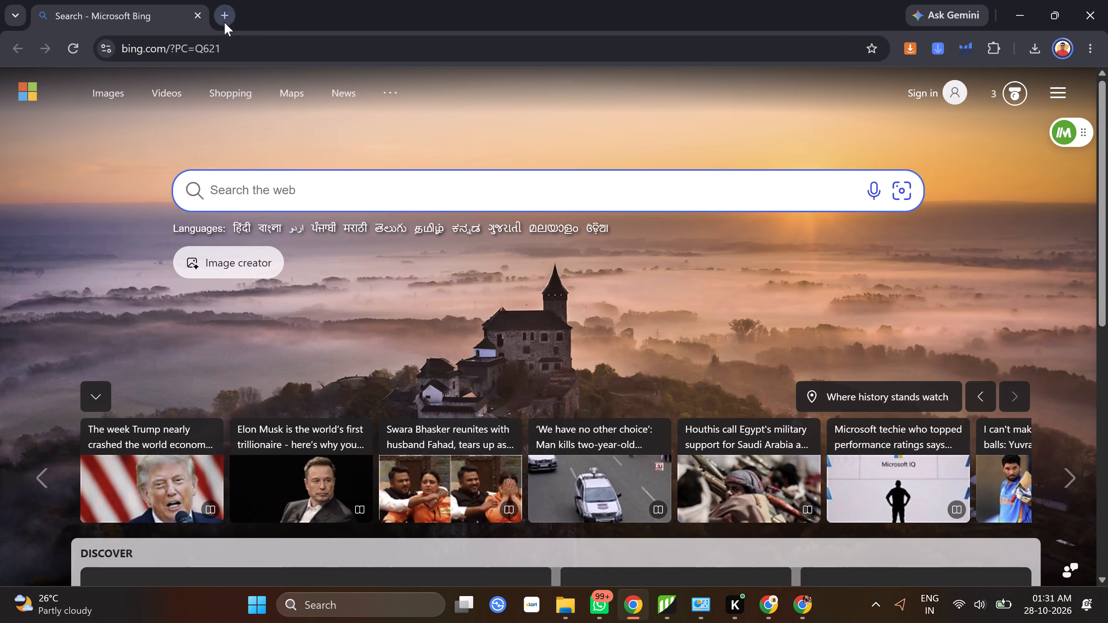
pyautogui.click(397, 472)
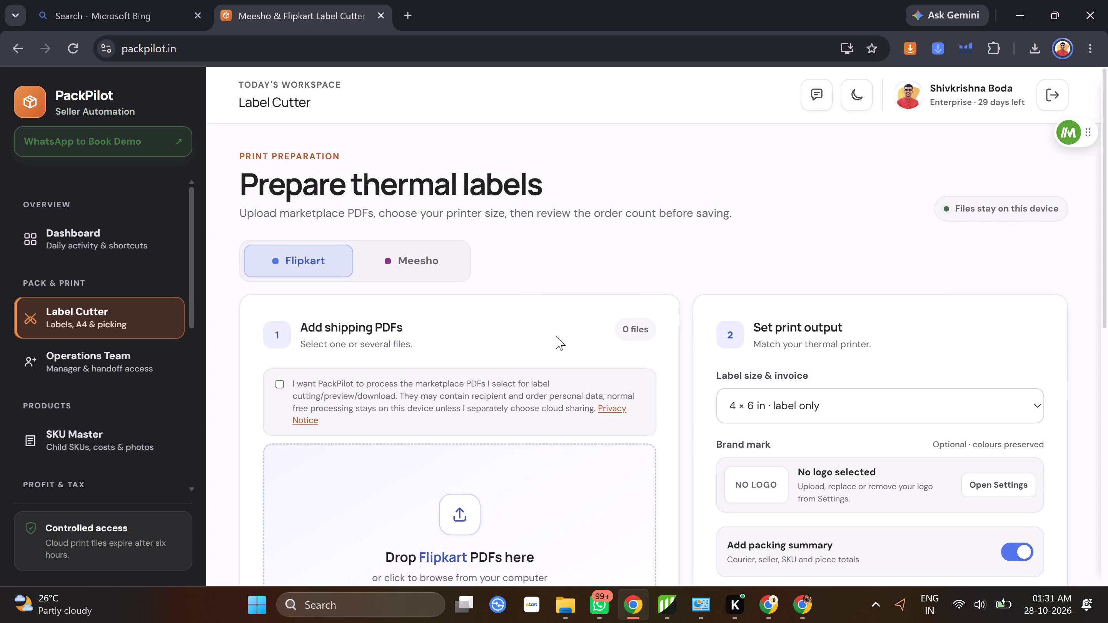
# Set the Label Cutter to Meesho with the "3 × 5 in · label only" output size.
pyautogui.click(432, 270)
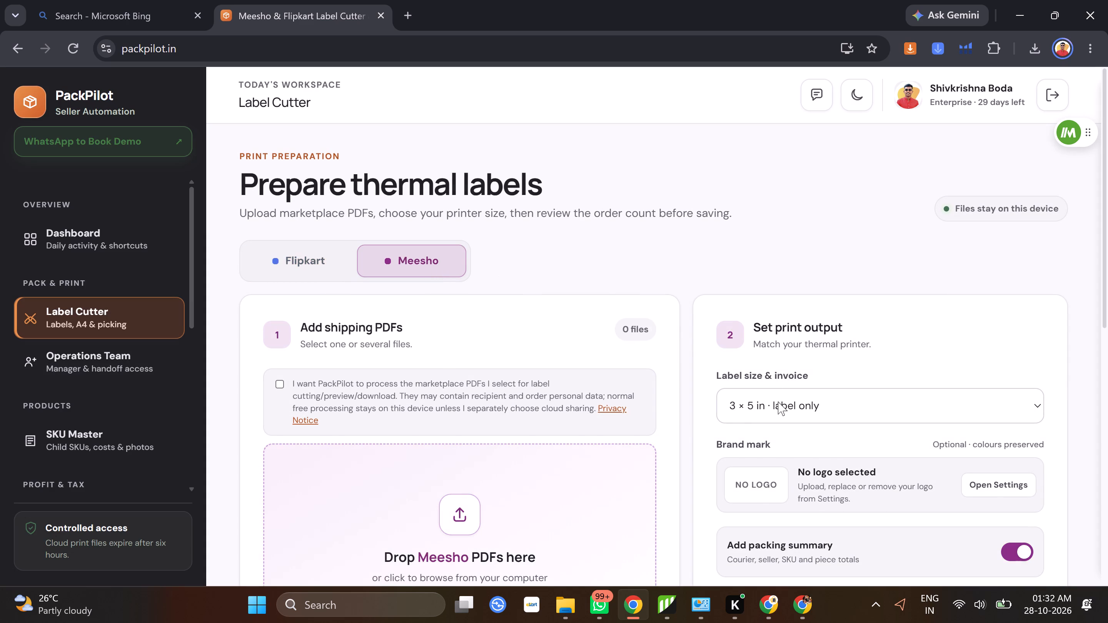
pyautogui.click(778, 401)
pyautogui.scroll(-2, 831, 312)
pyautogui.click(825, 262)
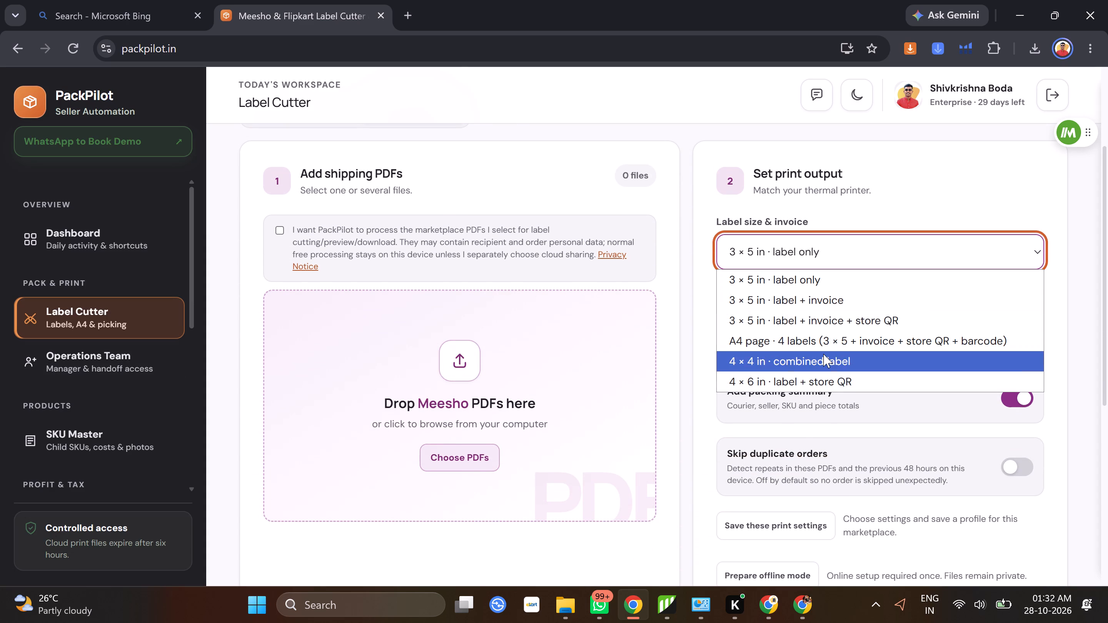
pyautogui.click(833, 275)
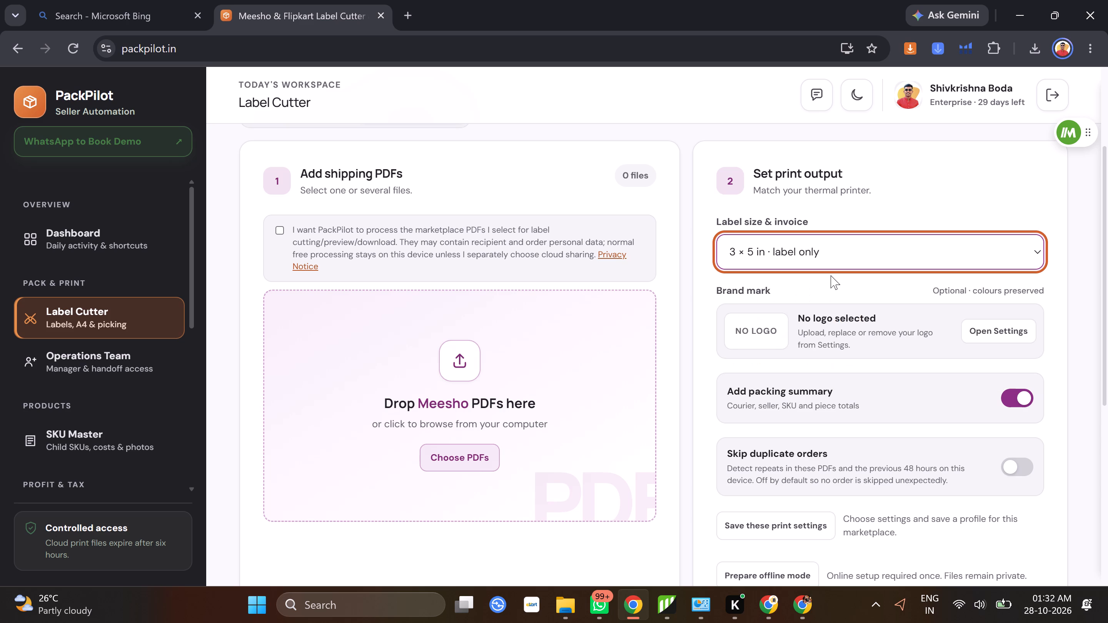
# Consent to PDF processing and add the Sub_Order_Labels_3e966e59 PDF from the Downloads folder.
pyautogui.click(282, 231)
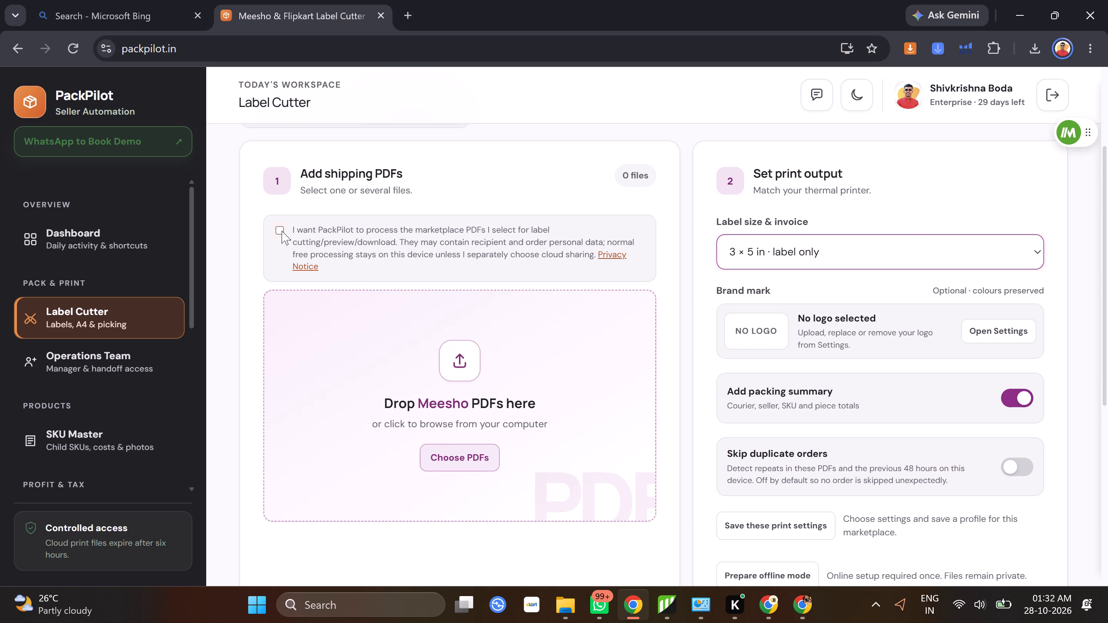
pyautogui.click(441, 351)
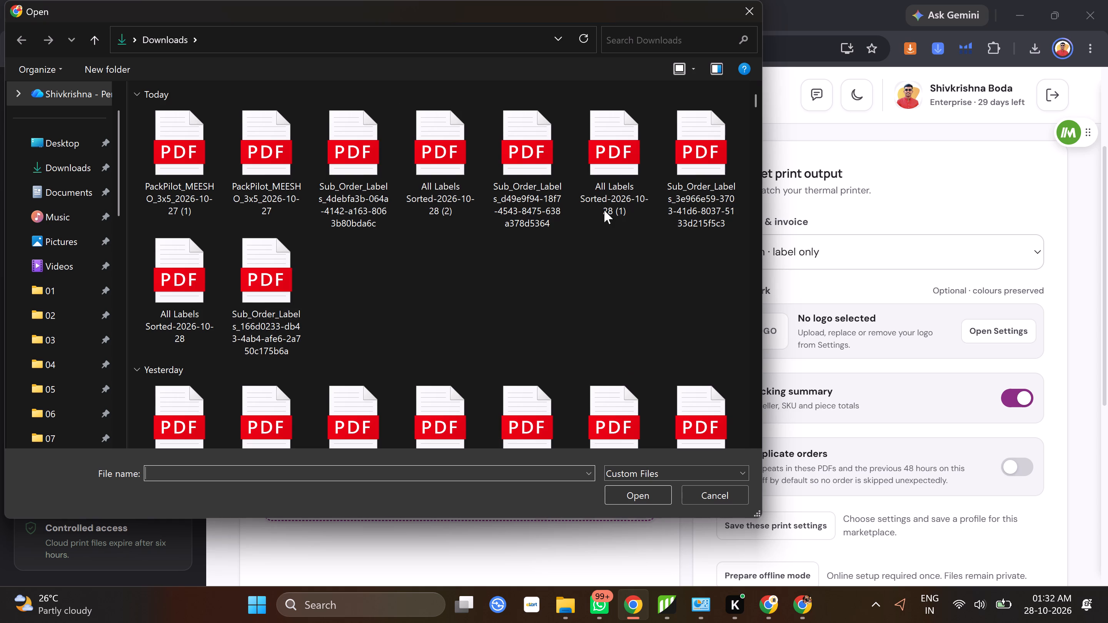
pyautogui.doubleClick(718, 182)
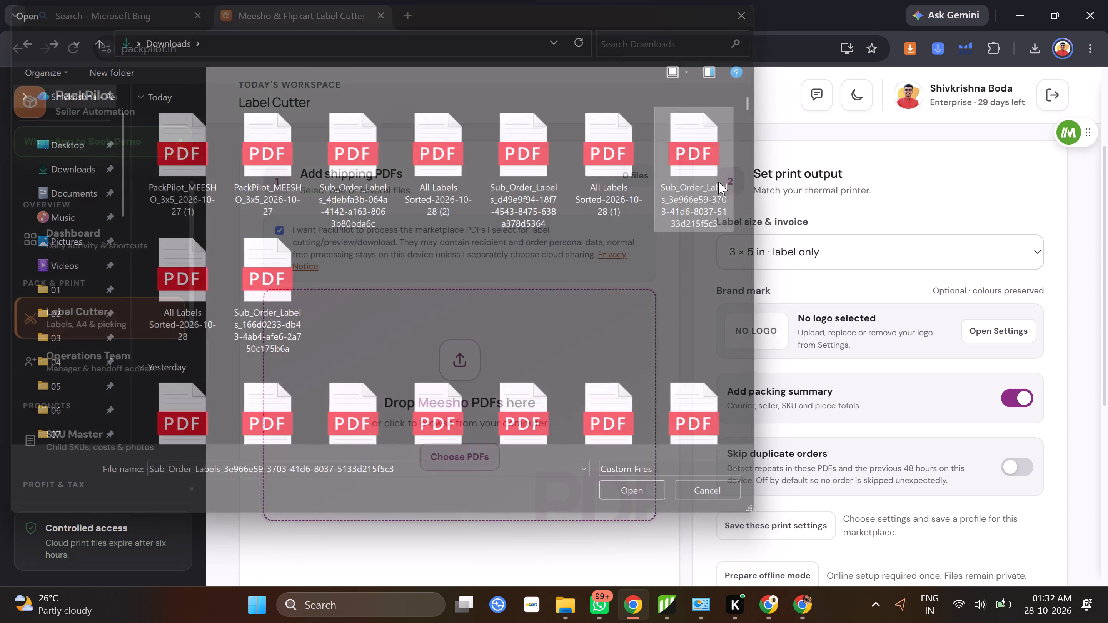
# Generate the Meesho print file and download the 70-order entry from the recent print files, closing the copy that opens in Acrobat.
pyautogui.scroll(-4, 599, 390)
pyautogui.click(996, 332)
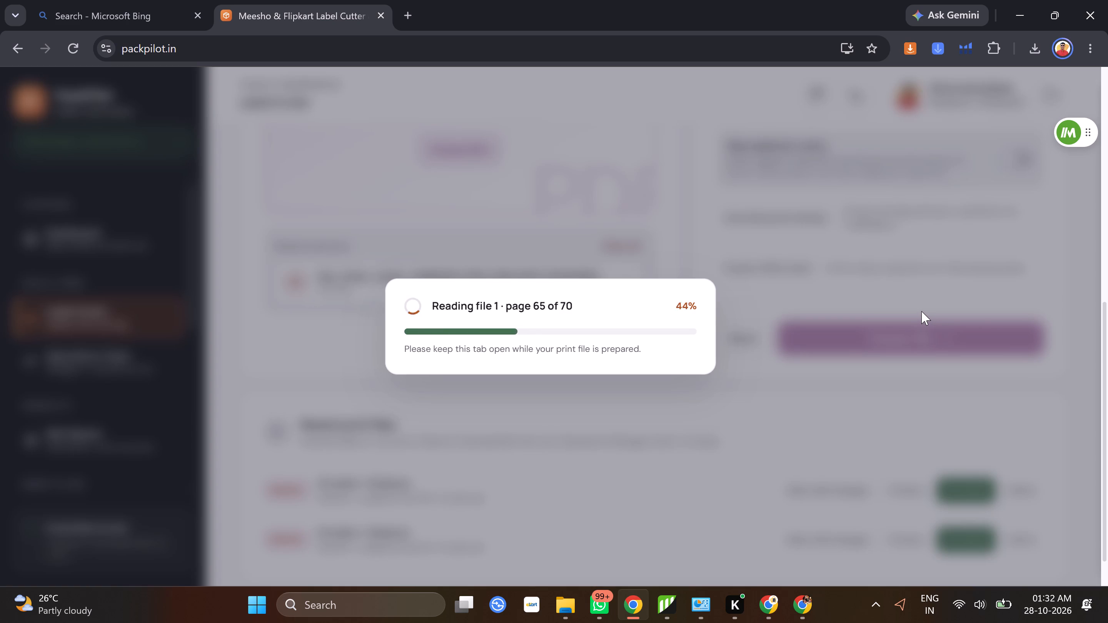
pyautogui.scroll(-3, 916, 284)
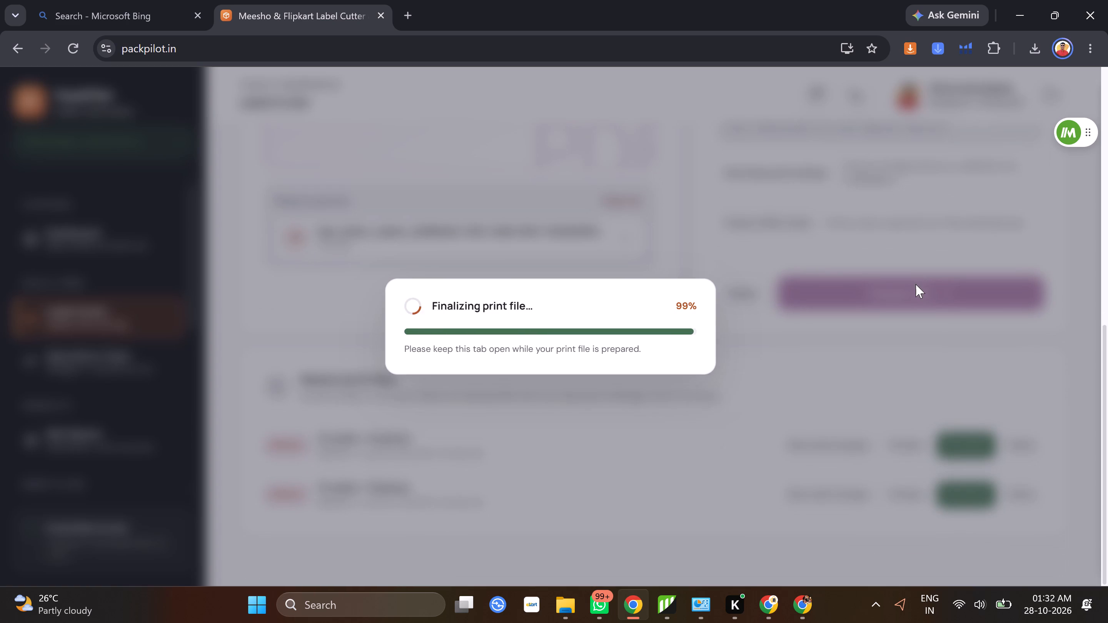
pyautogui.scroll(-10, 916, 284)
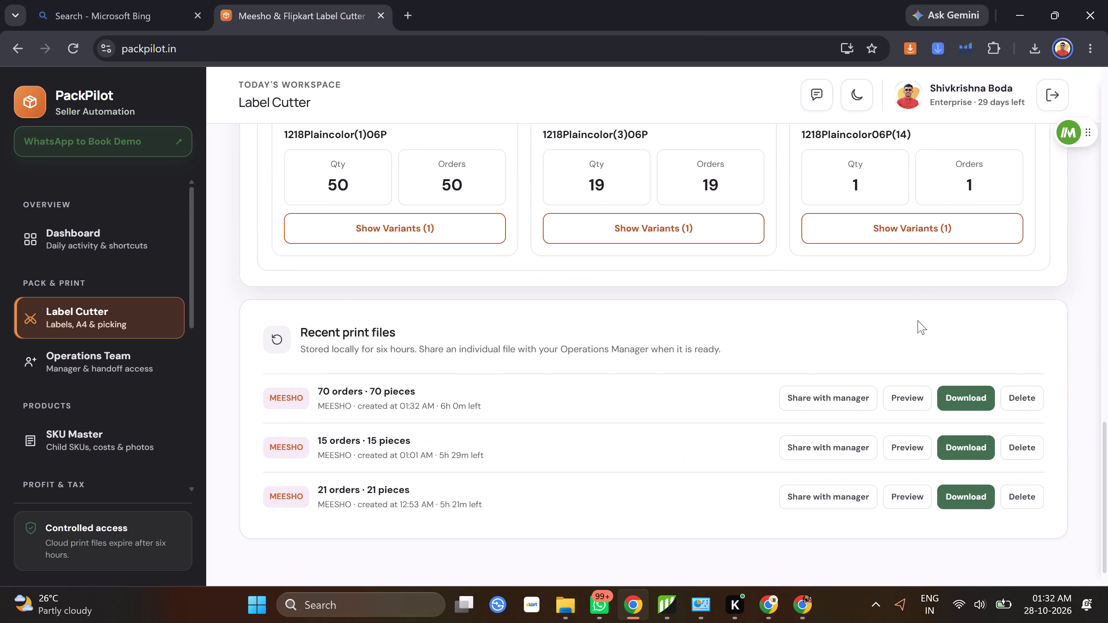
pyautogui.click(947, 389)
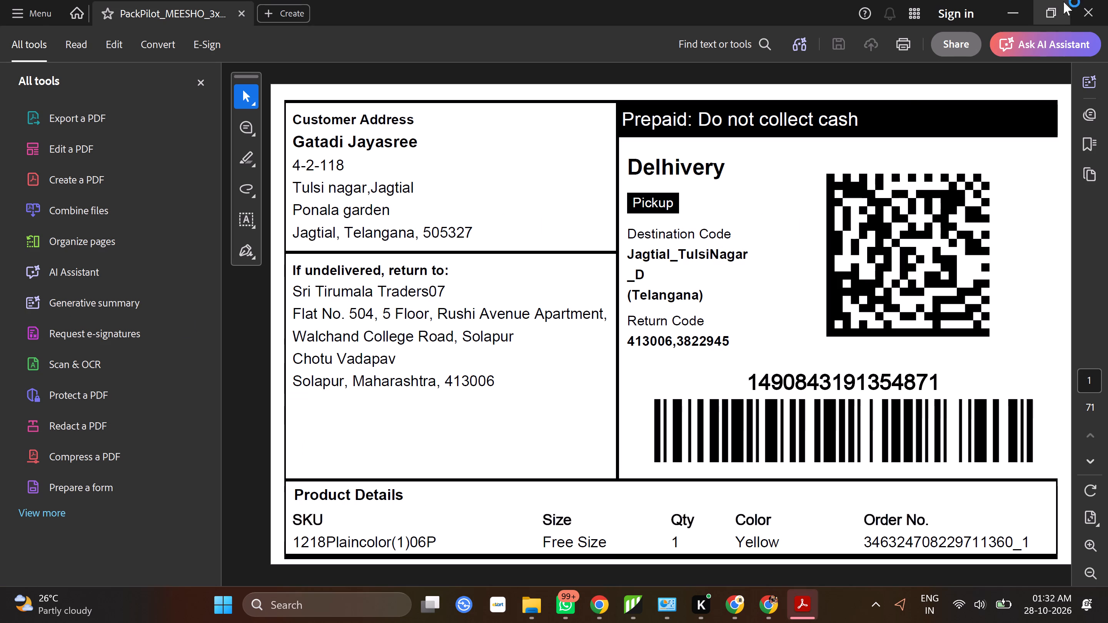
pyautogui.click(1076, 3)
# Switch to the Downloads folder in File Explorer.
pyautogui.doubleClick(567, 606)
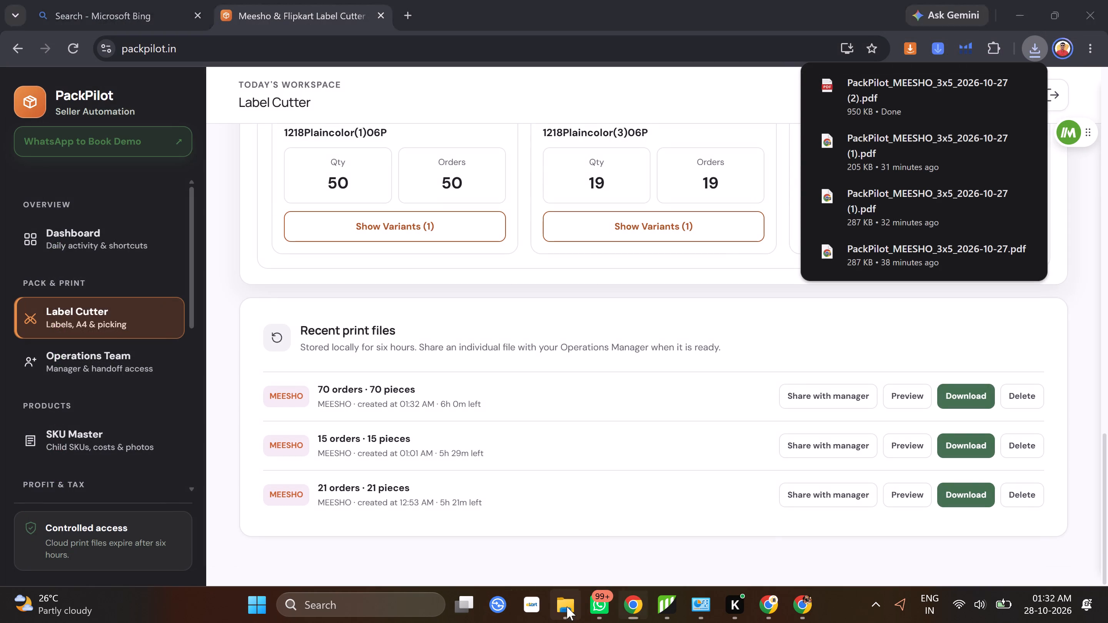
pyautogui.click(566, 606)
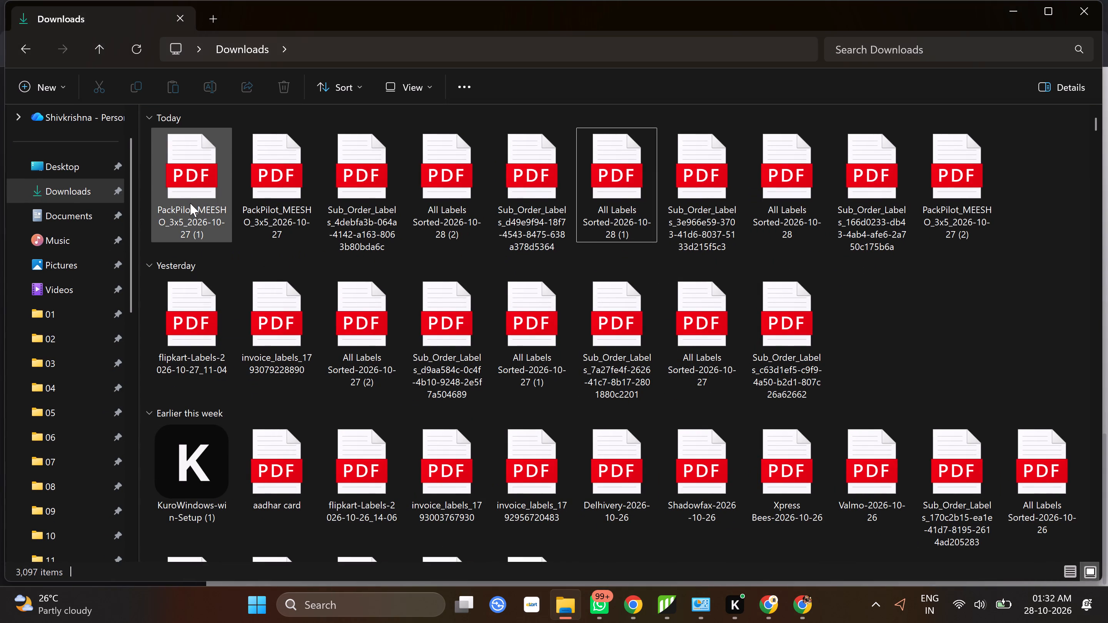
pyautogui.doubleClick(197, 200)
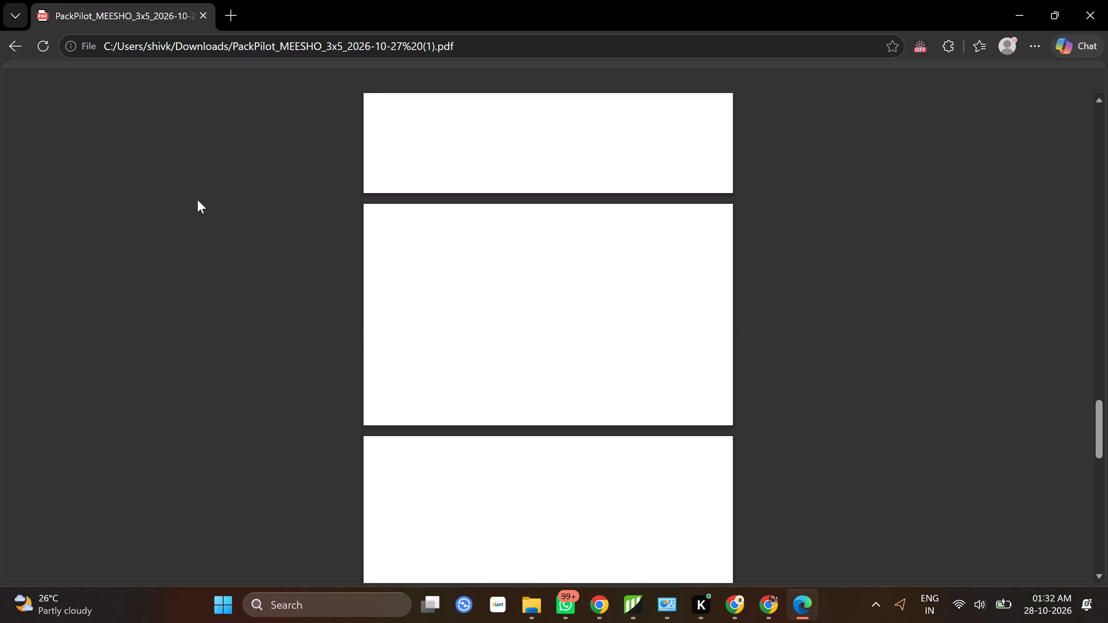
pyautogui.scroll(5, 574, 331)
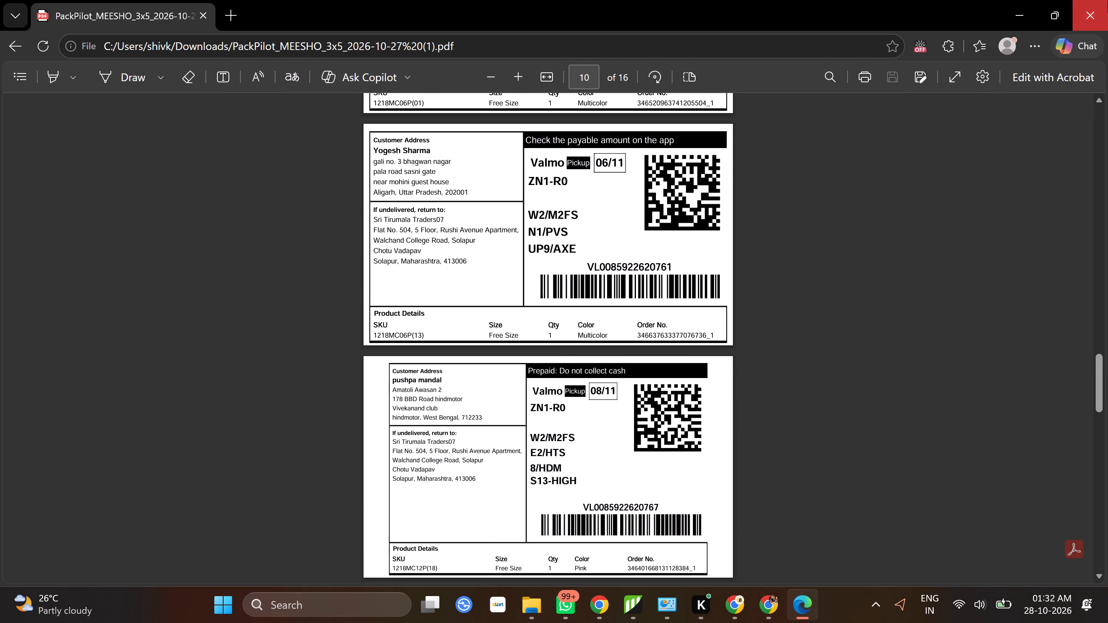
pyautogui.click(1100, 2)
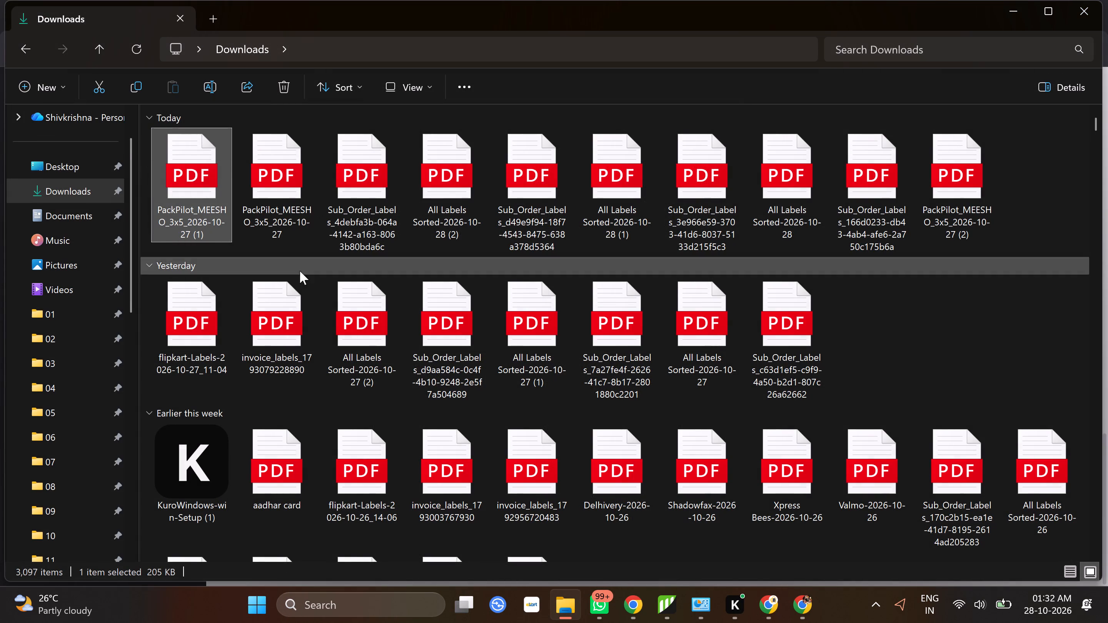
# Refresh the Downloads folder and open PackPilot_MEESHO_3x5_2026-10-27 (2) in Edge.
pyautogui.click(135, 45)
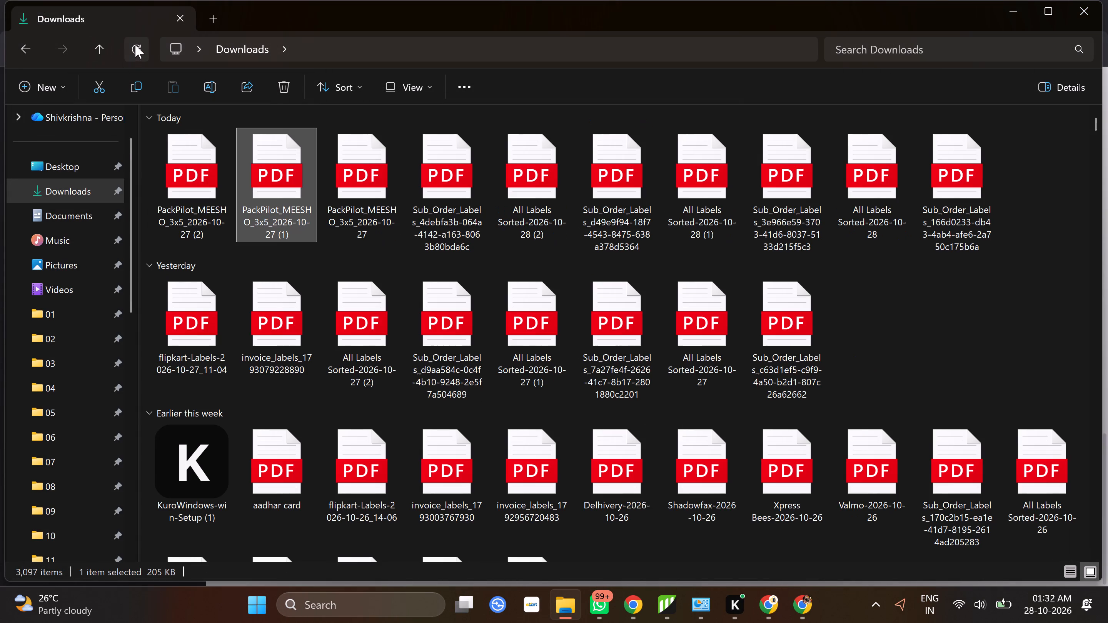
pyautogui.doubleClick(182, 149)
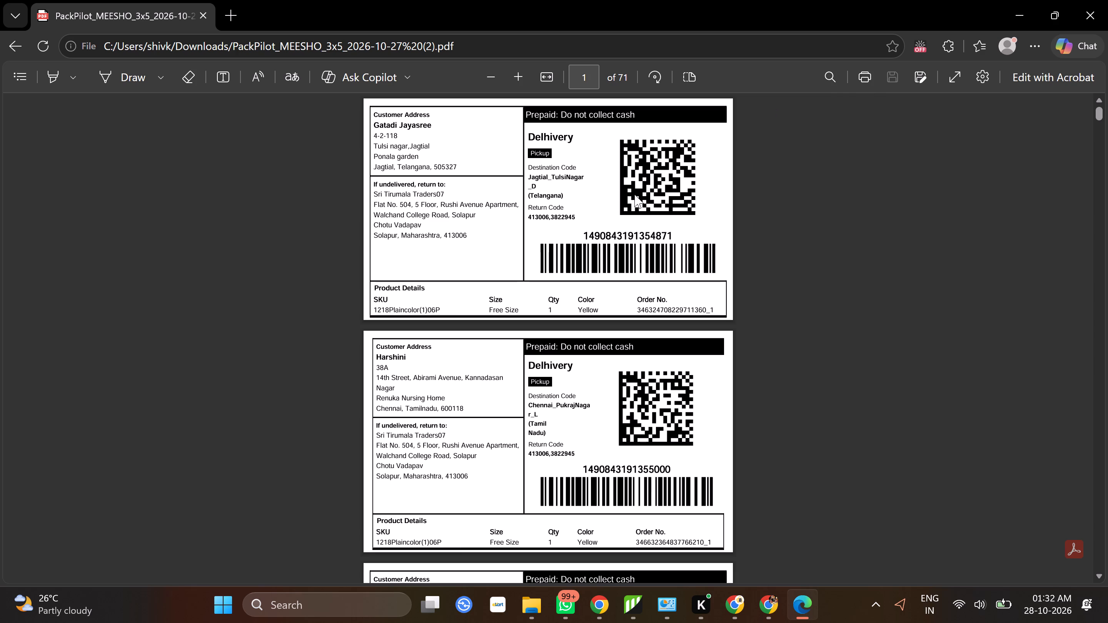
# Start printing the Meesho labels PDF on the TSC TE244 and keep its scale at Fit to printable area.
pyautogui.click(864, 78)
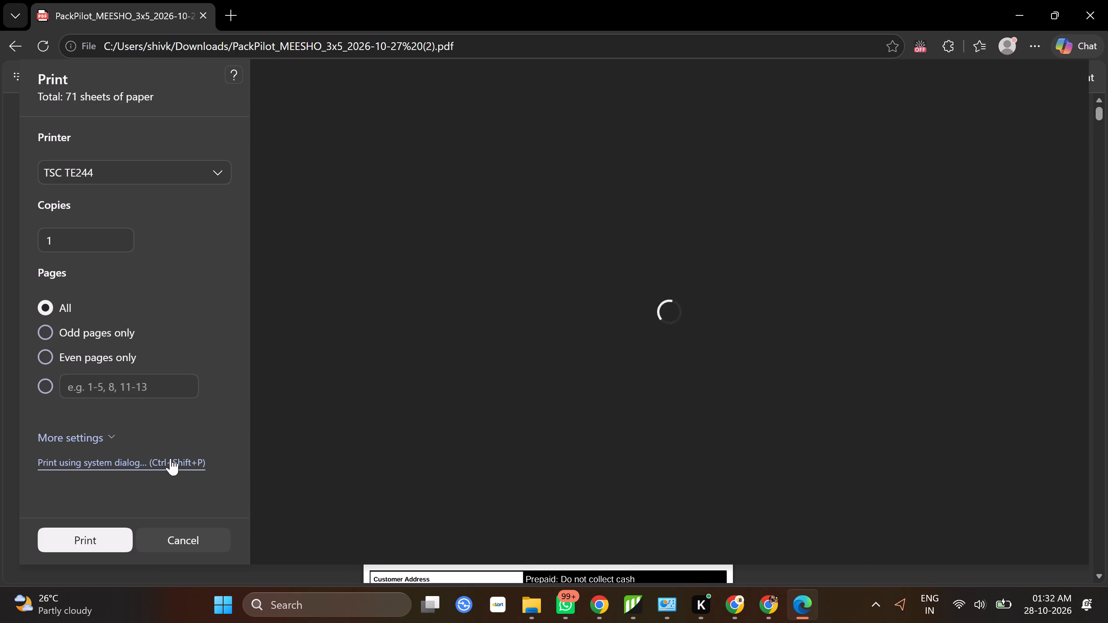
pyautogui.click(169, 389)
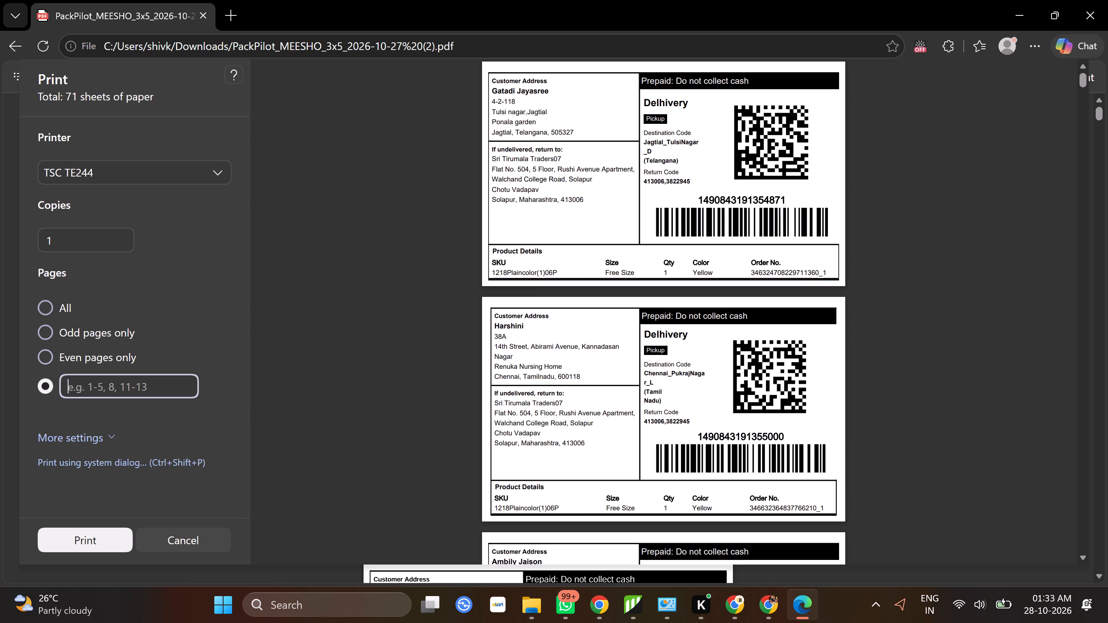
pyautogui.click(92, 439)
pyautogui.scroll(-4, 158, 367)
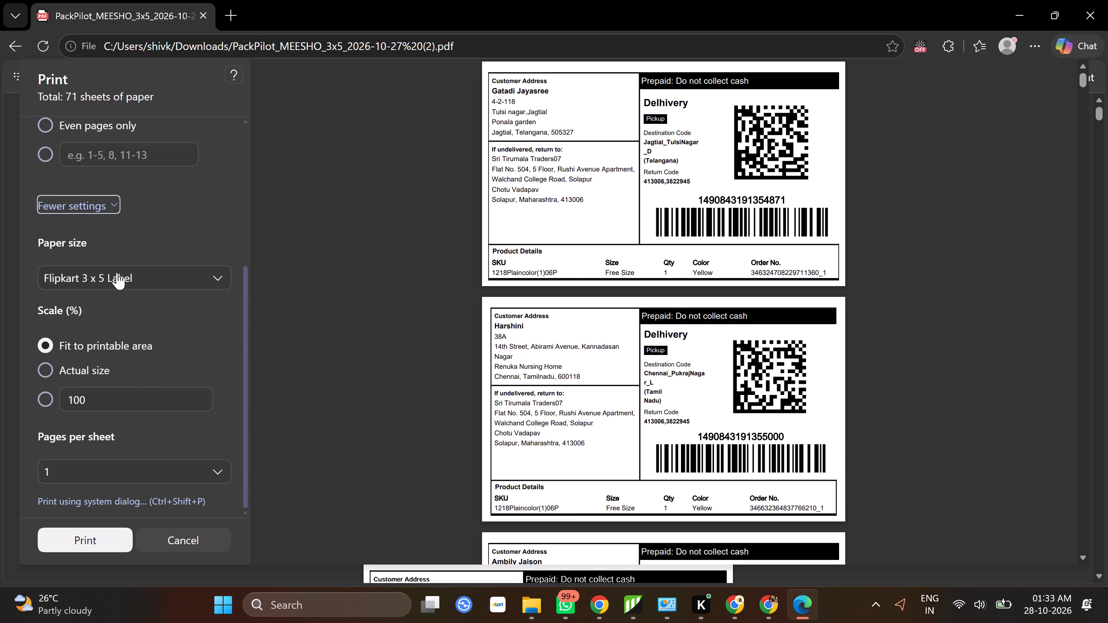
pyautogui.scroll(-2, 118, 273)
pyautogui.click(116, 345)
pyautogui.scroll(-3, 112, 358)
# Switch to the system print dialog and open the TSC TE244 page setup preferences.
pyautogui.click(103, 508)
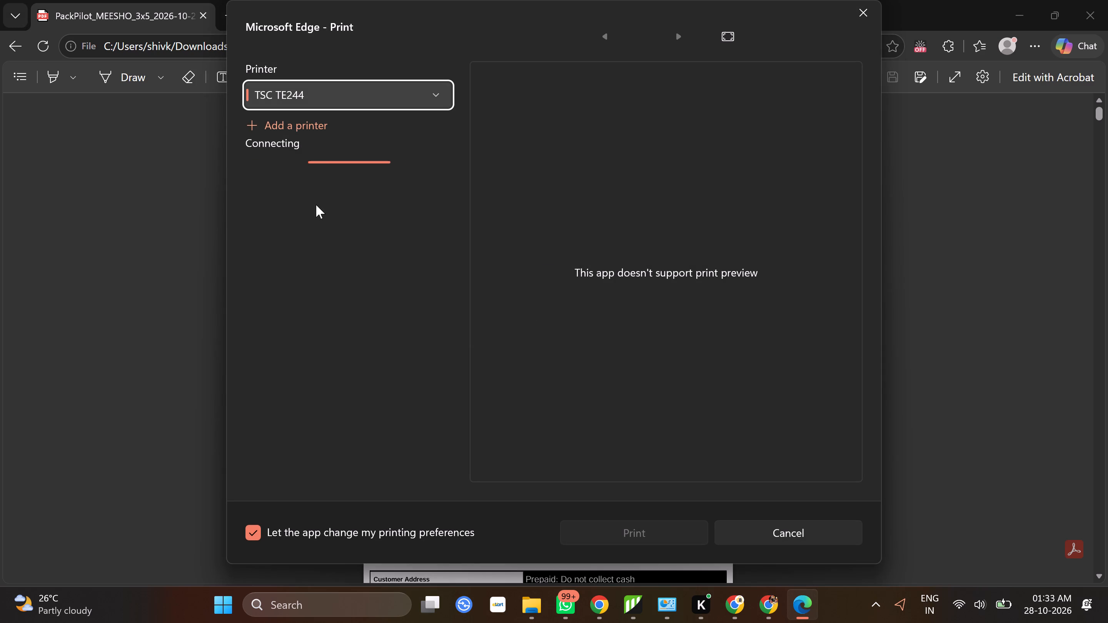
pyautogui.click(287, 338)
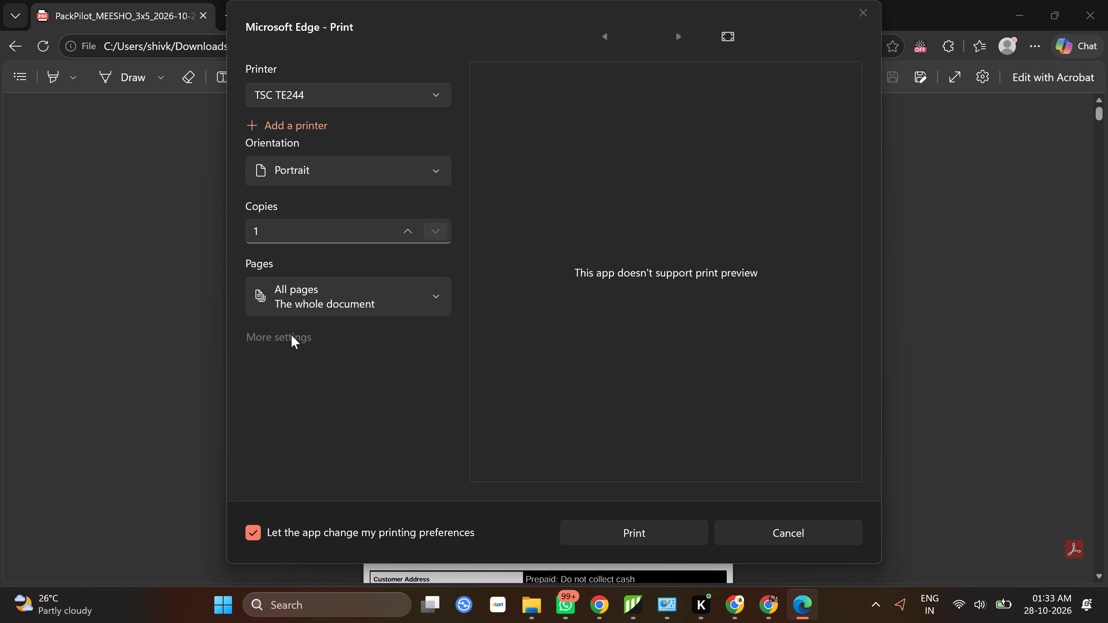
pyautogui.click(275, 51)
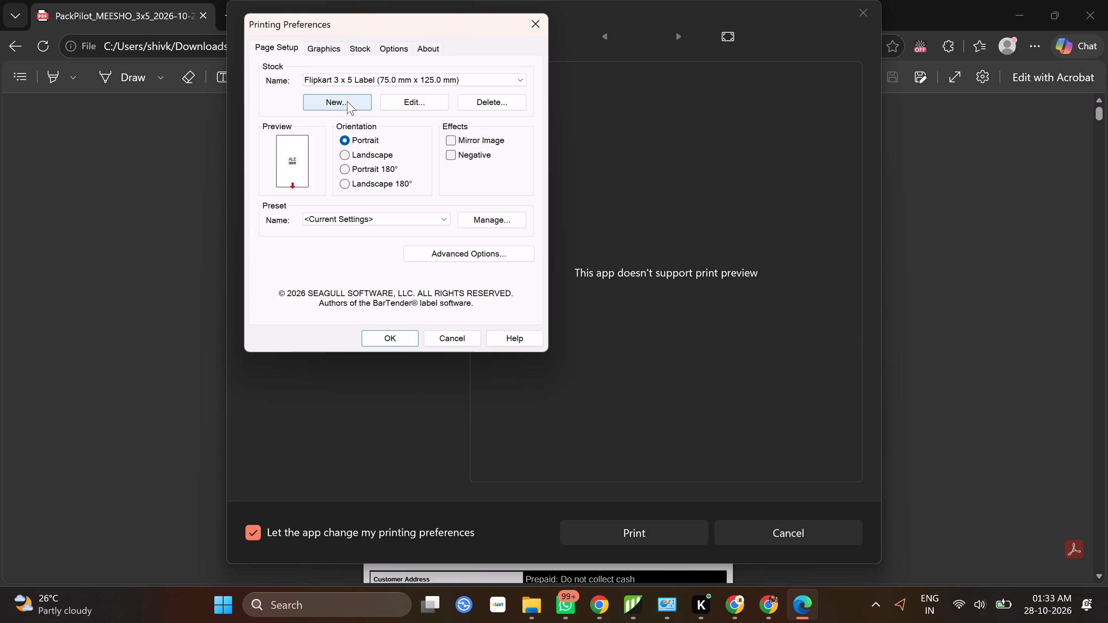
# Review the Flipkart 3 x 5 Label stock's advanced properties and label size fields, and accept the printer preferences.
pyautogui.click(404, 100)
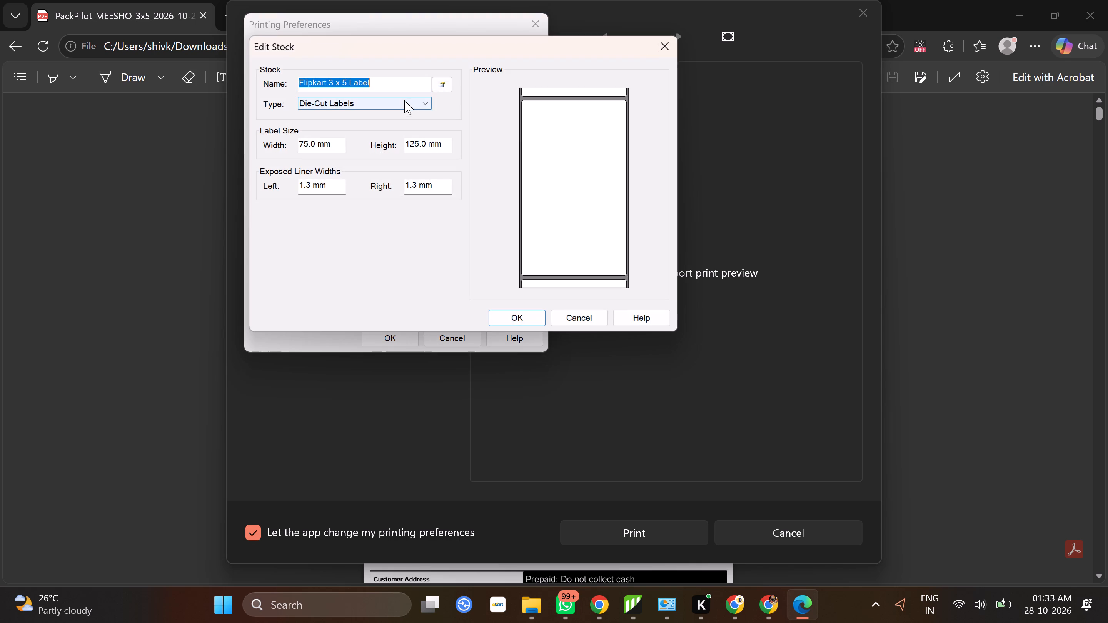
pyautogui.click(446, 87)
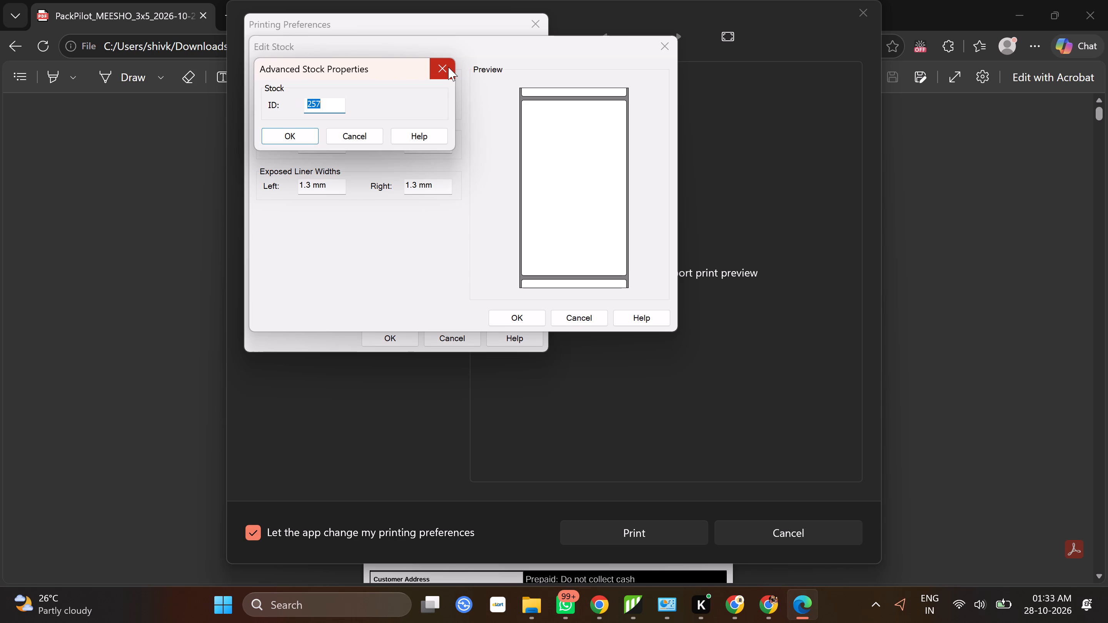
pyautogui.click(448, 67)
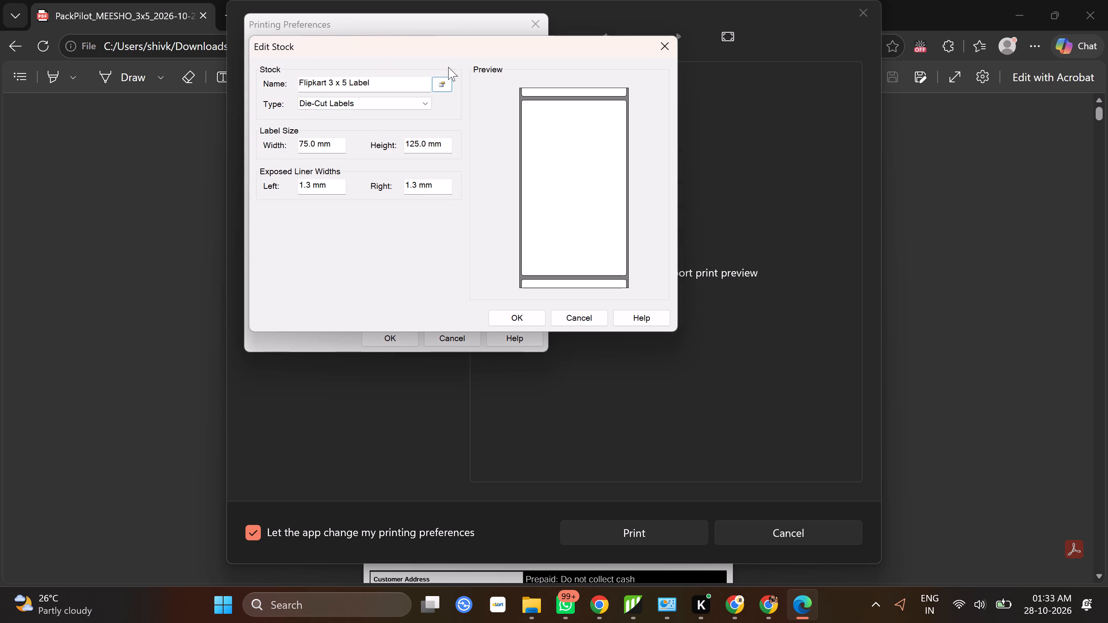
pyautogui.click(439, 87)
pyautogui.click(446, 73)
pyautogui.click(439, 149)
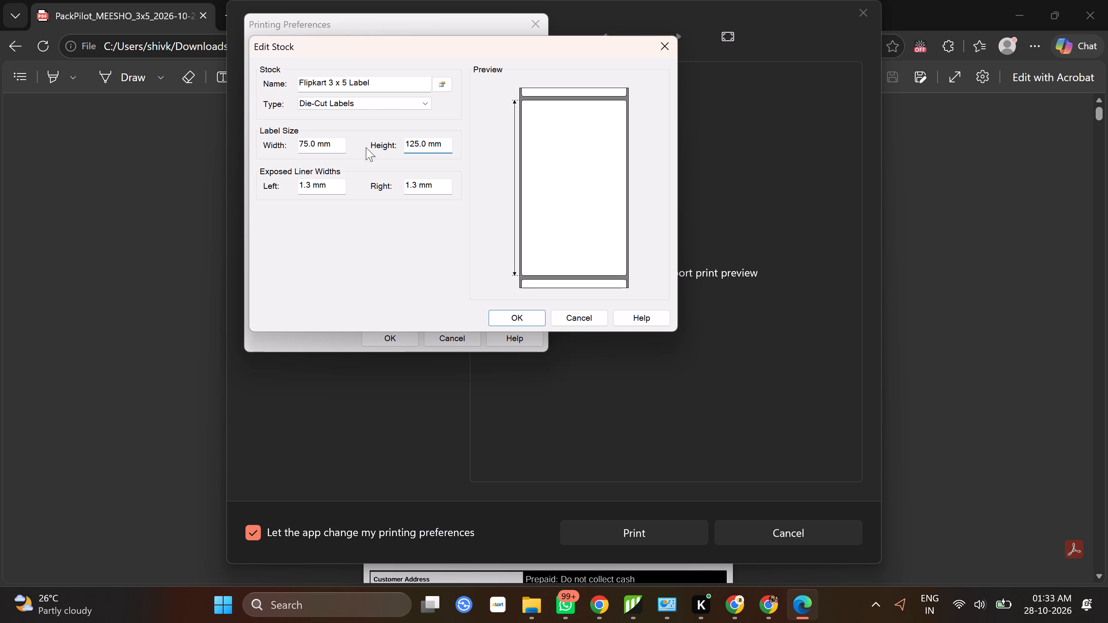
pyautogui.click(330, 145)
pyautogui.click(458, 142)
pyautogui.click(528, 316)
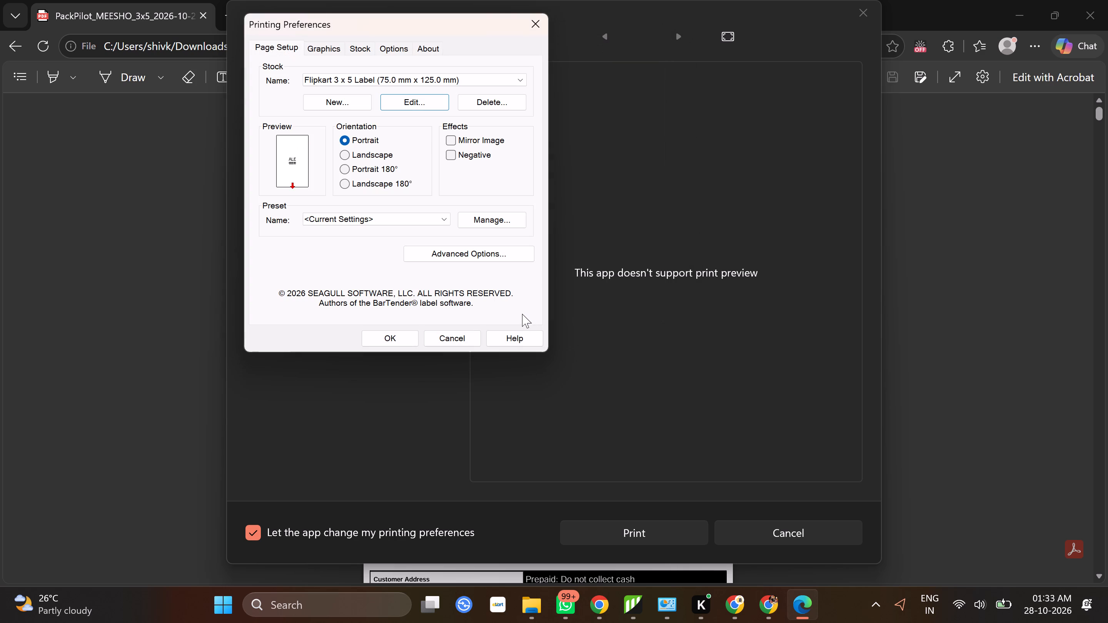
pyautogui.click(400, 334)
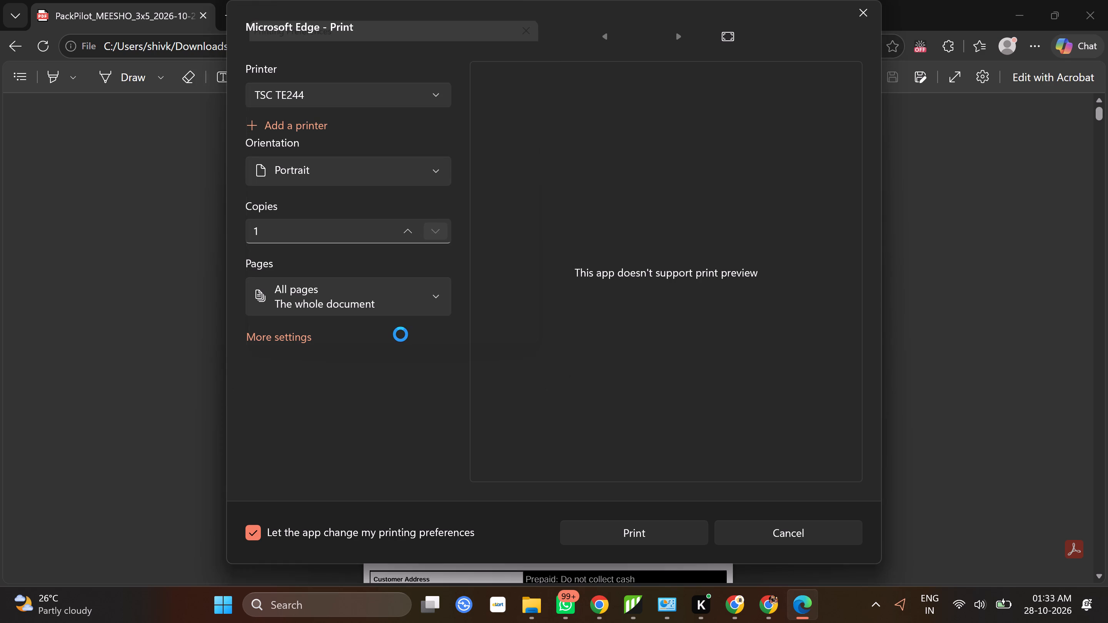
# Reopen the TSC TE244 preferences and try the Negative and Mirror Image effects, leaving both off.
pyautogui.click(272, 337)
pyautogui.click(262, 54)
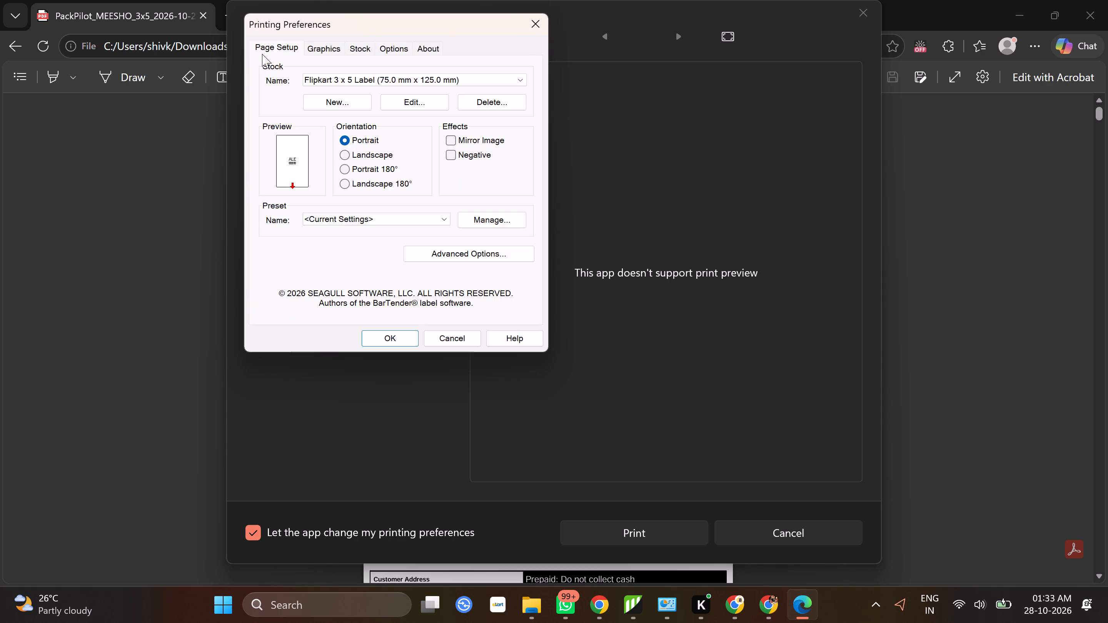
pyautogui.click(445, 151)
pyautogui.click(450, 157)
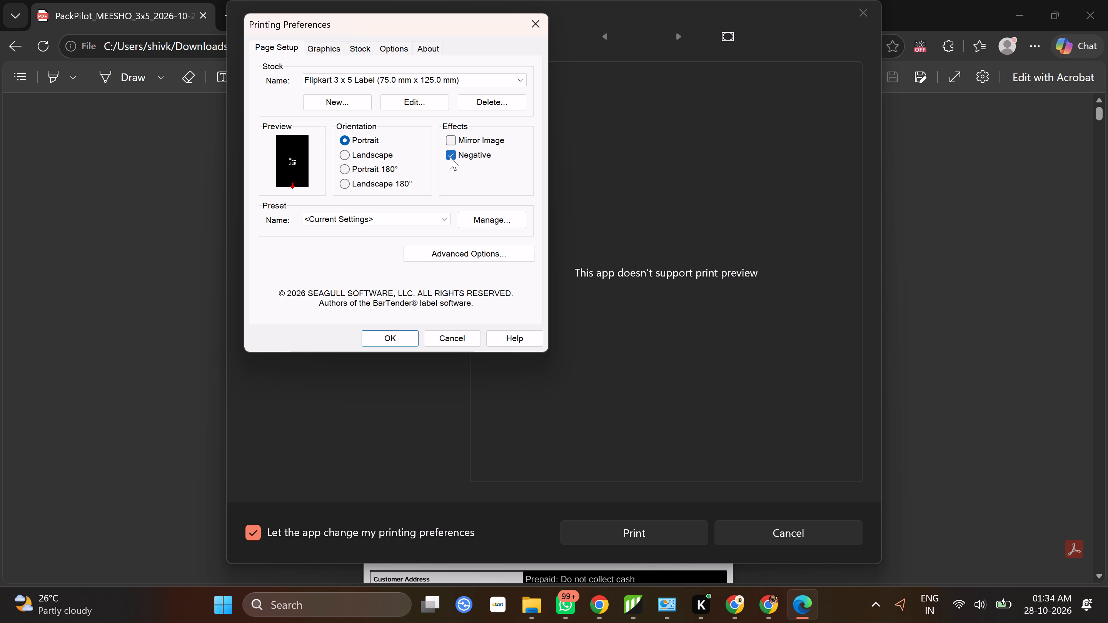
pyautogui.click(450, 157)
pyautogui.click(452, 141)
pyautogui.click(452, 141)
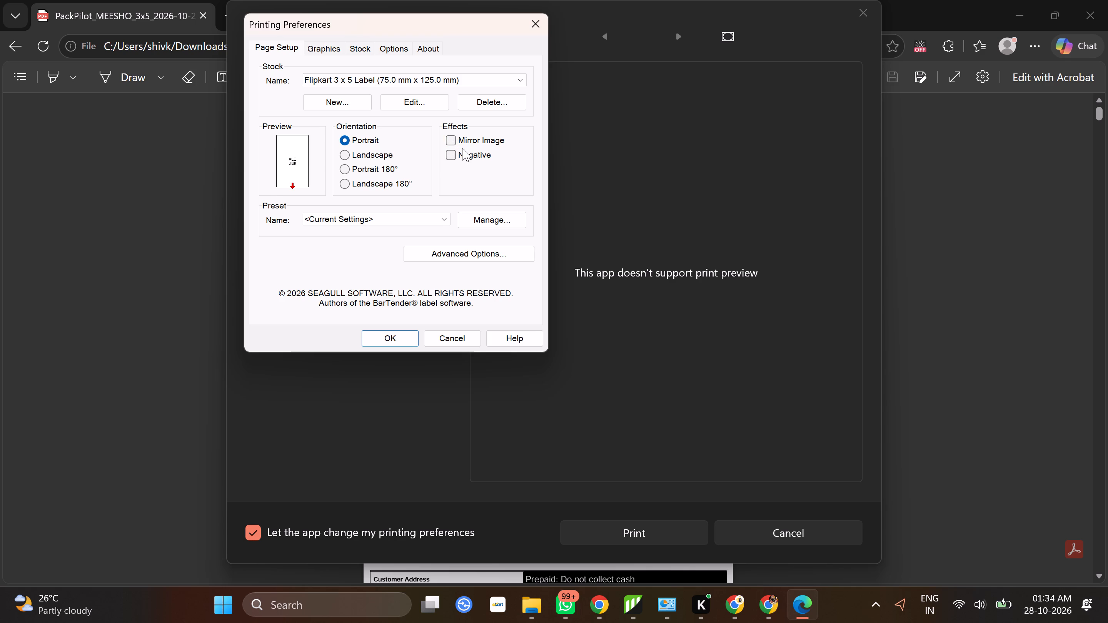
# Check the preset choices and the advanced options for printing position, user commands, driver options and passthrough, and accept the preferences.
pyautogui.click(434, 210)
pyautogui.doubleClick(441, 220)
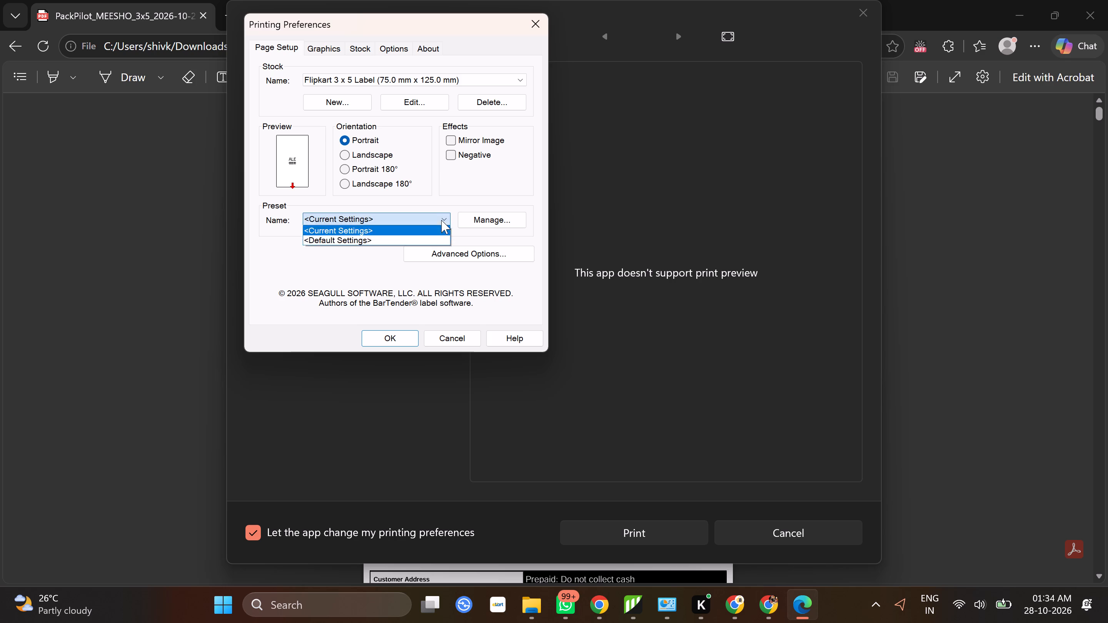
pyautogui.tripleClick(441, 220)
pyautogui.click(441, 220)
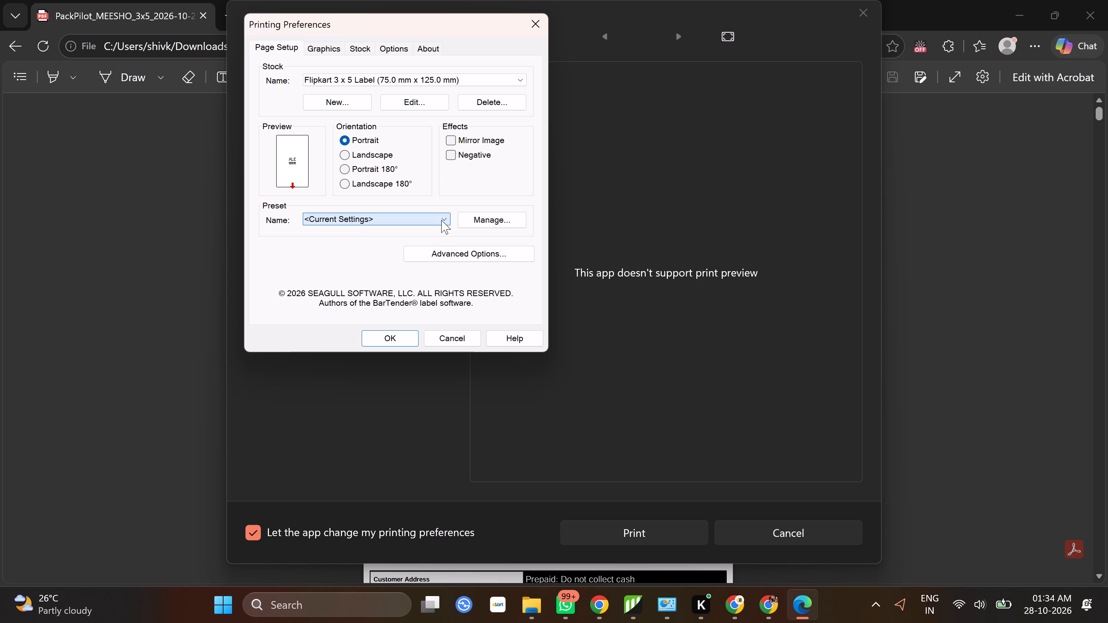
pyautogui.click(441, 248)
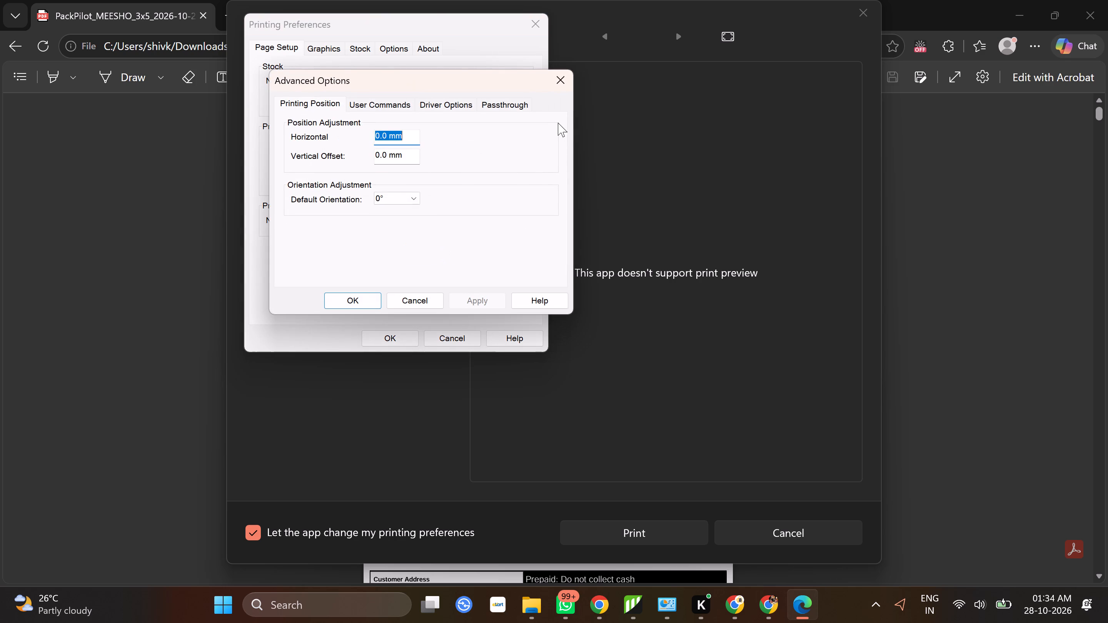
pyautogui.click(373, 103)
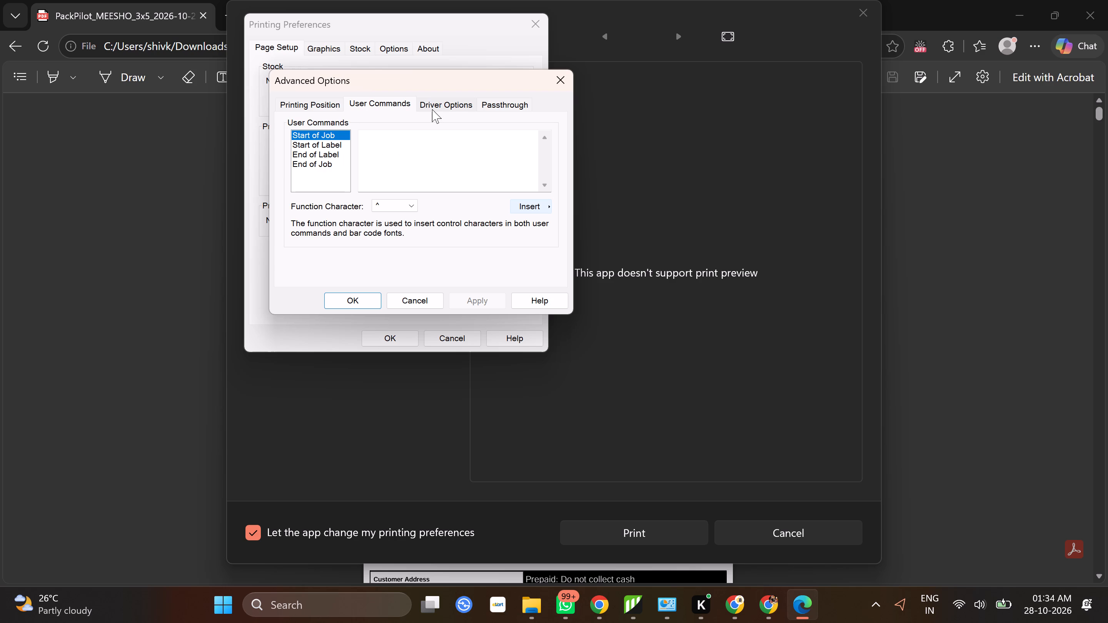
pyautogui.click(432, 109)
pyautogui.click(513, 105)
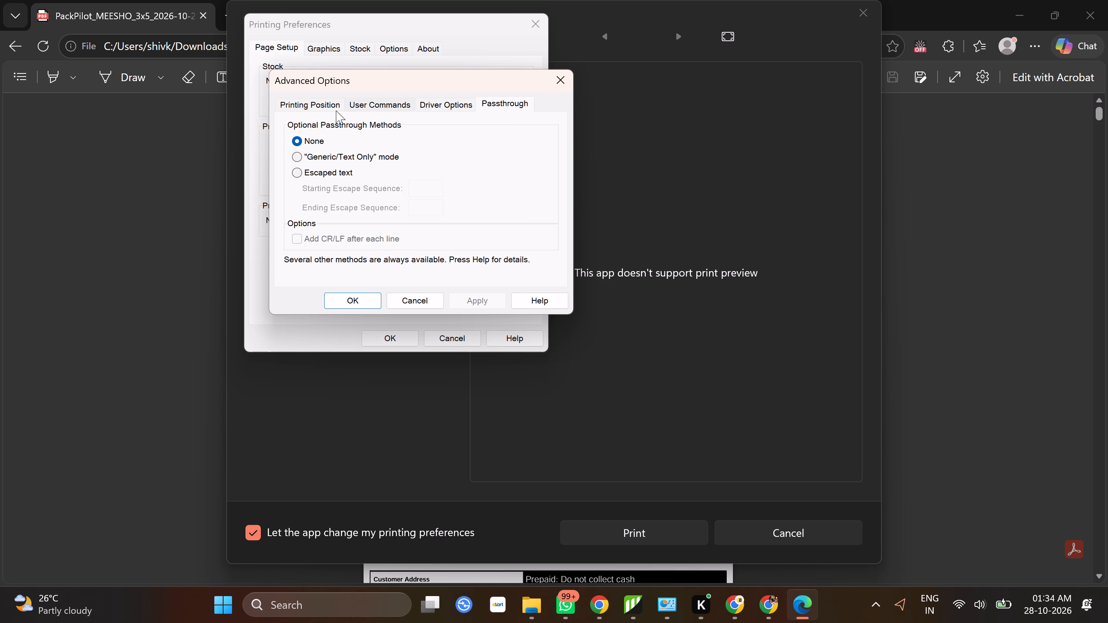
pyautogui.click(300, 105)
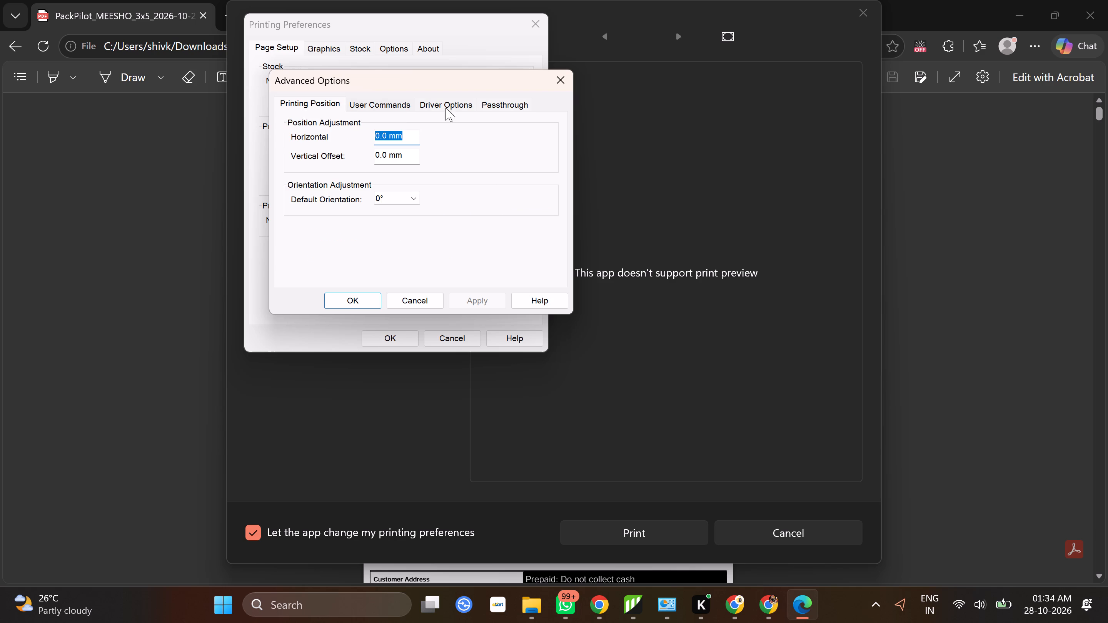
pyautogui.click(559, 83)
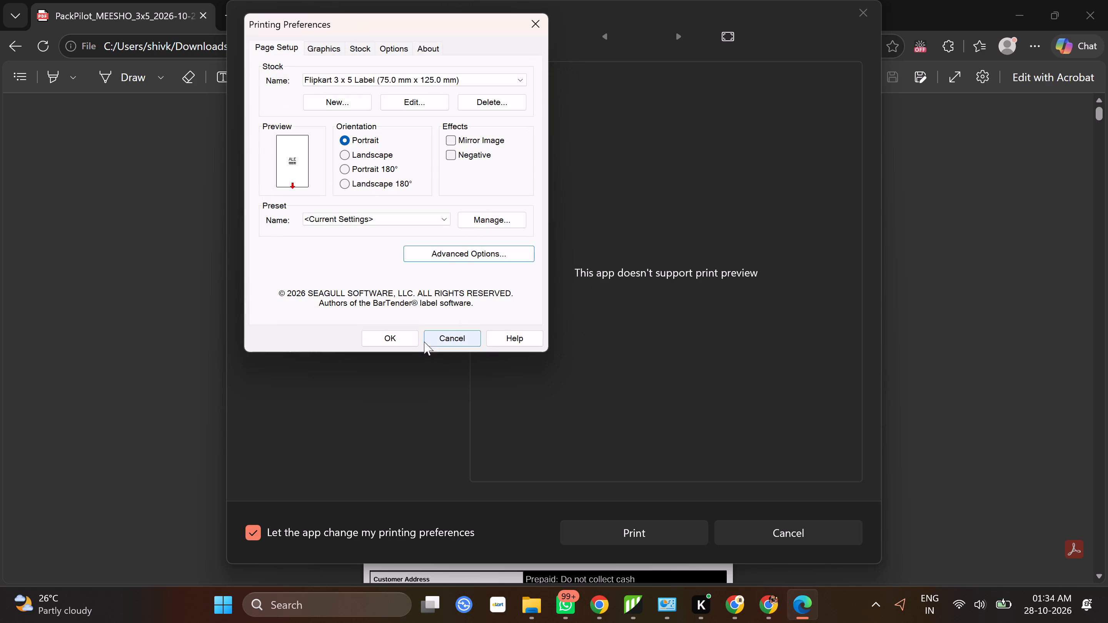
pyautogui.click(401, 341)
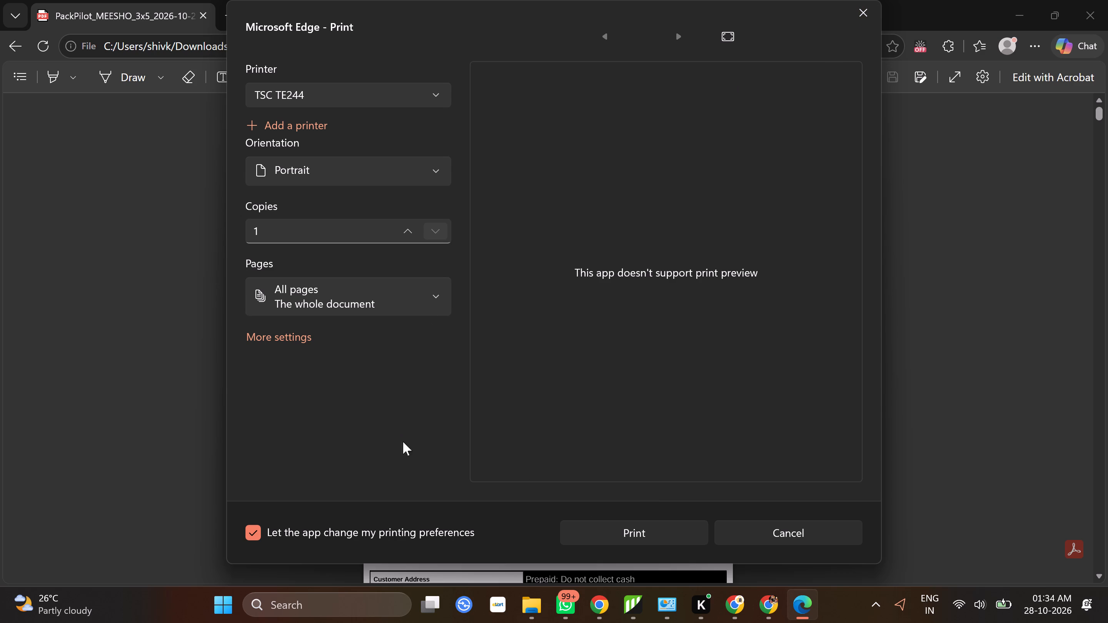
# Leave the system print dialog and restart printing the Meesho labels PDF from the Edge viewer.
pyautogui.click(859, 14)
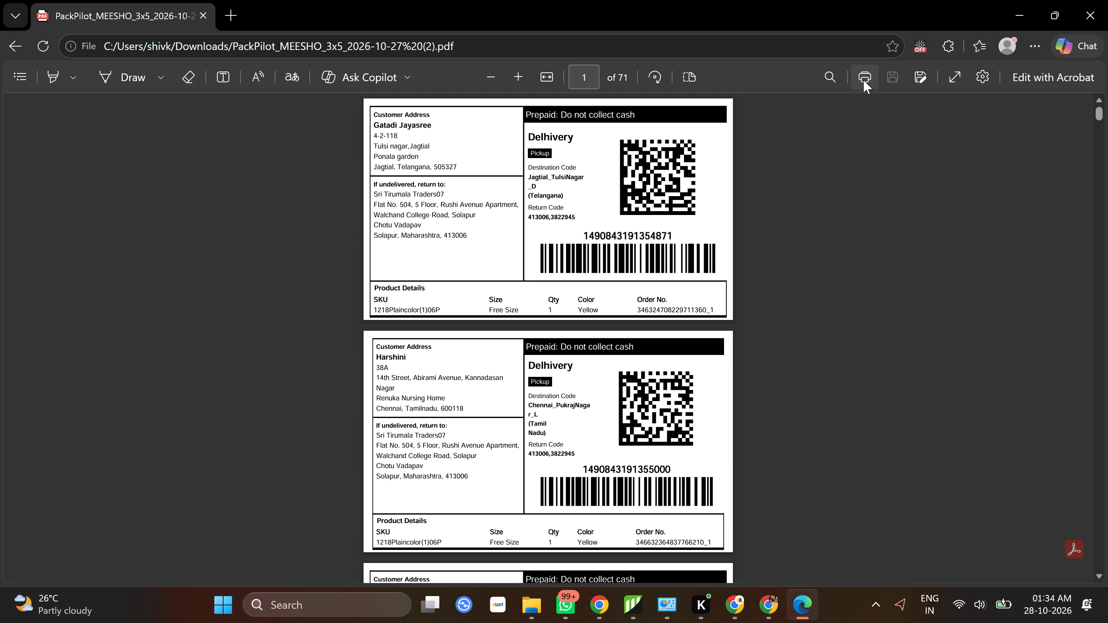
pyautogui.click(863, 80)
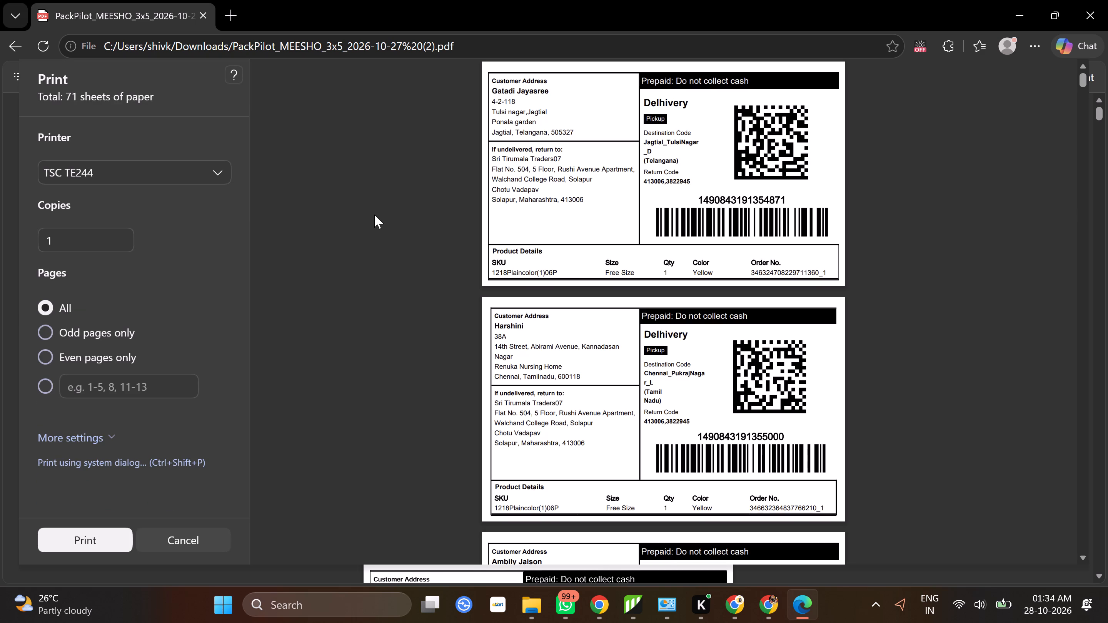